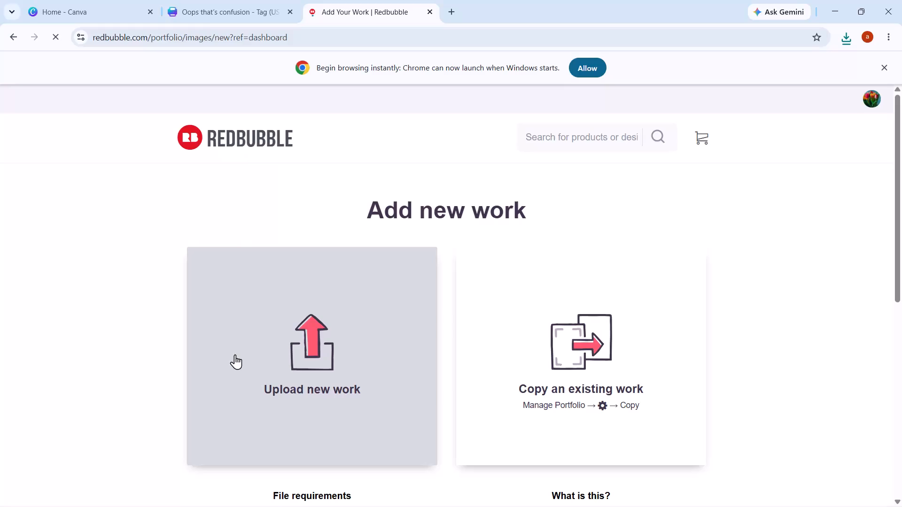
click(317, 377)
scroll(317, 377, down, 1)
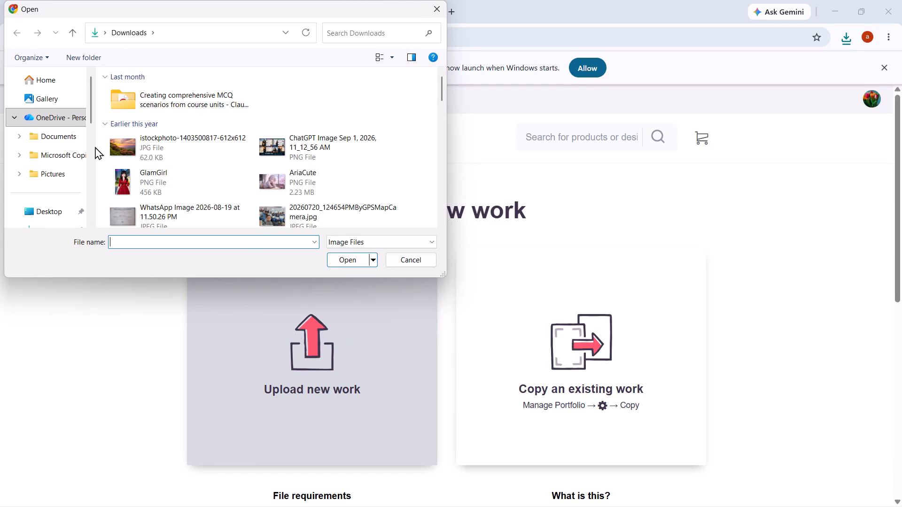
click(44, 82)
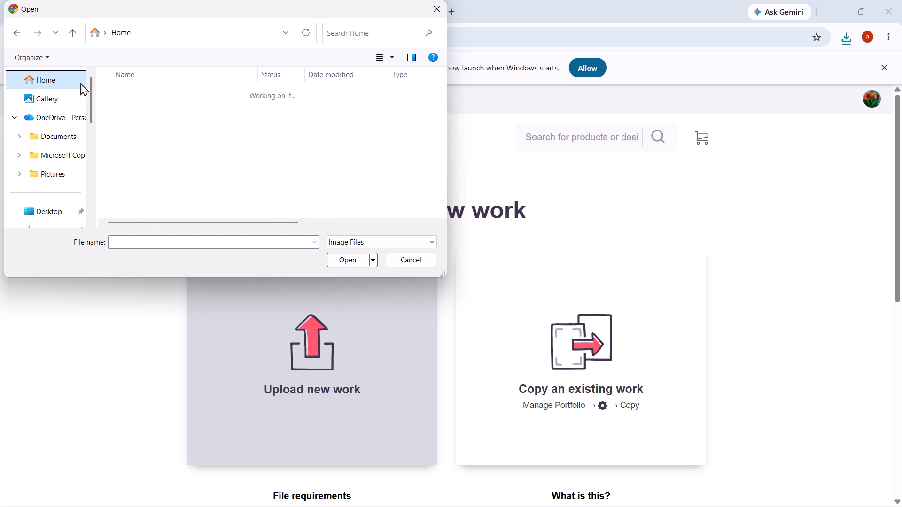
scroll(192, 213, down, 1)
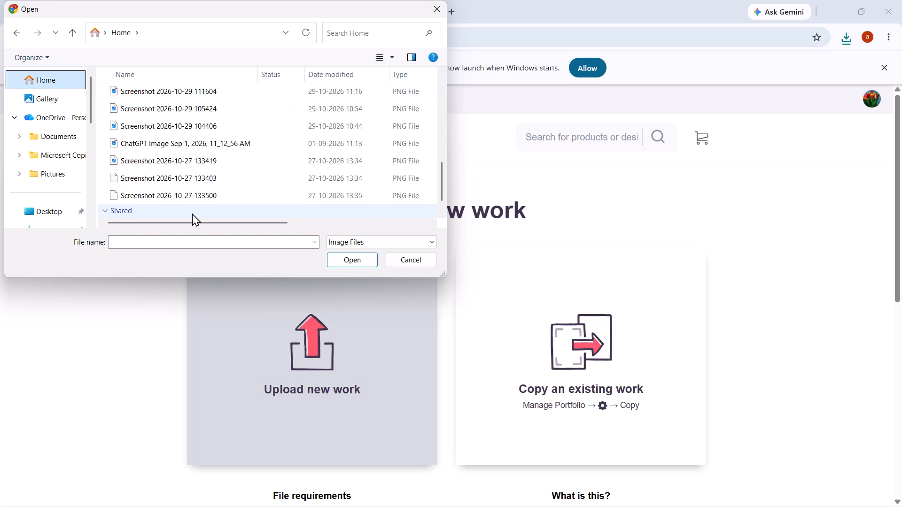
scroll(192, 213, down, 1)
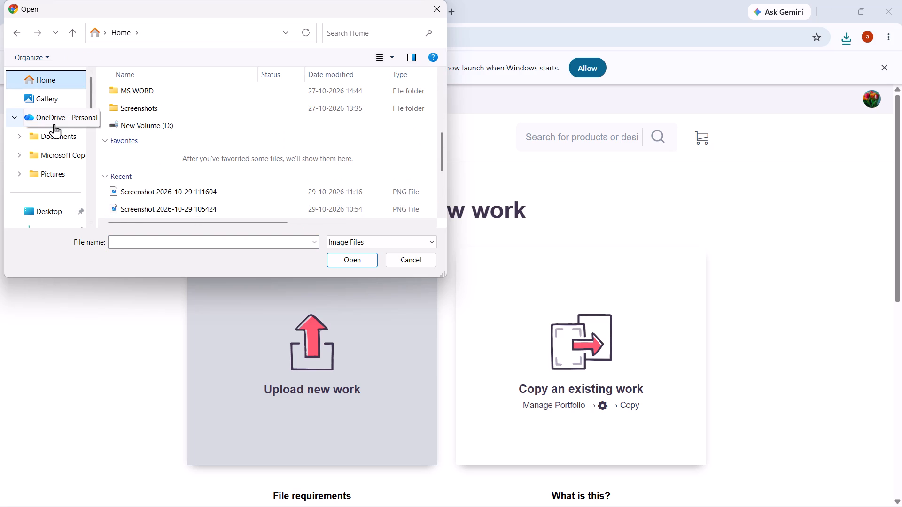
click(52, 96)
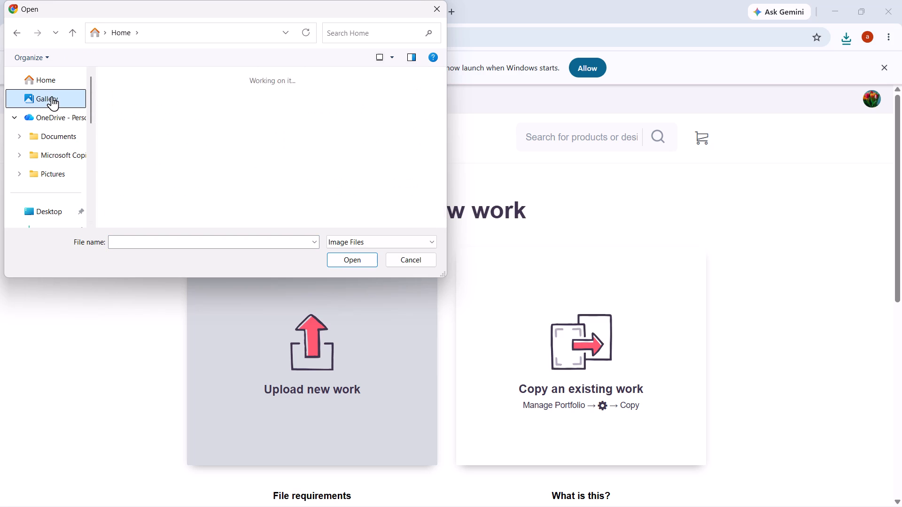
click(124, 100)
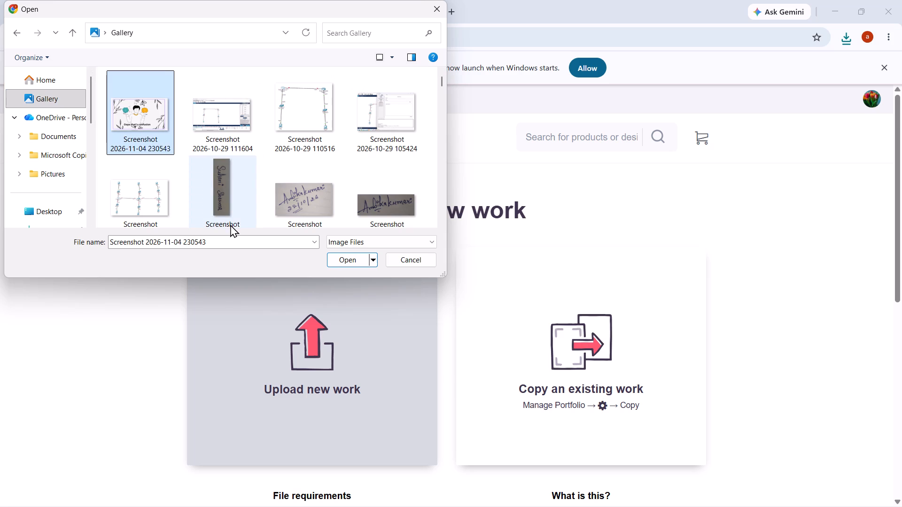
click(338, 262)
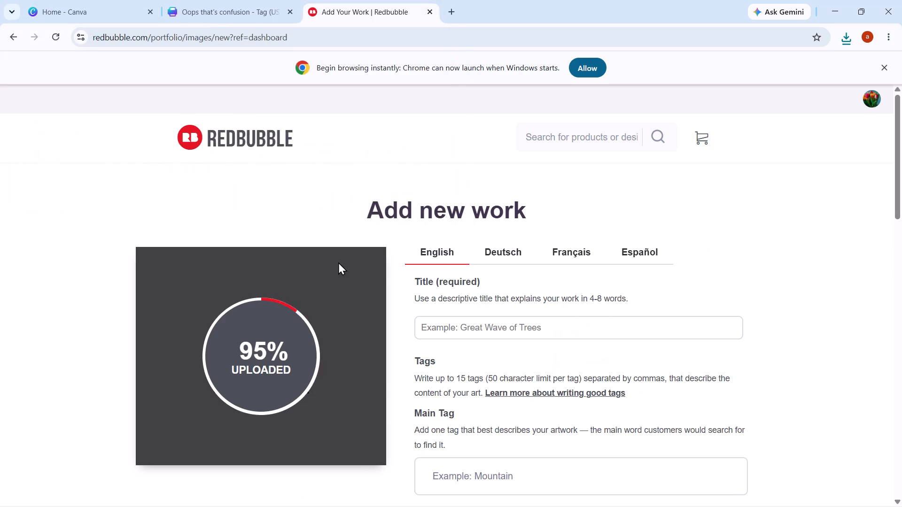
Review the new work form, including its title and tag fields, product previews, media options and publishing settings.
scroll(534, 388, down, 4)
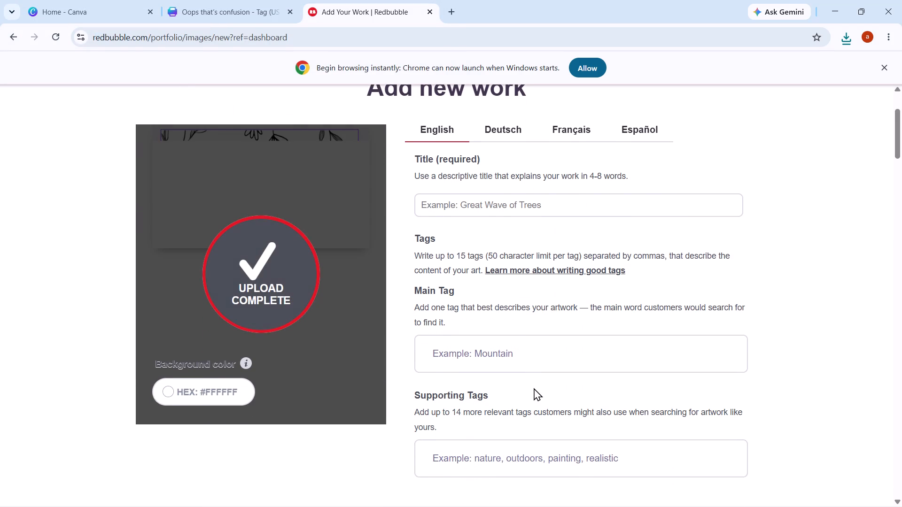
scroll(534, 388, down, 8)
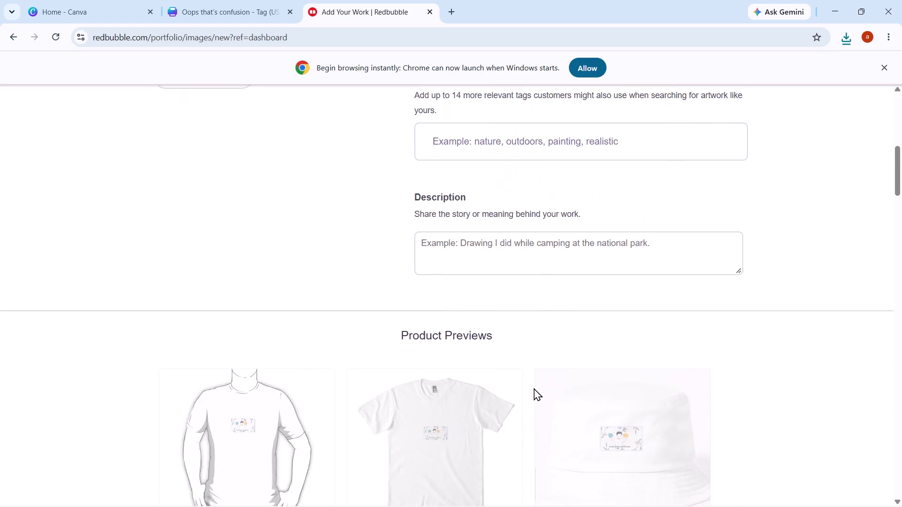
scroll(534, 388, down, 6)
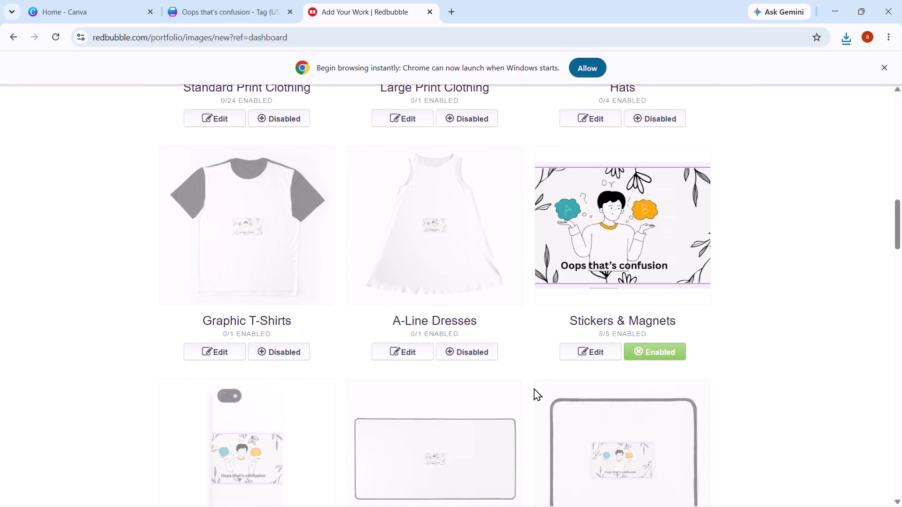
scroll(534, 388, down, 5)
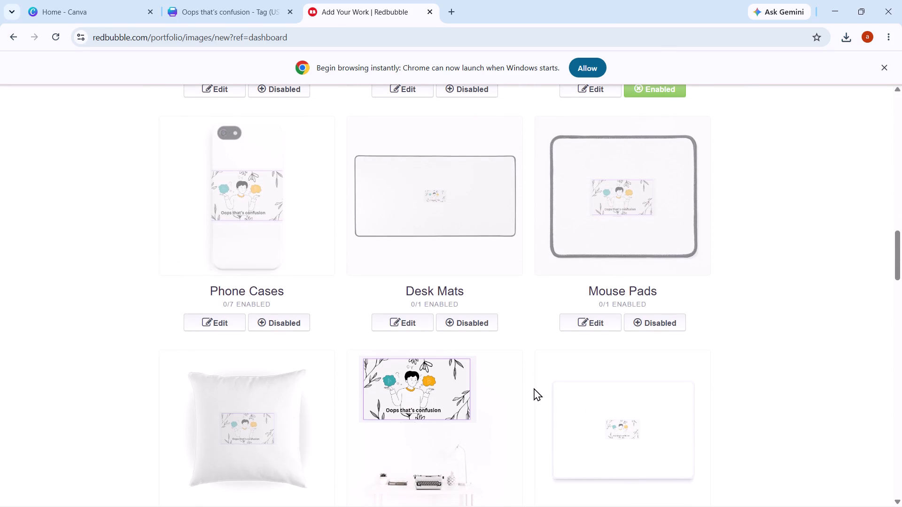
scroll(534, 388, down, 4)
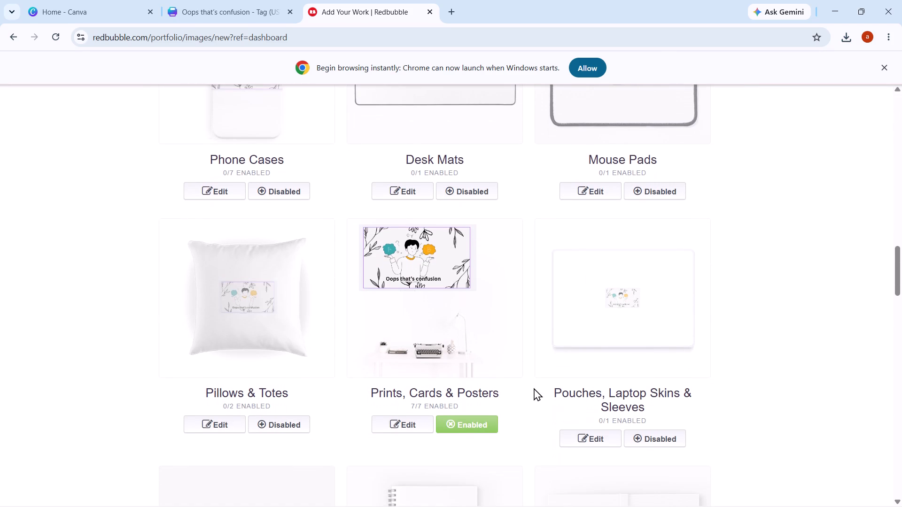
scroll(534, 388, down, 6)
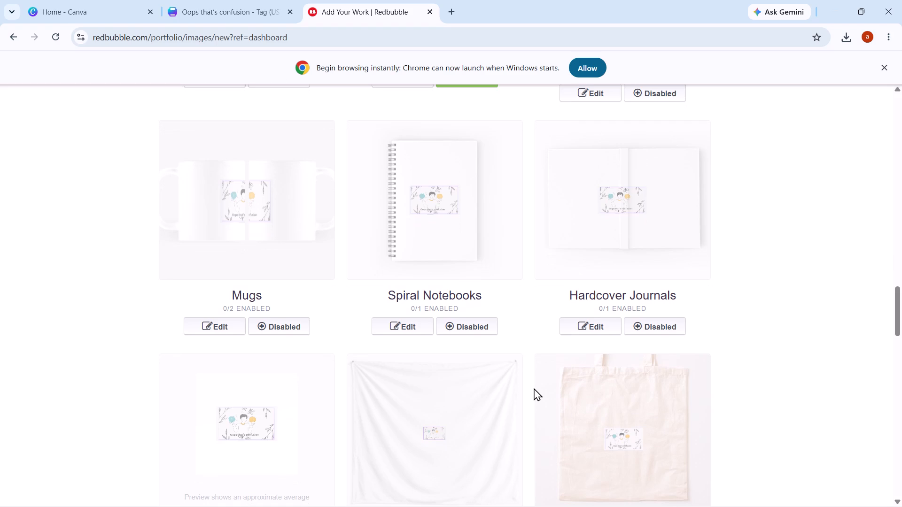
scroll(534, 388, down, 10)
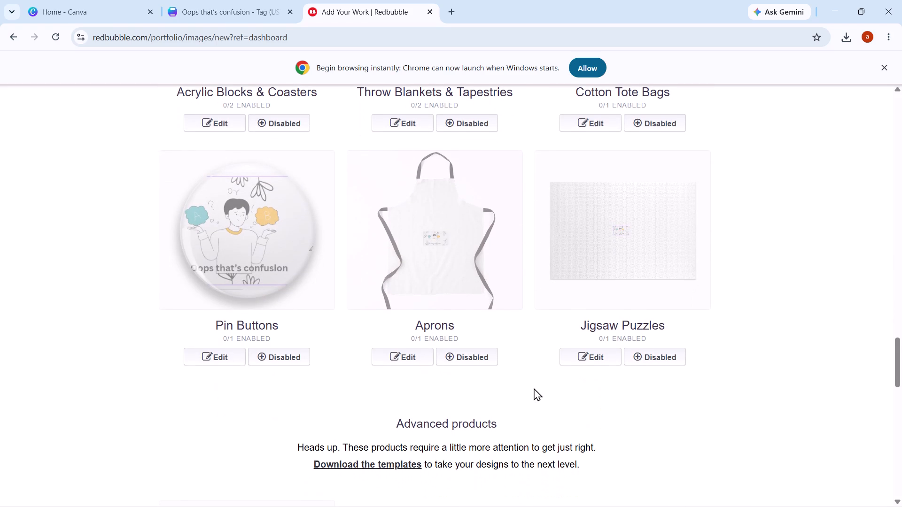
scroll(534, 388, down, 8)
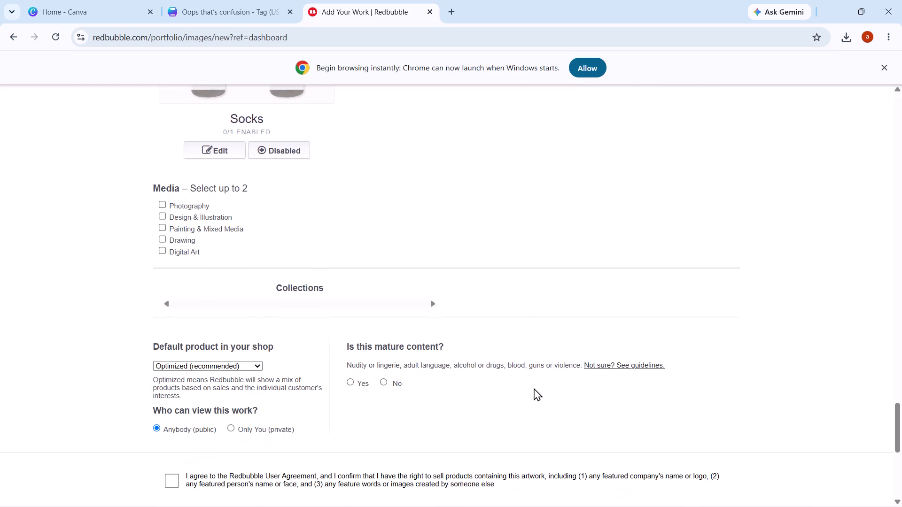
scroll(534, 388, up, 14)
scroll(534, 388, up, 7)
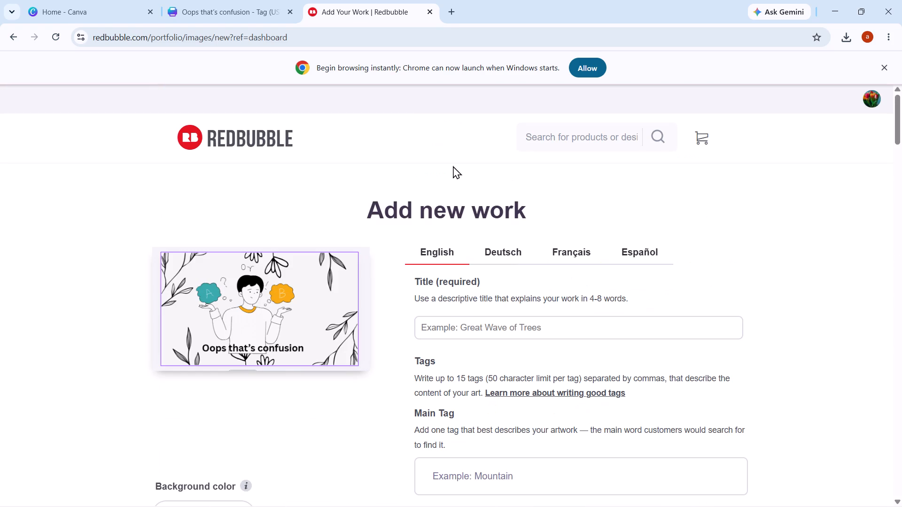
Replace the uploaded artwork with the GlamGirl PNG from the Downloads folder.
scroll(326, 301, down, 3)
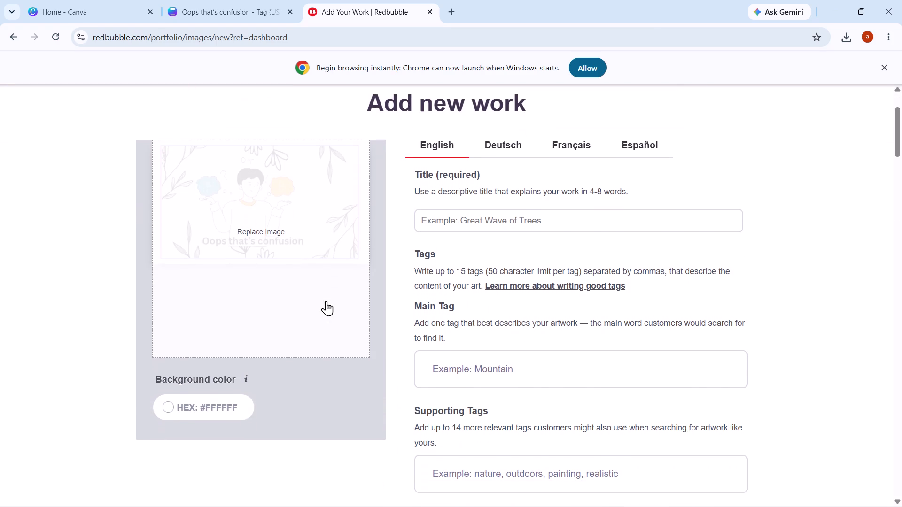
click(255, 225)
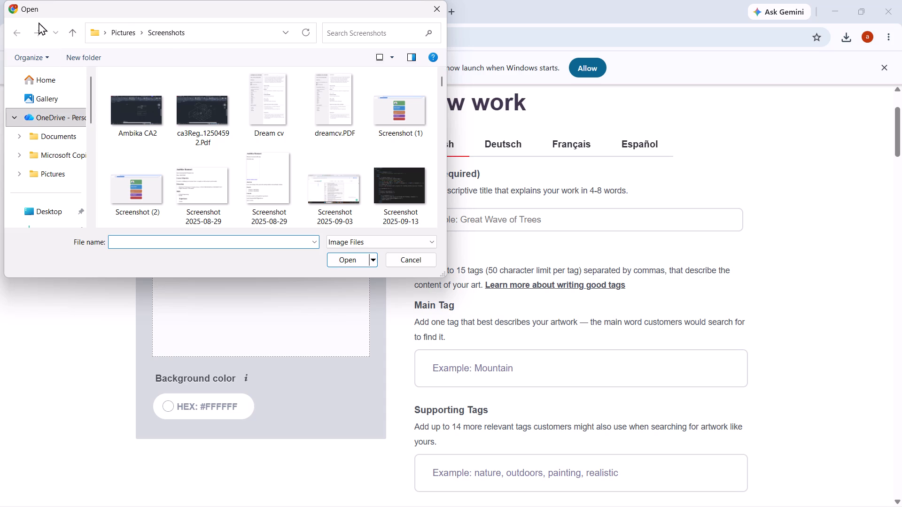
scroll(32, 154, down, 1)
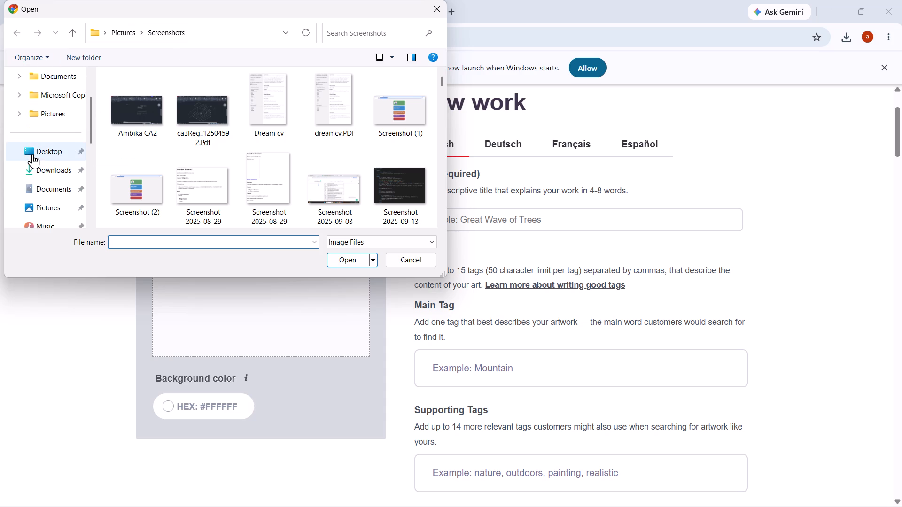
drag(35, 180, 57, 173)
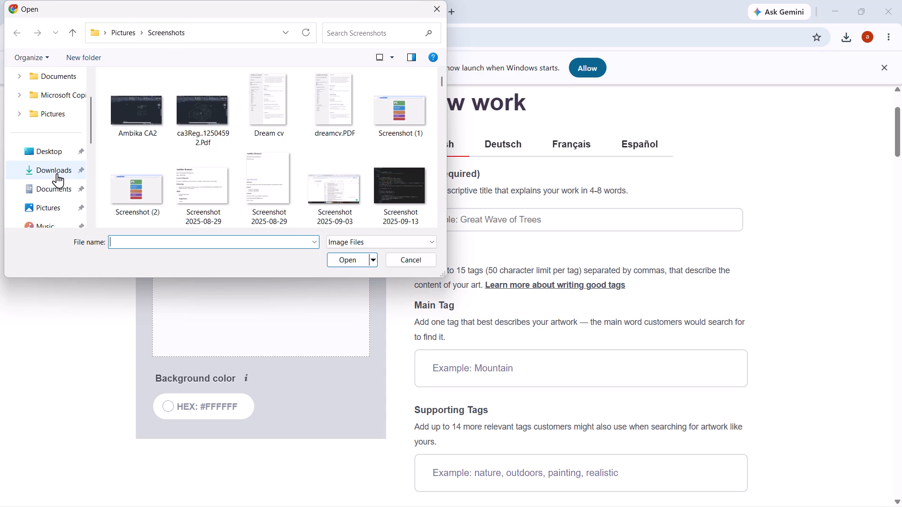
double_click(57, 173)
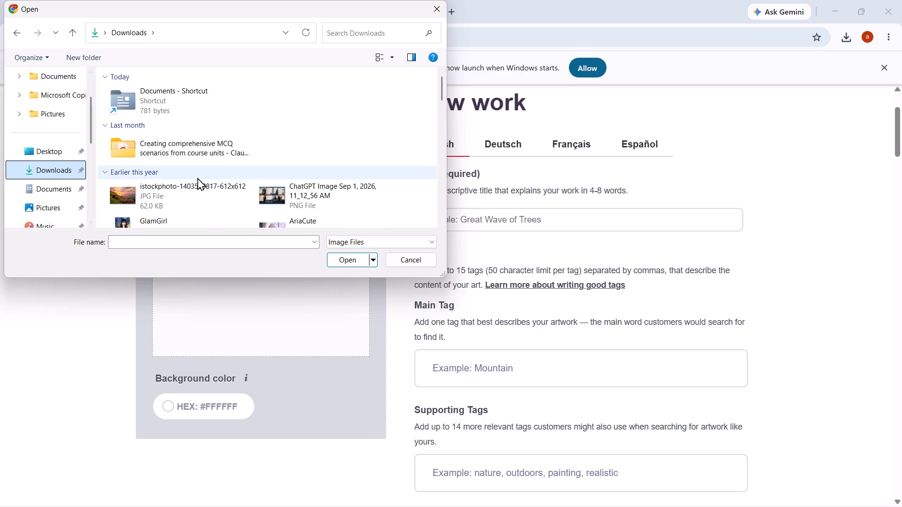
scroll(197, 177, down, 1)
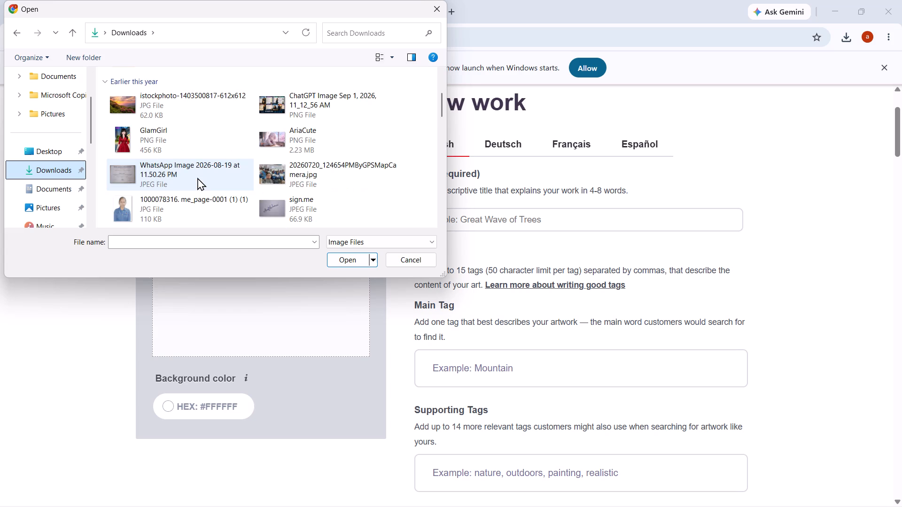
scroll(197, 177, down, 1)
click(180, 144)
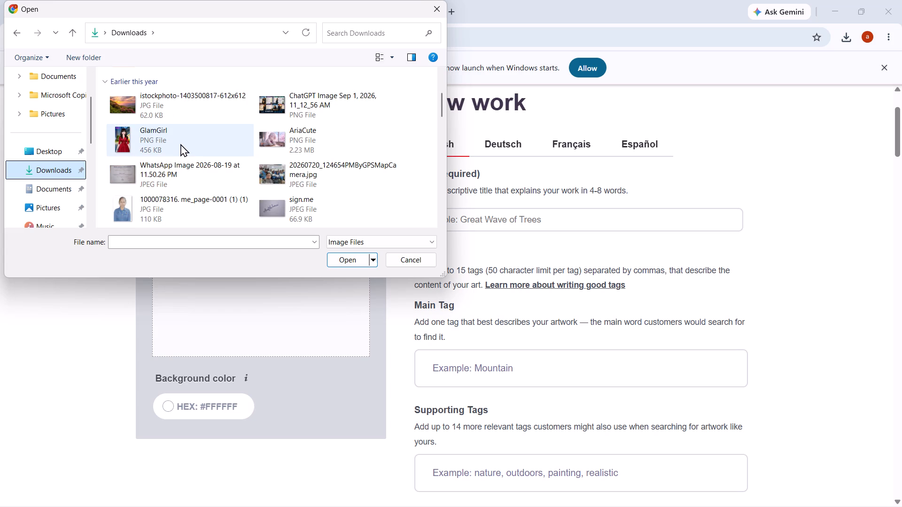
click(344, 258)
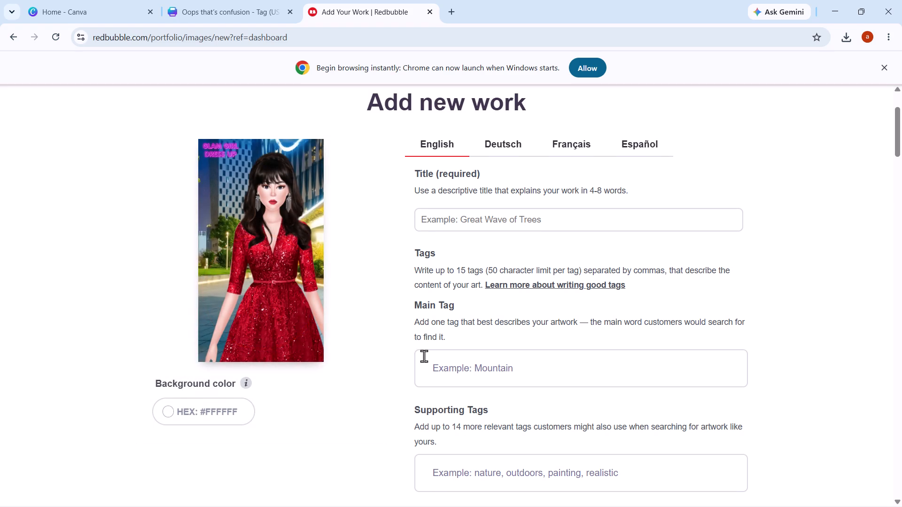
Examine how the replacement artwork appears across the product previews.
scroll(424, 356, down, 14)
scroll(424, 356, up, 1)
scroll(424, 356, down, 2)
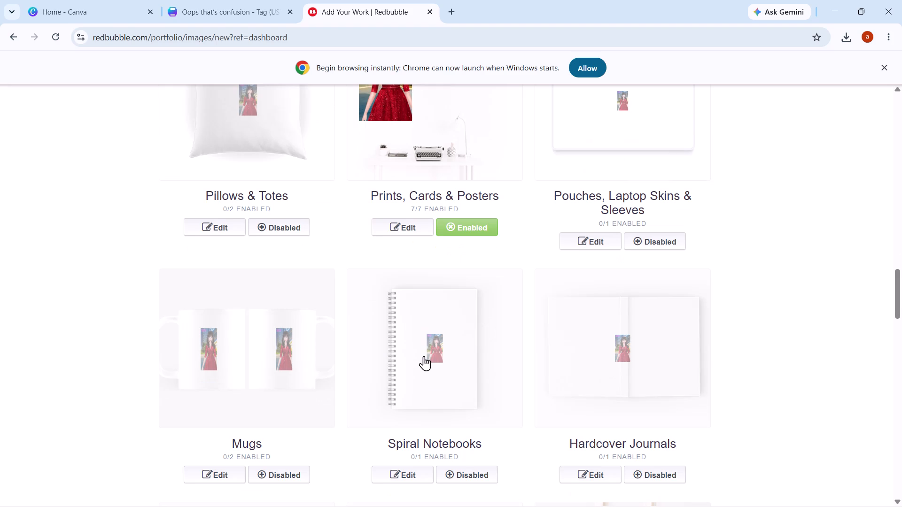
scroll(424, 356, down, 2)
scroll(424, 356, up, 11)
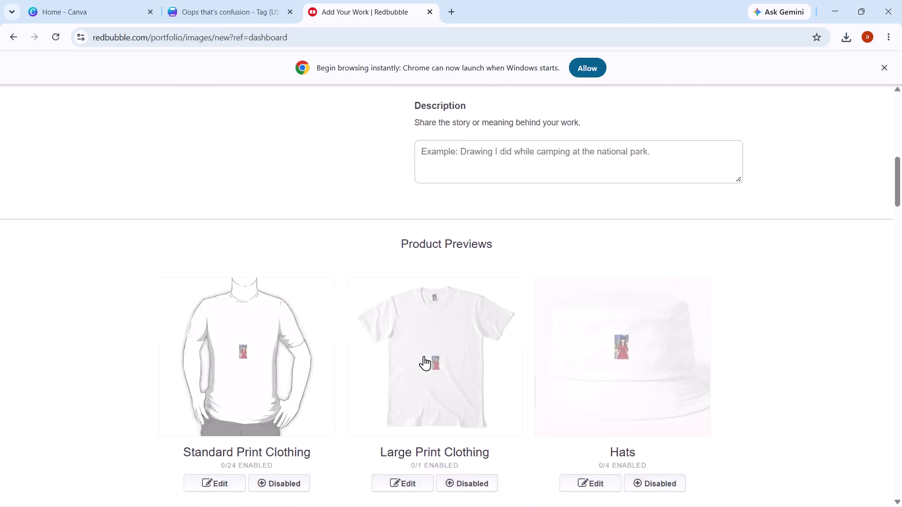
scroll(424, 356, up, 3)
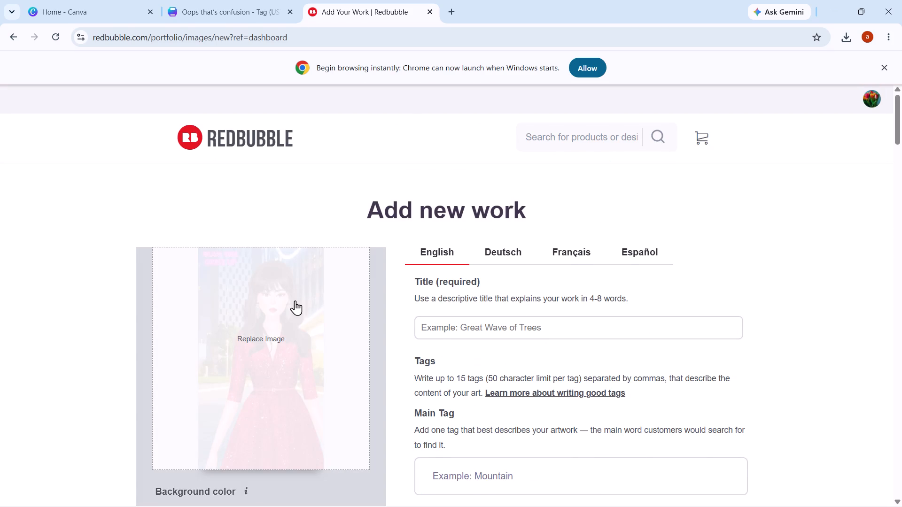
Open the A-Line Dresses design editor and examine the artwork's placement and image settings.
scroll(295, 300, down, 10)
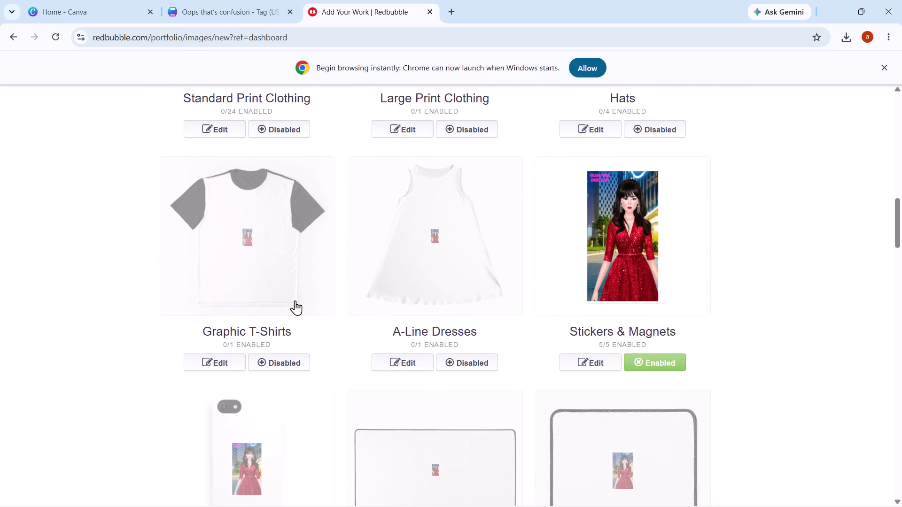
scroll(295, 300, down, 2)
click(383, 269)
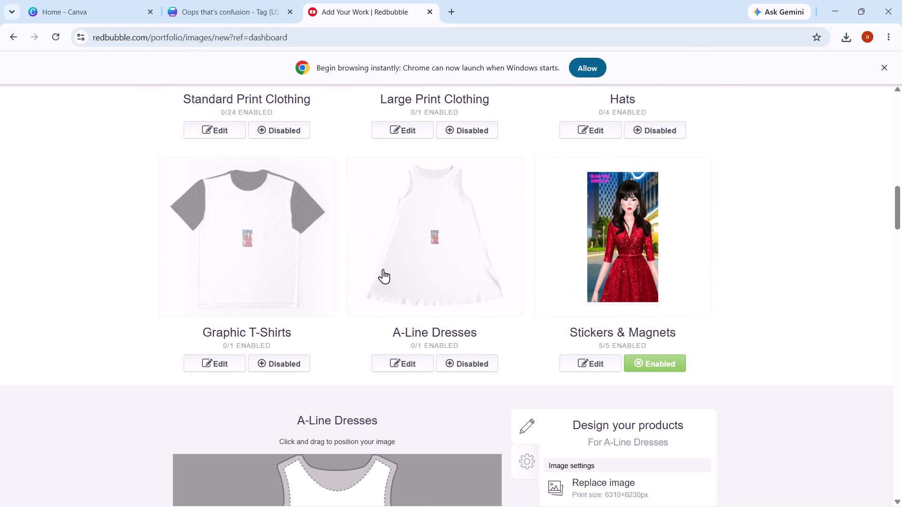
scroll(453, 316, down, 5)
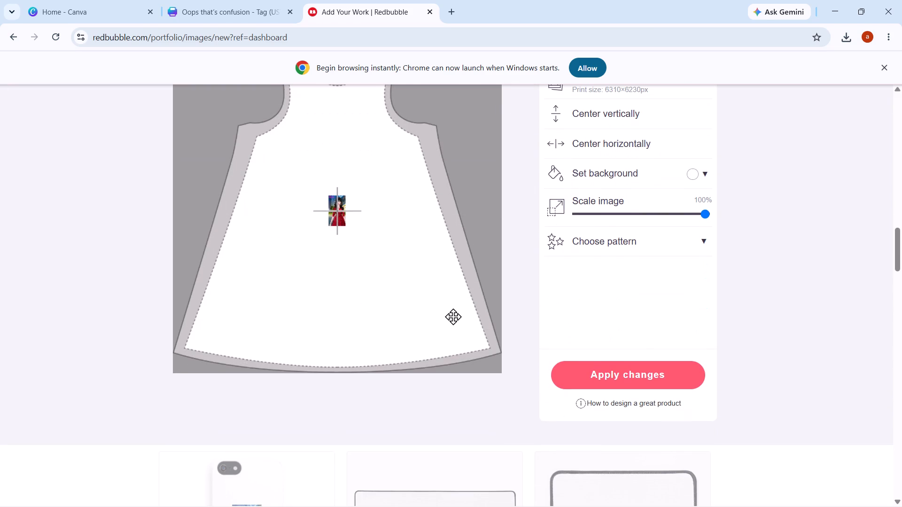
scroll(453, 316, up, 1)
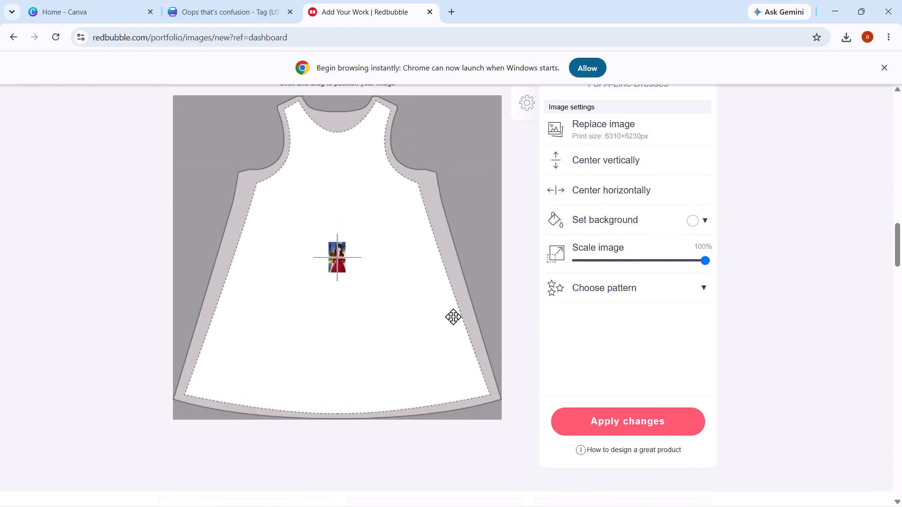
scroll(453, 316, up, 4)
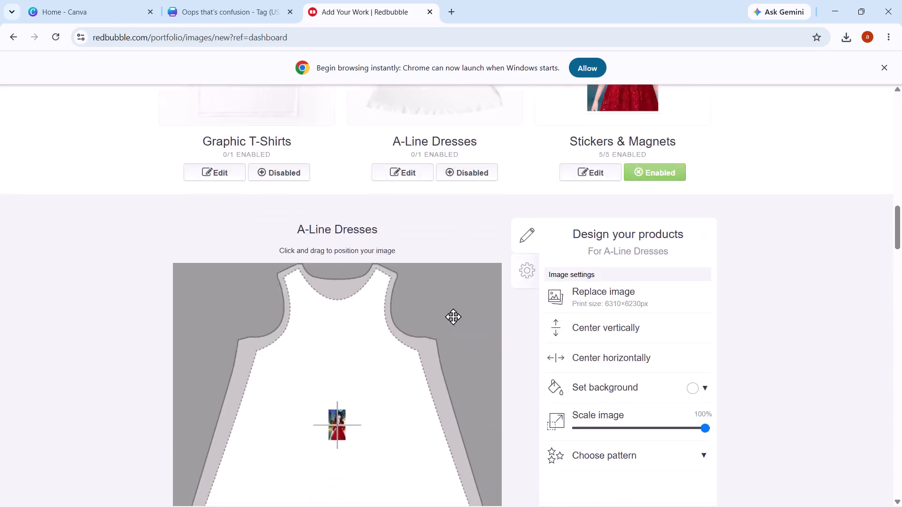
scroll(453, 316, up, 9)
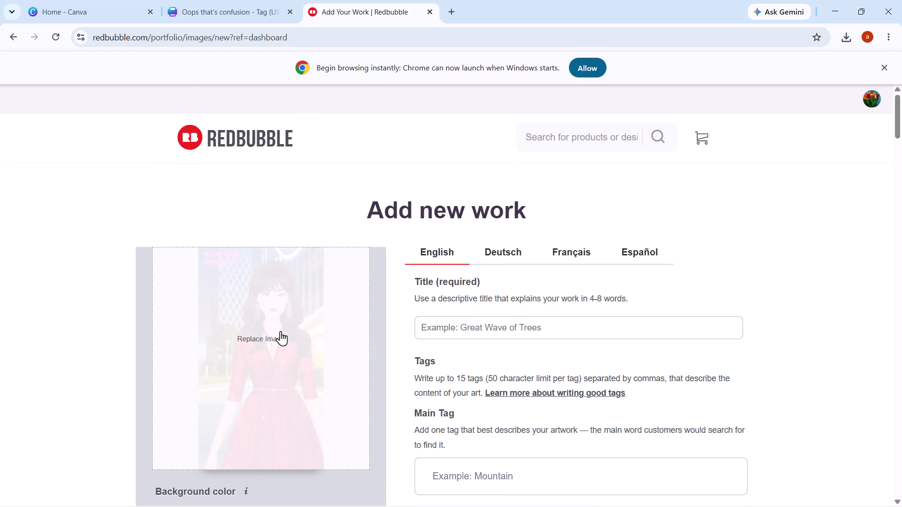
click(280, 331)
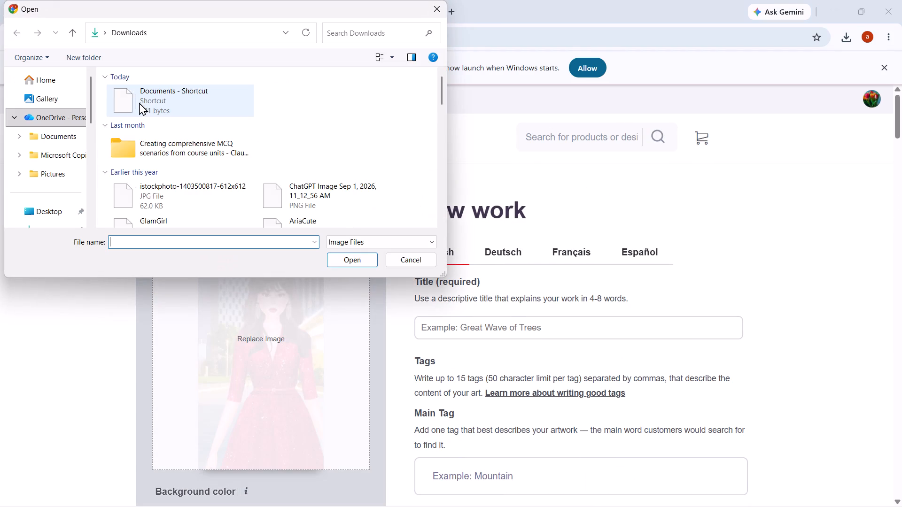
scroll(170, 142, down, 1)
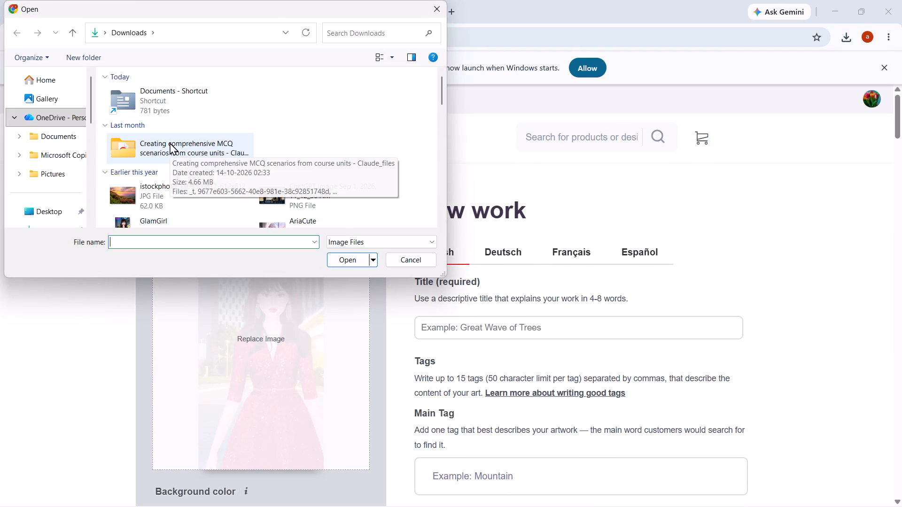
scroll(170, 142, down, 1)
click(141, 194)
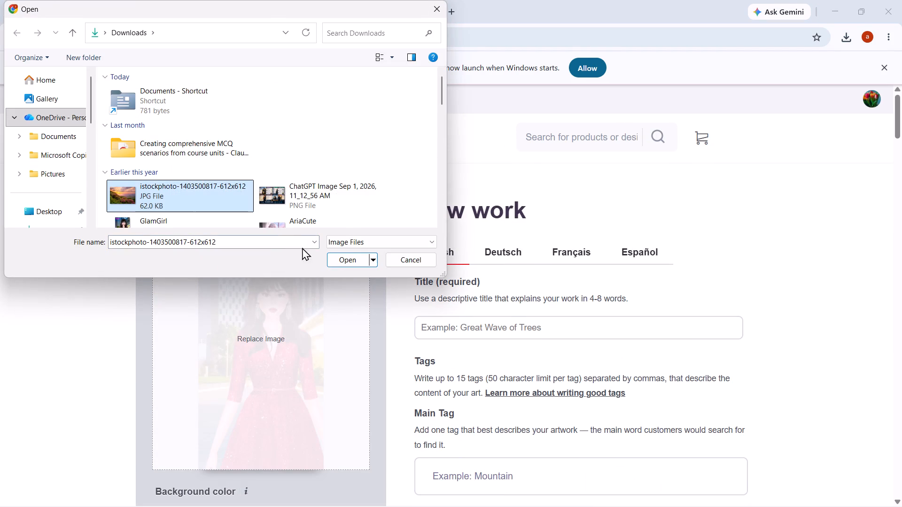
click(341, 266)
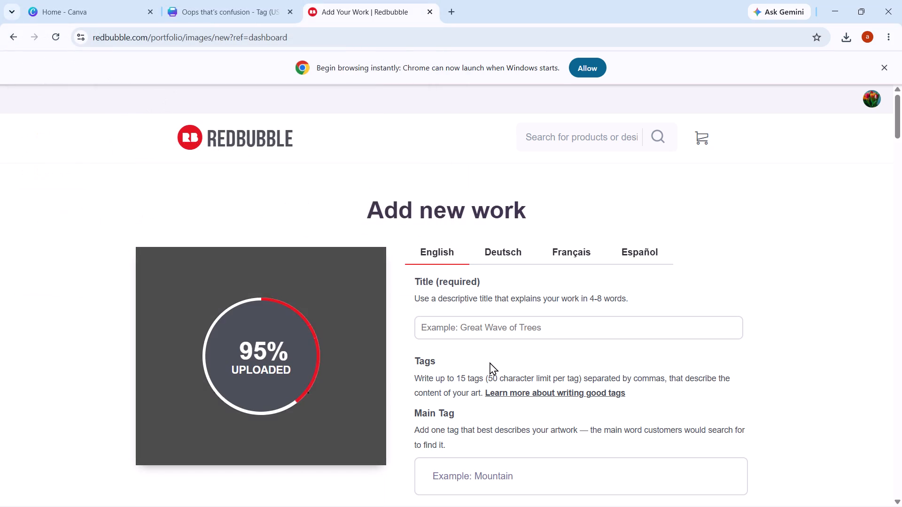
Examine how the landscape artwork appears in the main image area and across the product previews.
scroll(490, 362, down, 6)
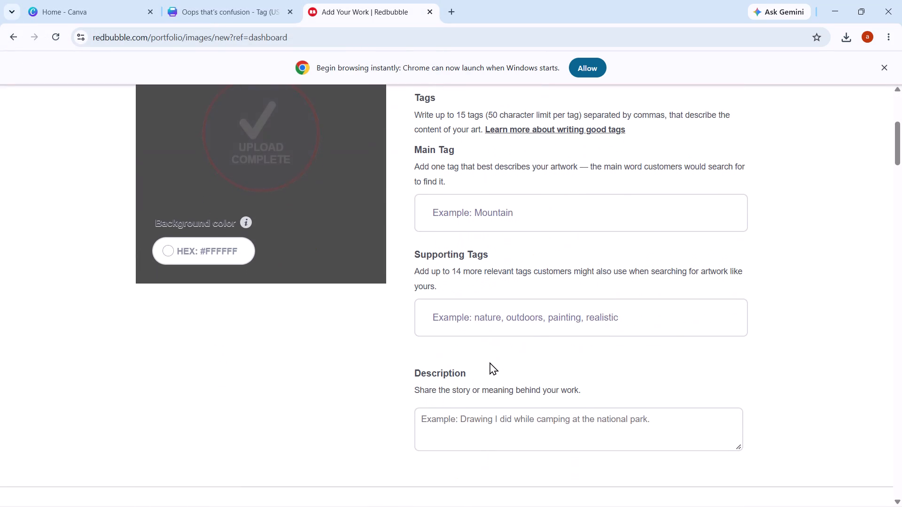
scroll(490, 362, down, 3)
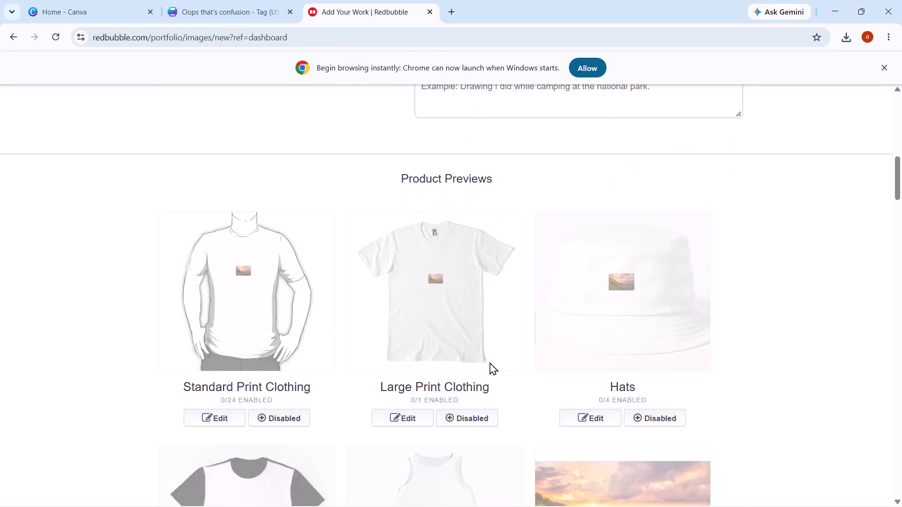
scroll(490, 362, down, 5)
scroll(490, 362, up, 13)
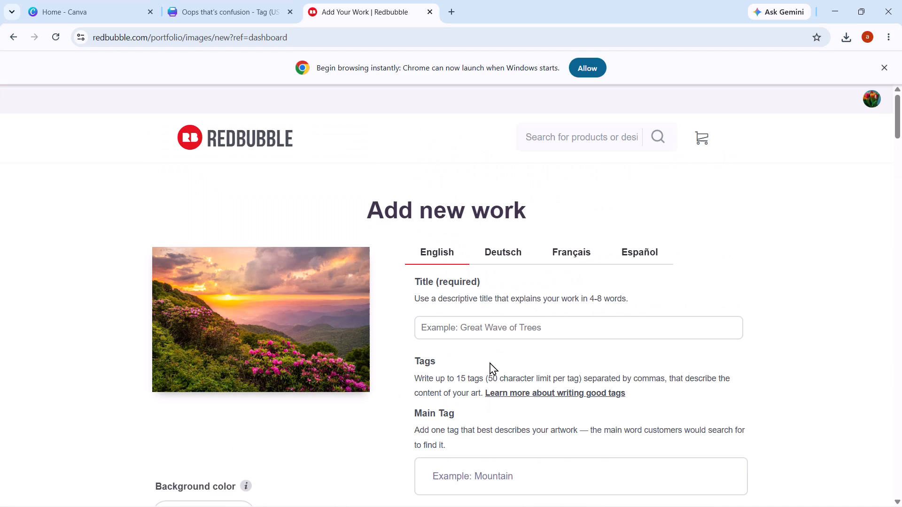
scroll(490, 362, up, 3)
Switch to the "Oops that's confusion" Canva design and play its downloaded MP4 from the Downloads folder.
click(93, 3)
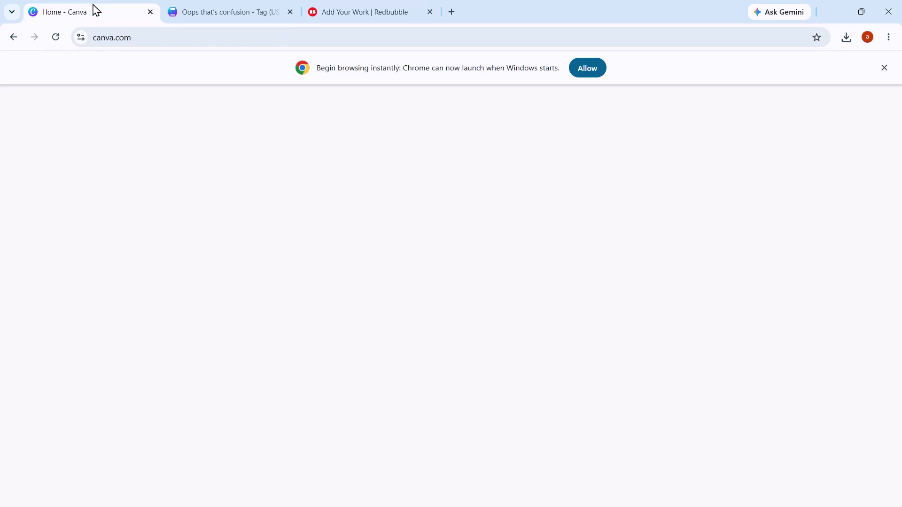
click(228, 7)
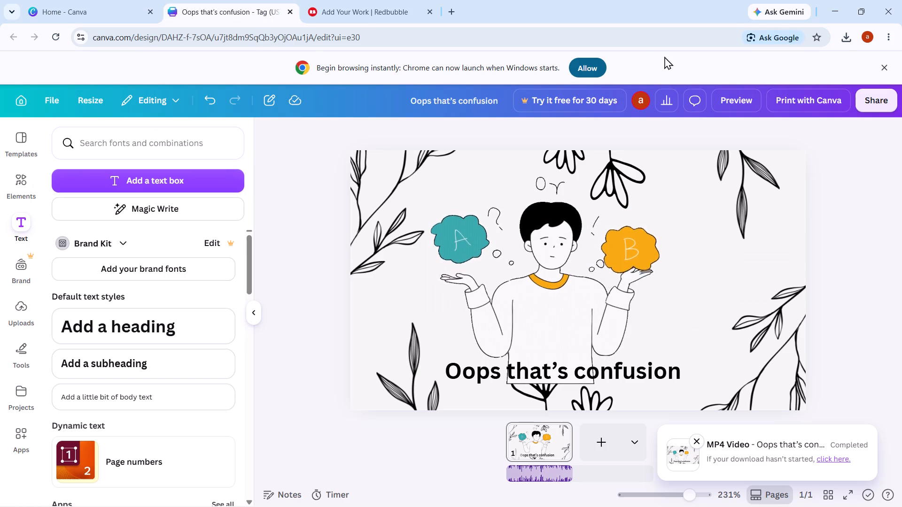
click(838, 42)
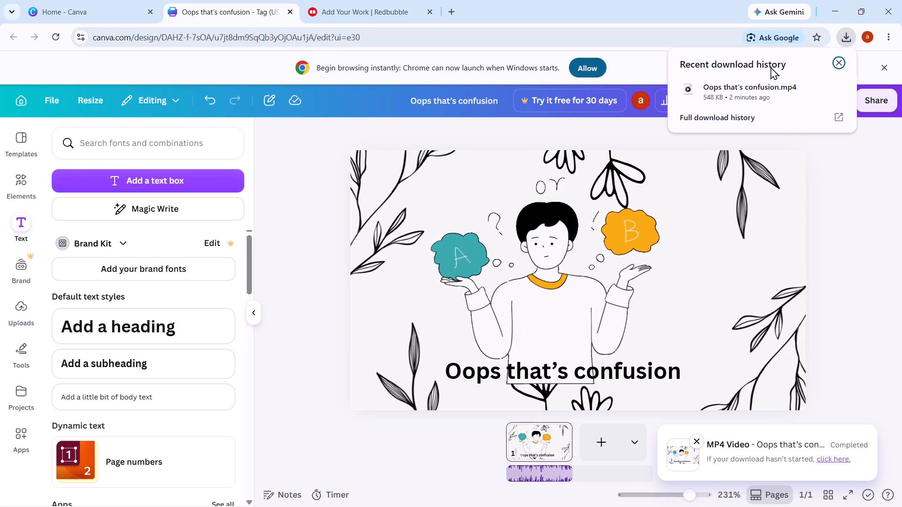
click(812, 88)
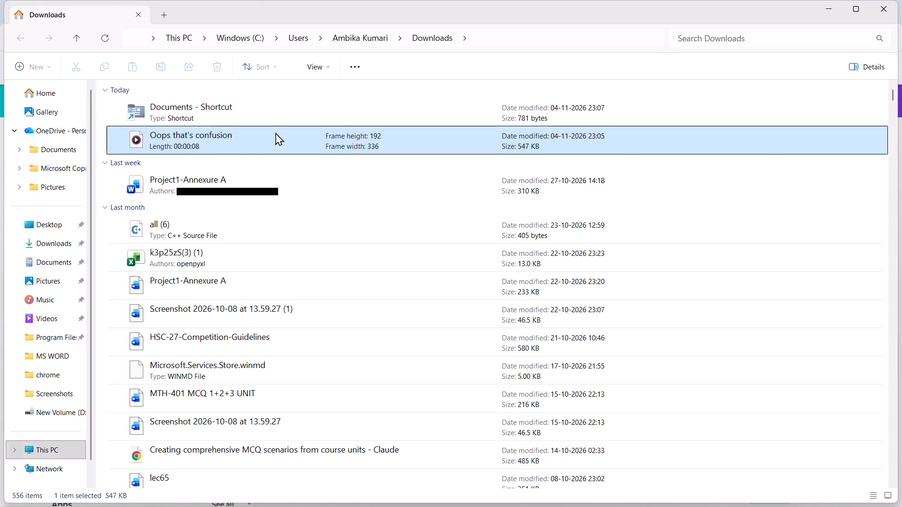
double_click(274, 135)
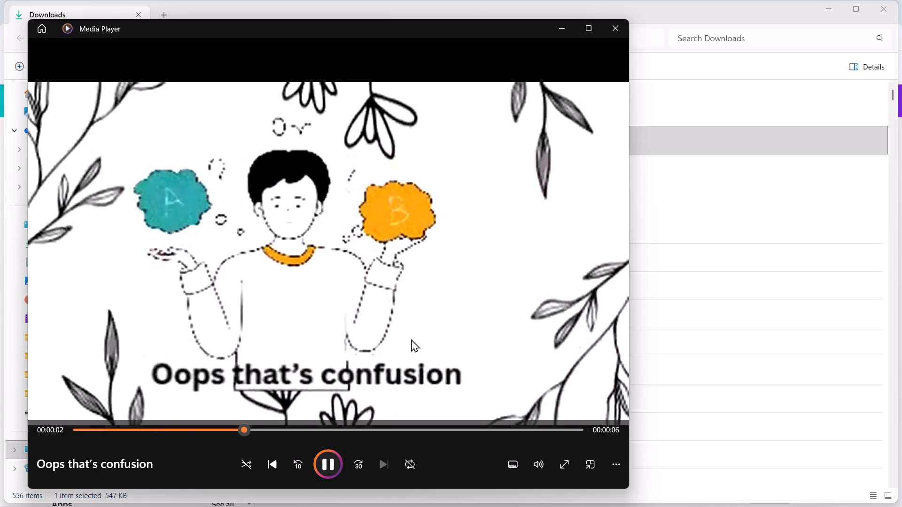
click(621, 33)
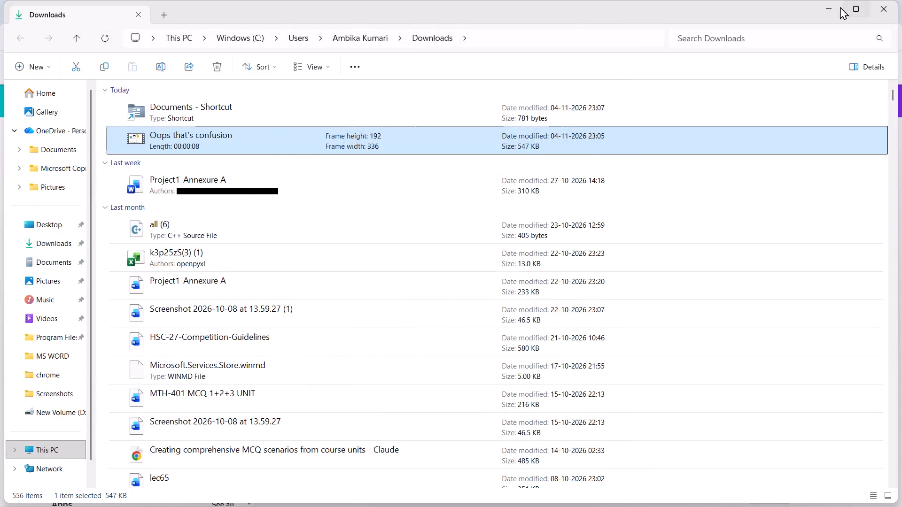
click(885, 7)
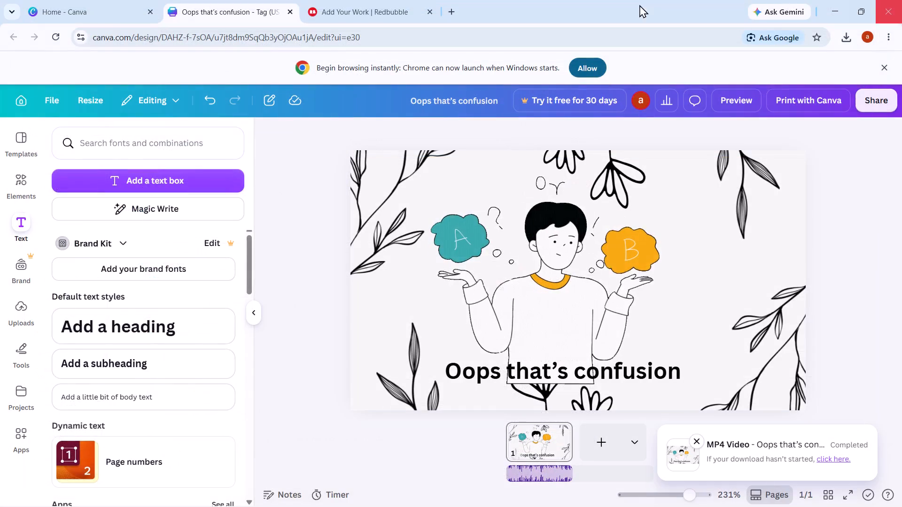
Return to the Redbubble form and browse Home, Gallery, OneDrive Documents, Videos and Music for another replacement artwork image.
click(311, 1)
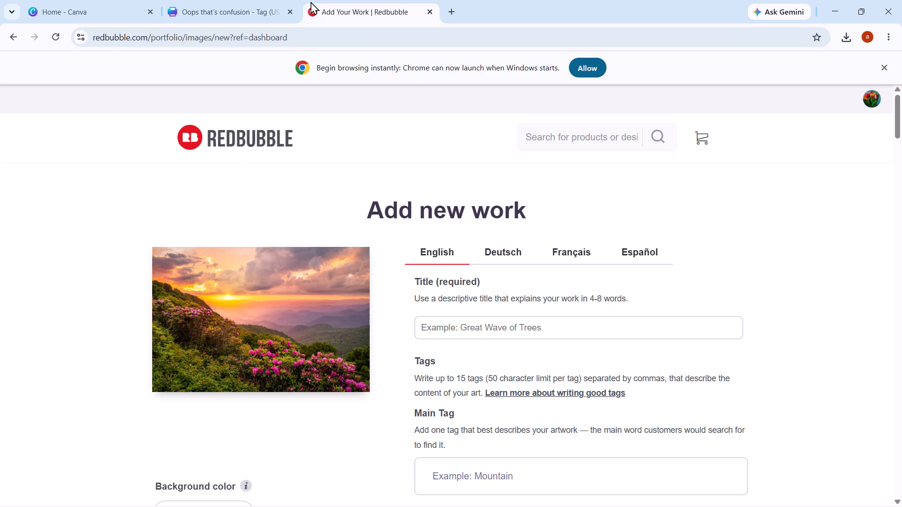
click(179, 323)
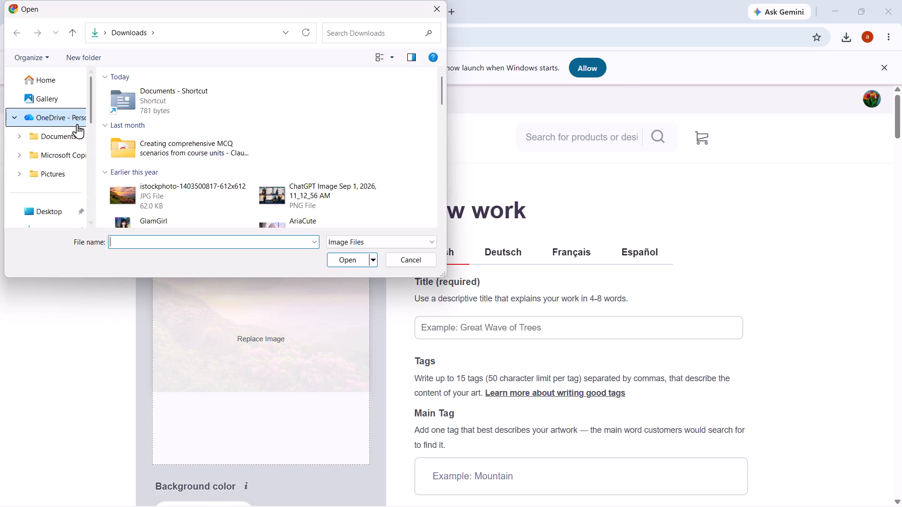
click(27, 75)
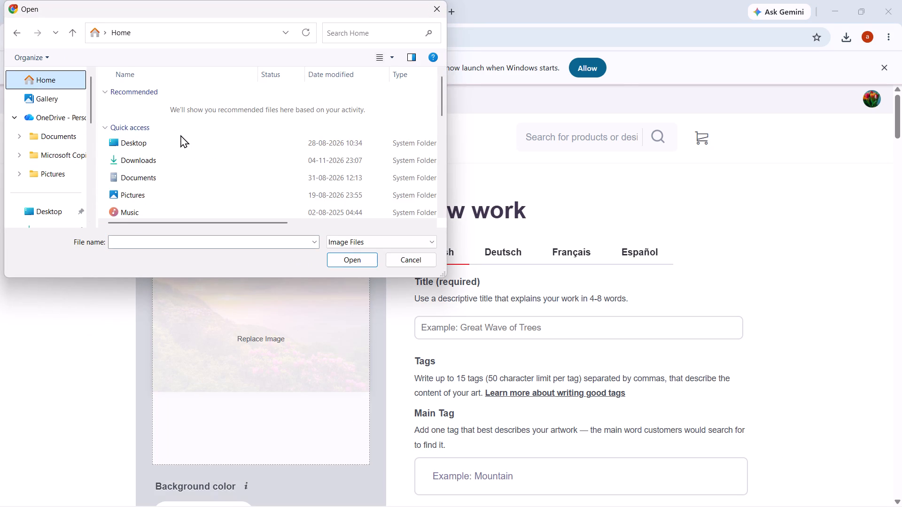
scroll(180, 135, down, 2)
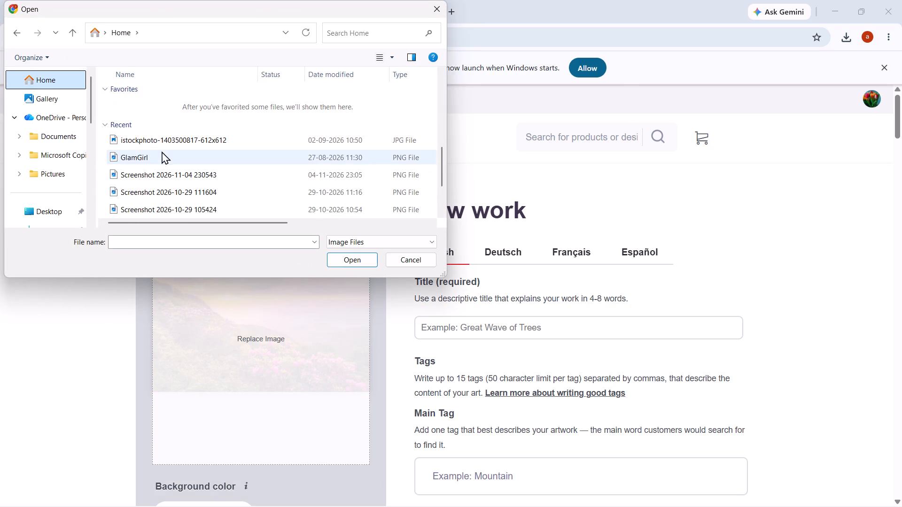
scroll(152, 173, down, 1)
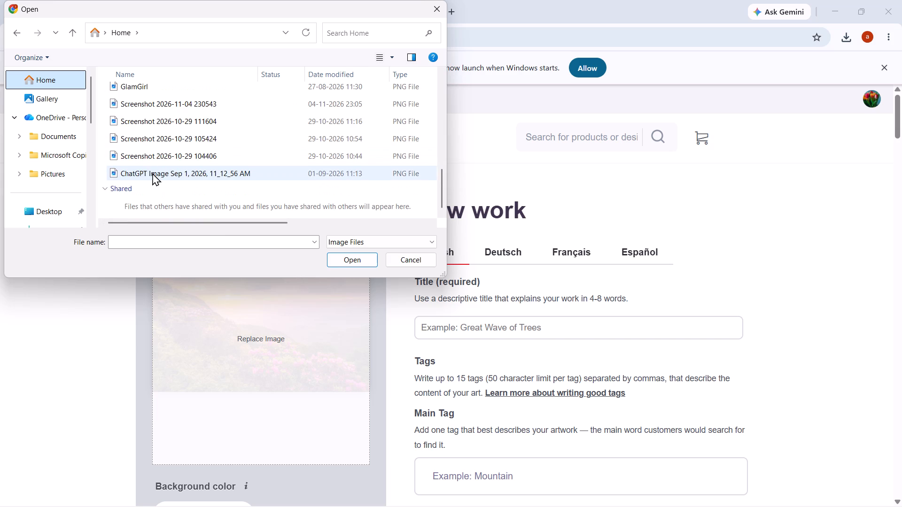
scroll(152, 173, down, 2)
scroll(152, 173, up, 1)
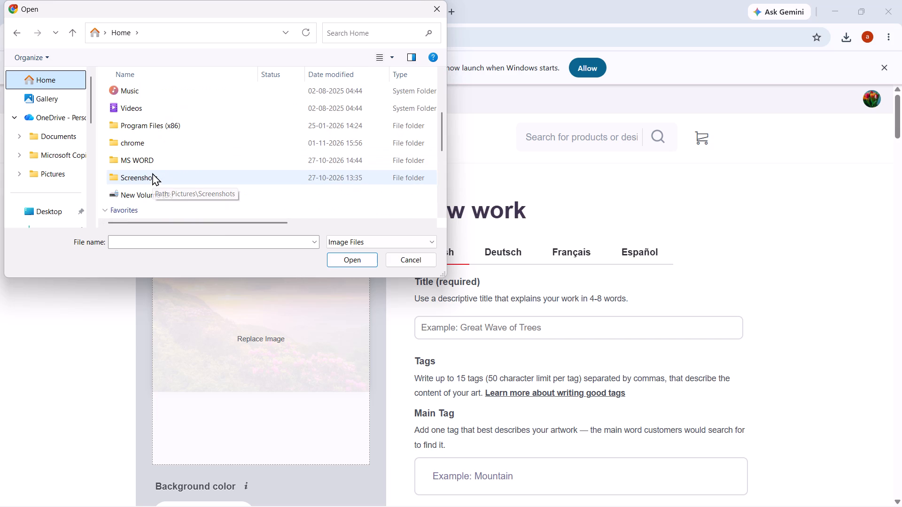
scroll(152, 173, up, 1)
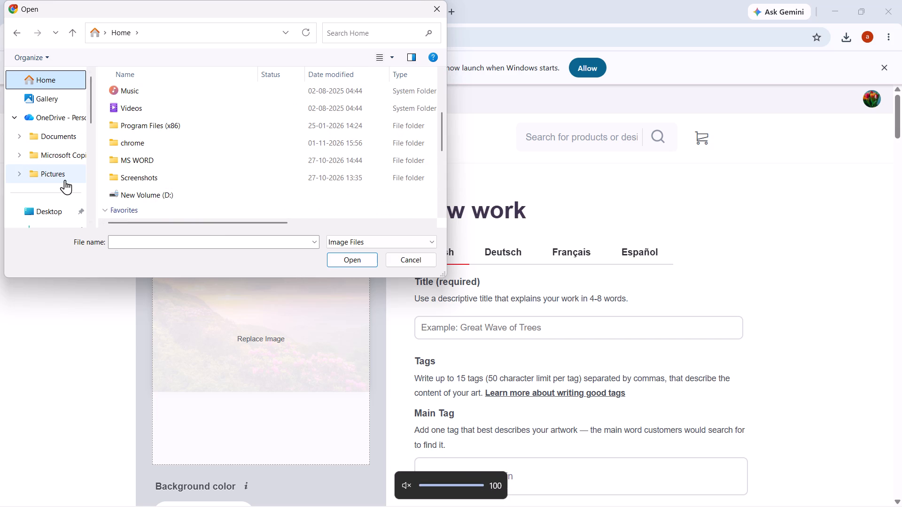
click(32, 99)
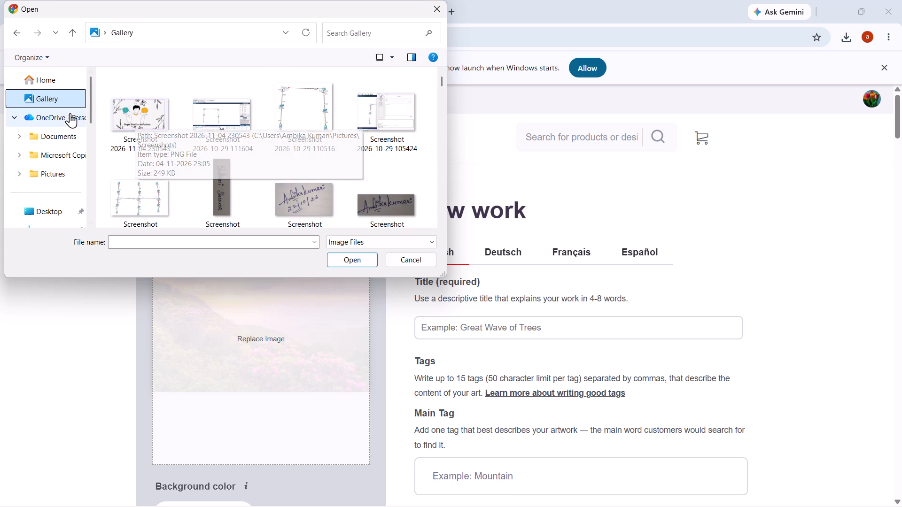
click(43, 137)
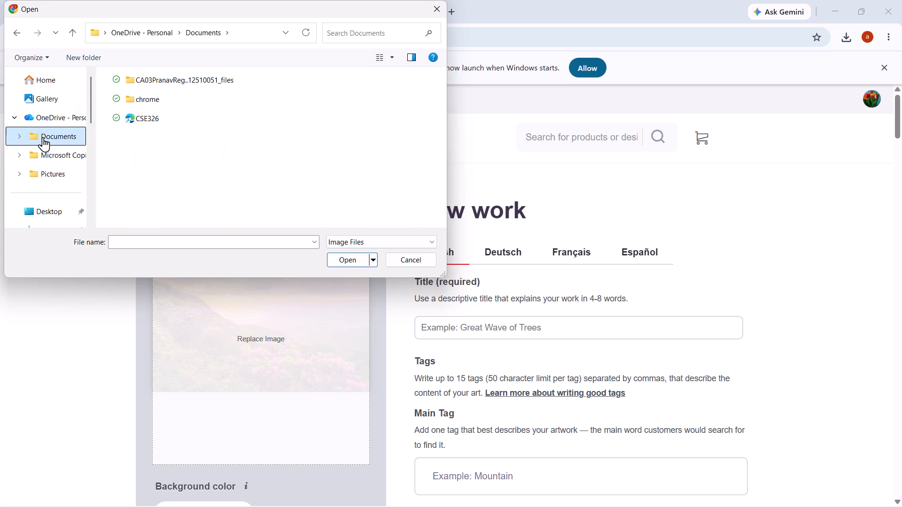
scroll(41, 159, down, 1)
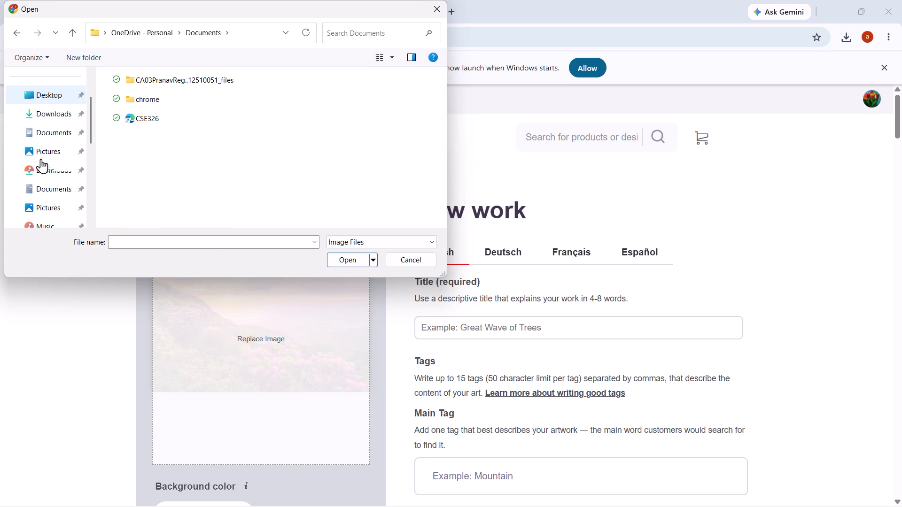
click(31, 187)
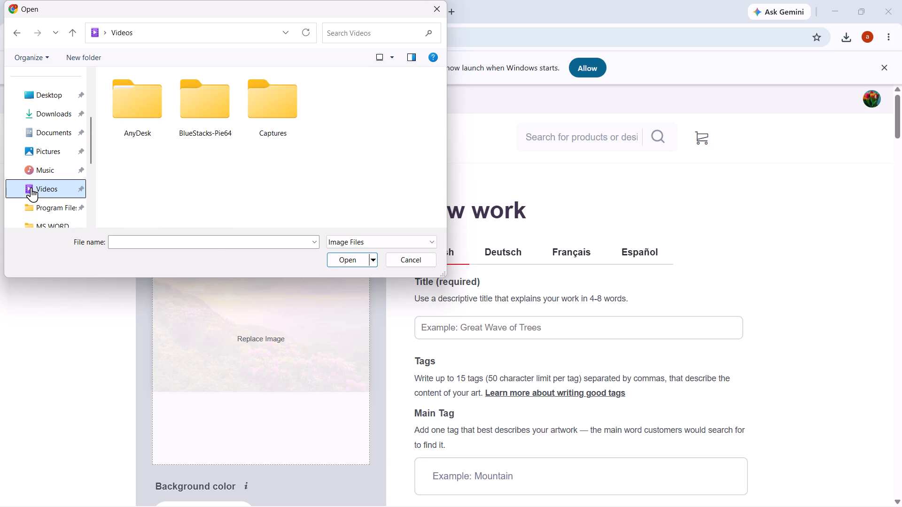
double_click(206, 110)
click(39, 169)
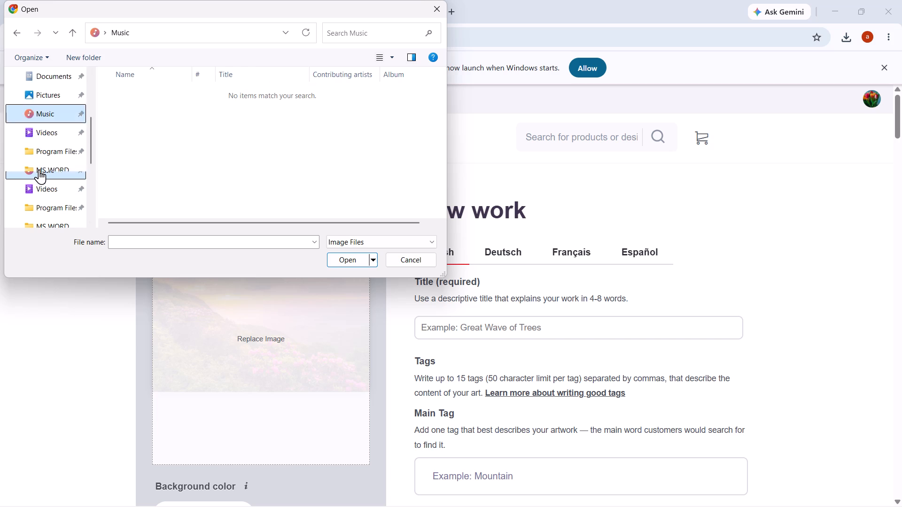
Replace the uploaded artwork with the blue Bachelor's button (Cornflower) JPG from the Downloads folder.
click(39, 169)
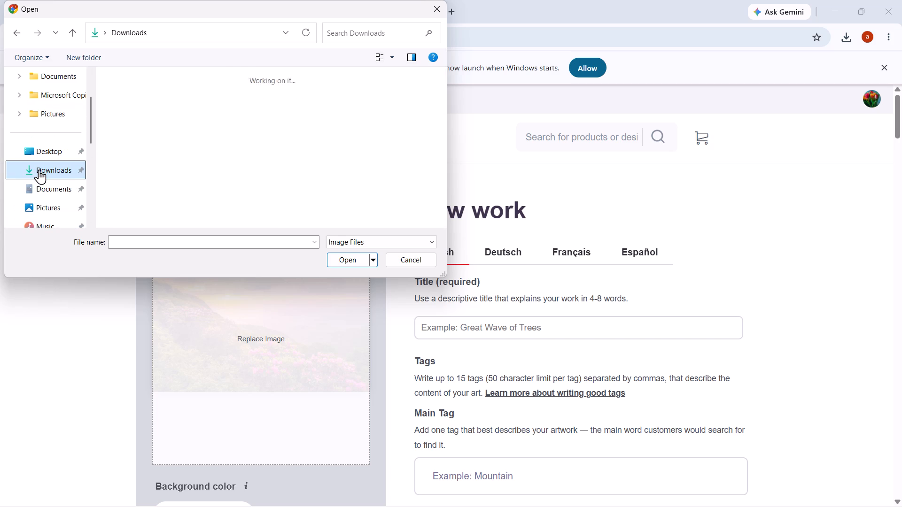
scroll(187, 187, down, 1)
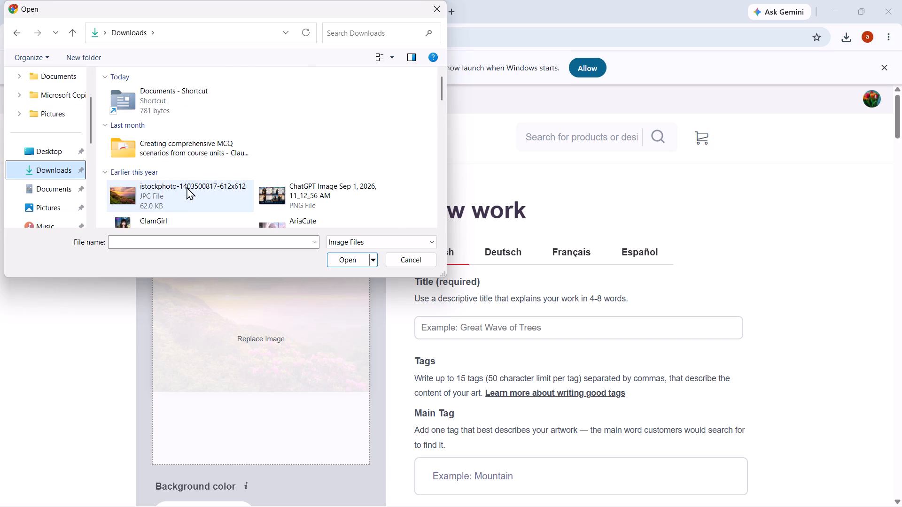
scroll(187, 187, down, 2)
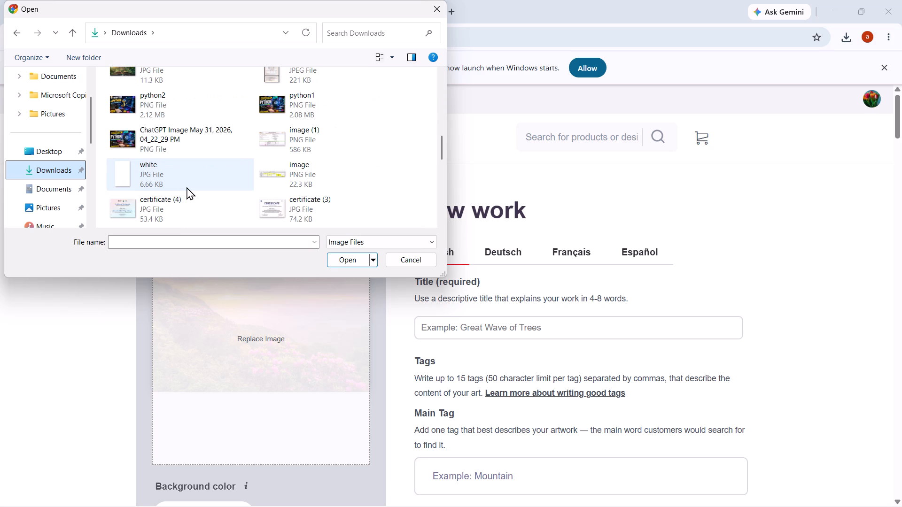
scroll(187, 187, down, 4)
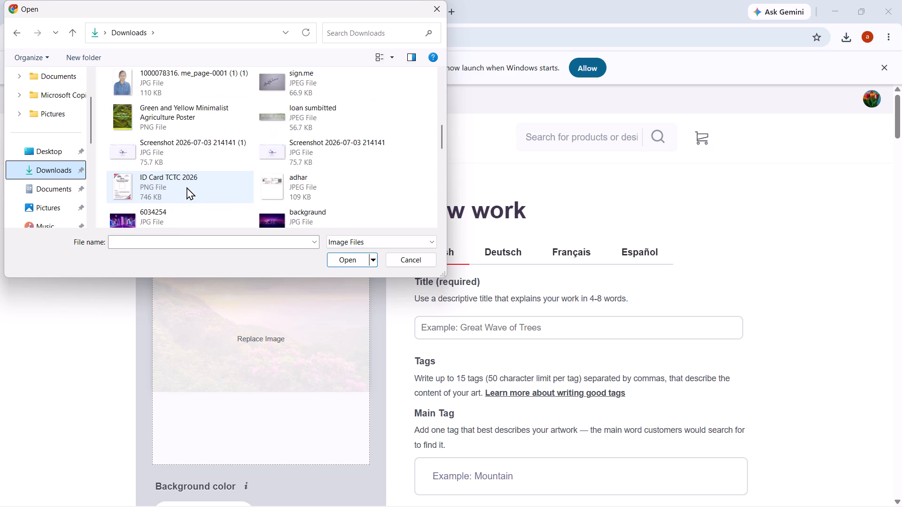
scroll(187, 187, down, 2)
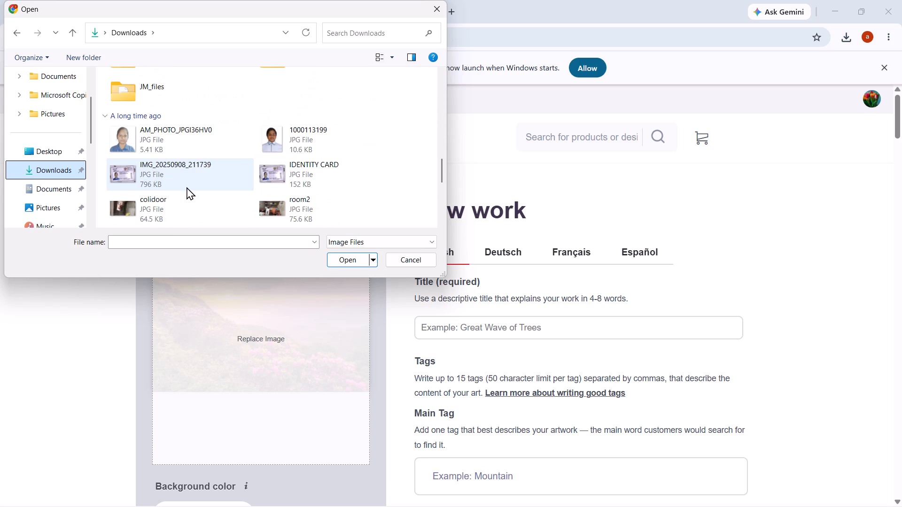
scroll(187, 187, down, 1)
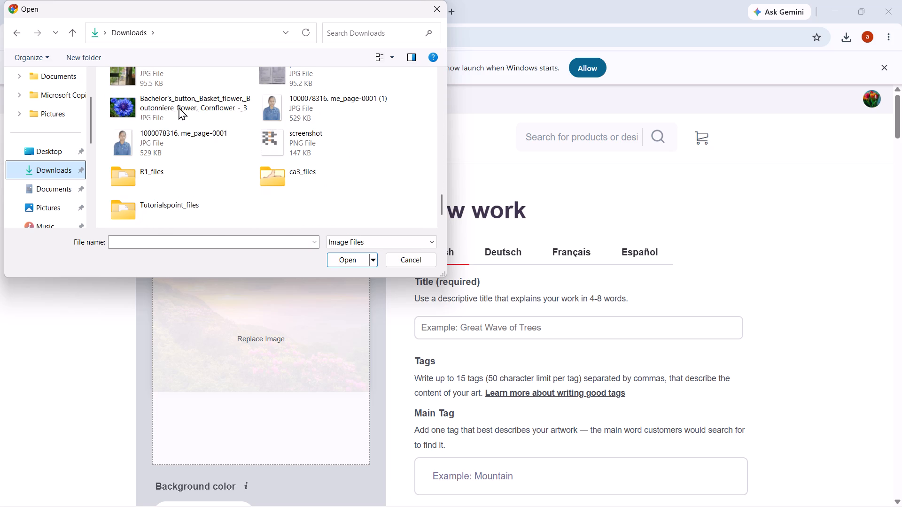
click(179, 107)
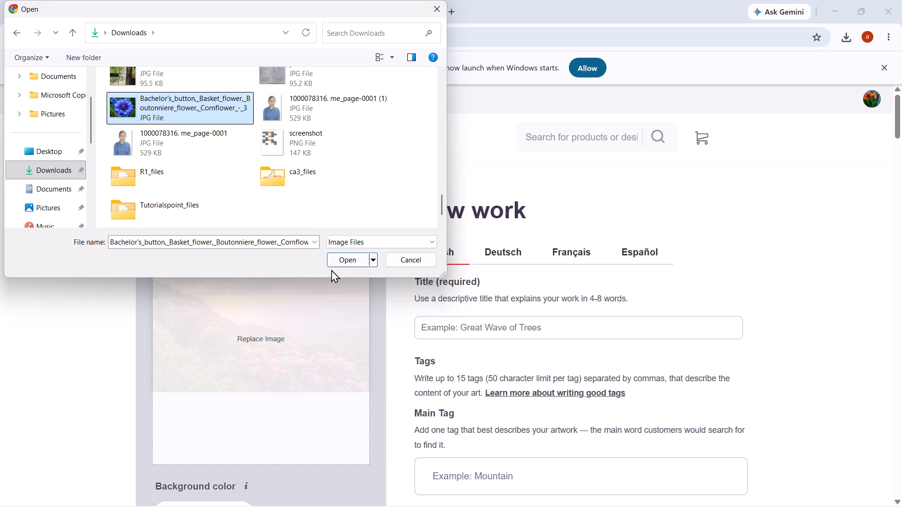
click(339, 256)
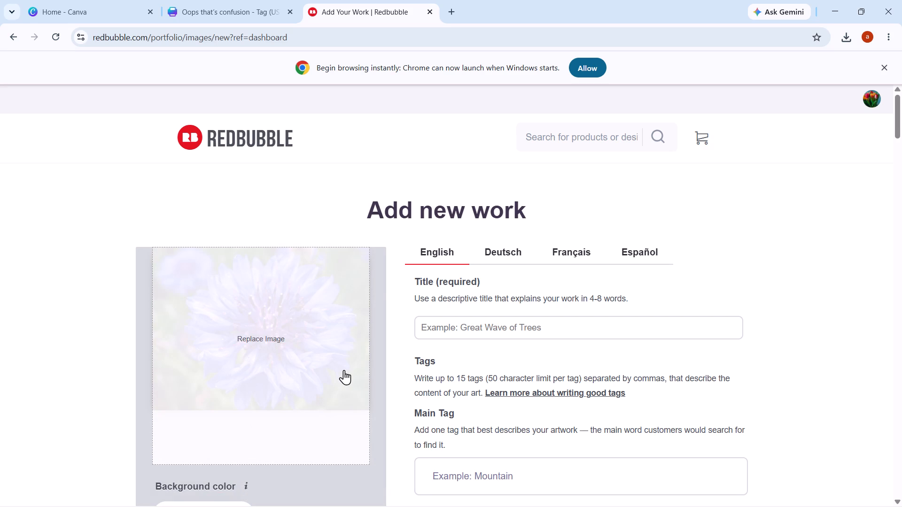
Examine how the blue cornflower artwork appears in the main image area and across the product previews.
scroll(344, 370, down, 9)
scroll(344, 370, up, 2)
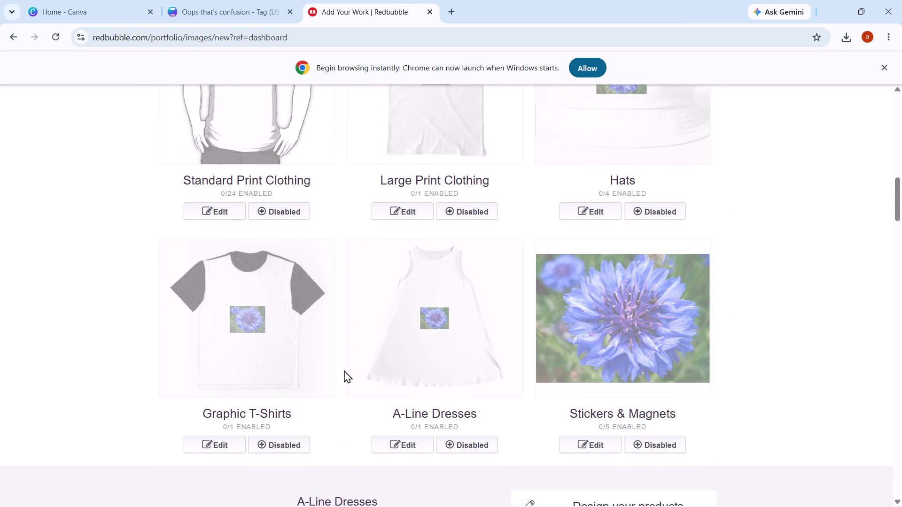
scroll(344, 370, up, 3)
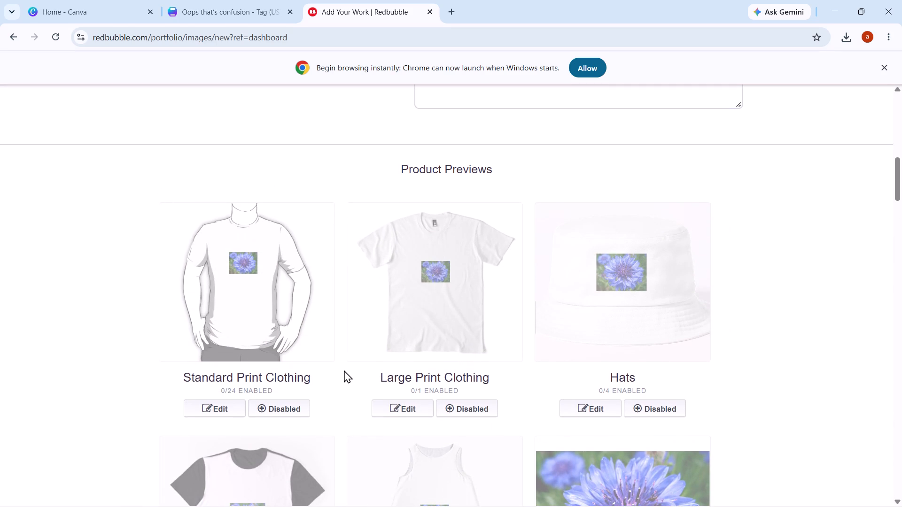
scroll(344, 370, up, 6)
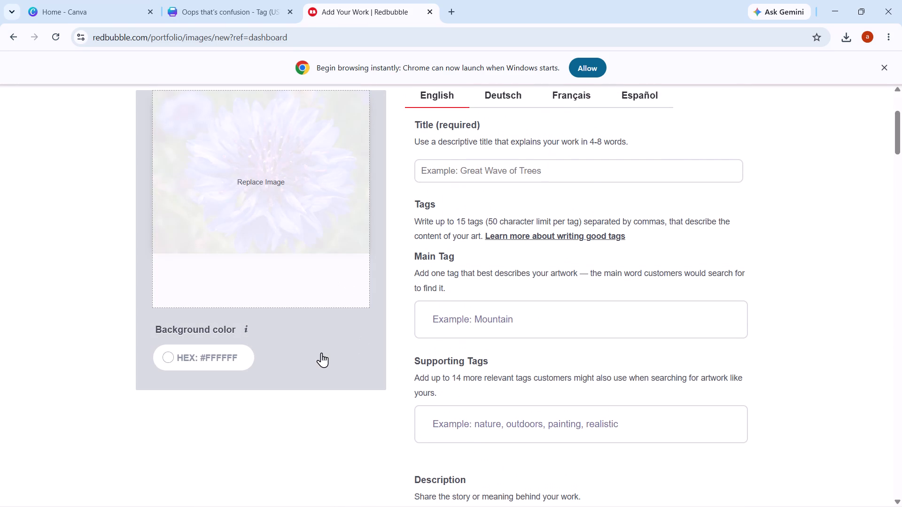
scroll(425, 395, down, 5)
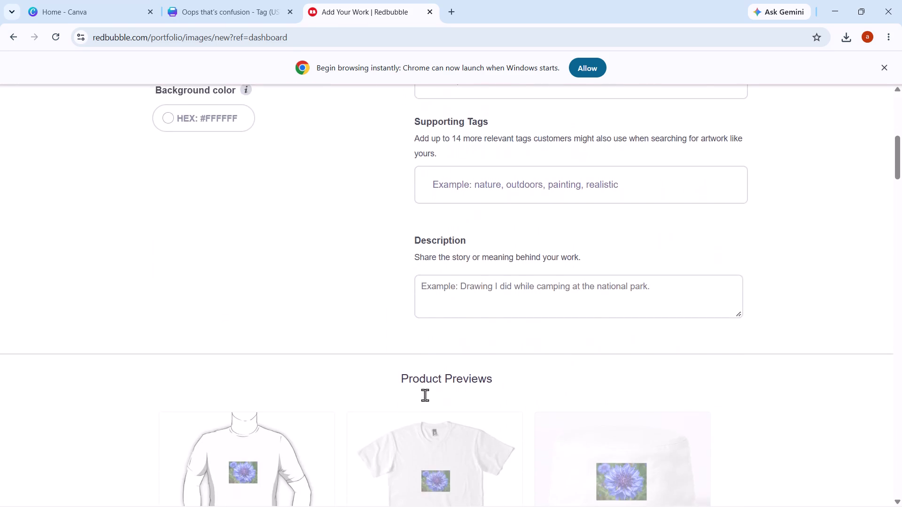
scroll(425, 395, down, 3)
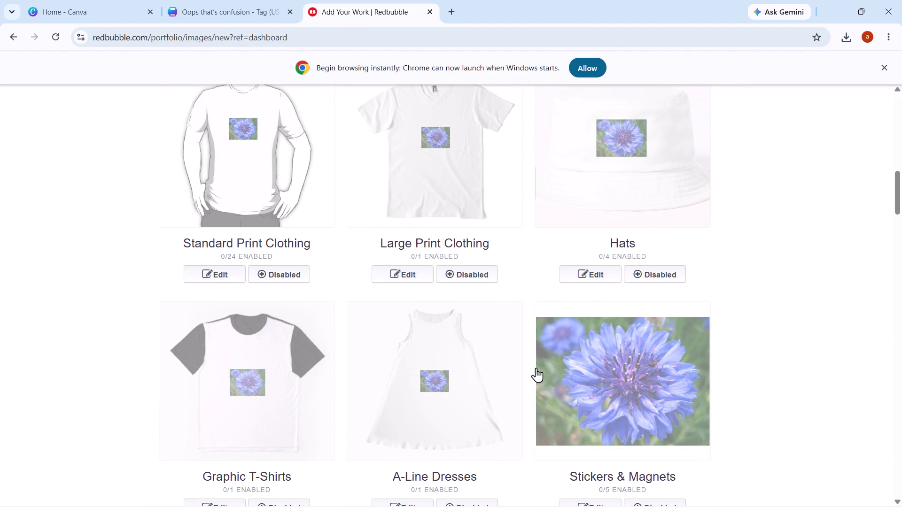
Enable the Stickers & Magnets, A-Line Dresses and Graphic T-Shirts products for the cornflower artwork.
scroll(536, 368, down, 2)
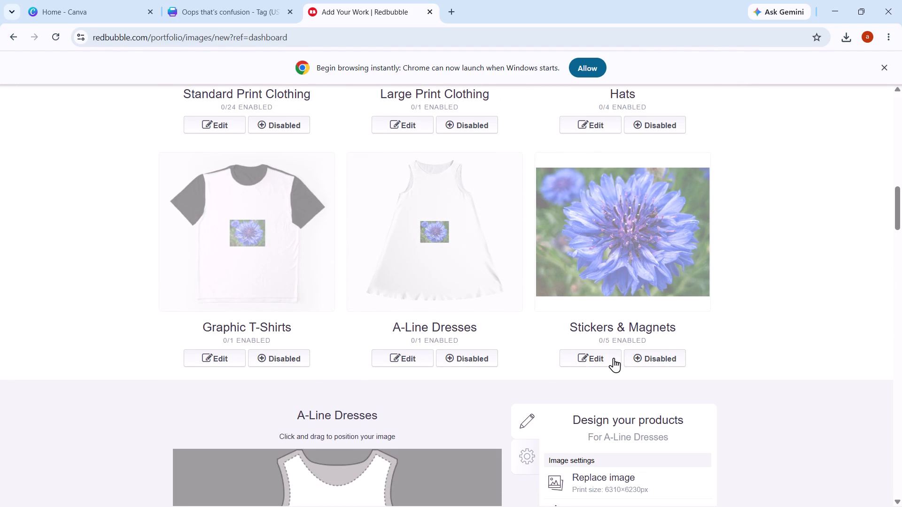
click(638, 357)
scroll(638, 357, down, 1)
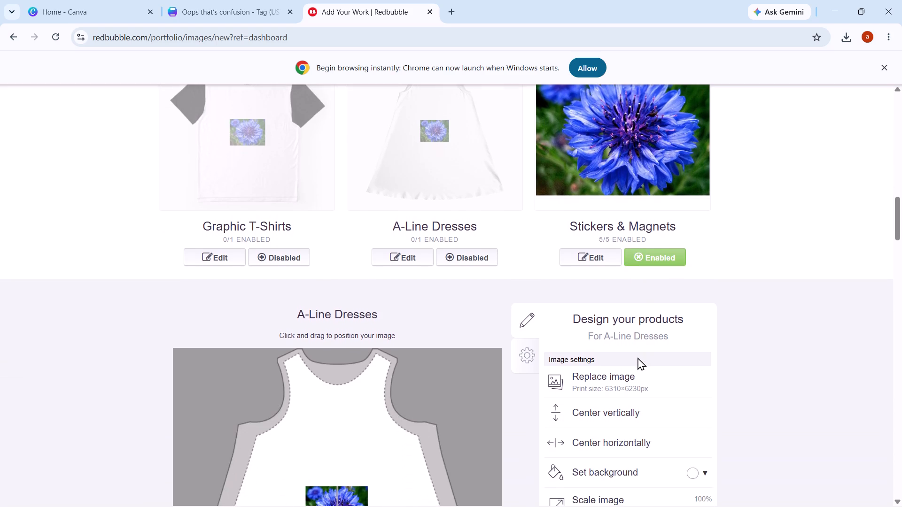
scroll(638, 357, down, 2)
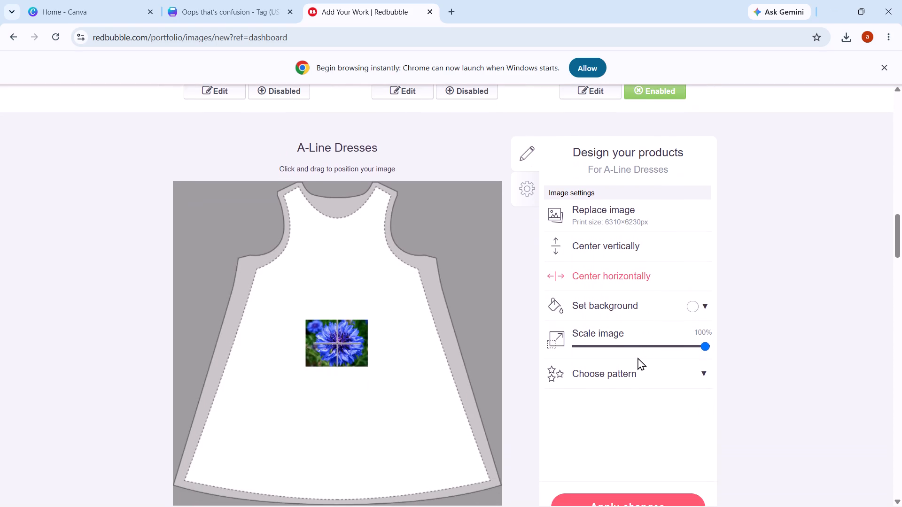
scroll(638, 357, down, 1)
scroll(638, 357, up, 3)
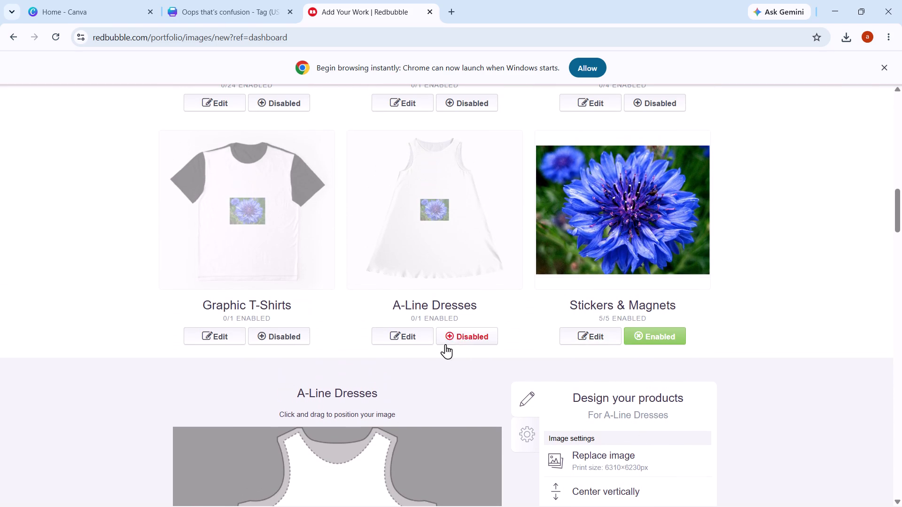
click(467, 331)
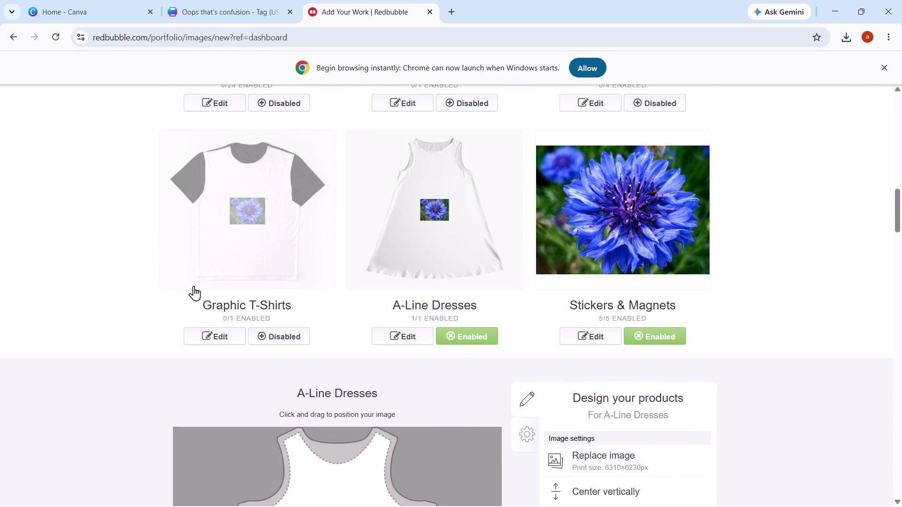
click(295, 339)
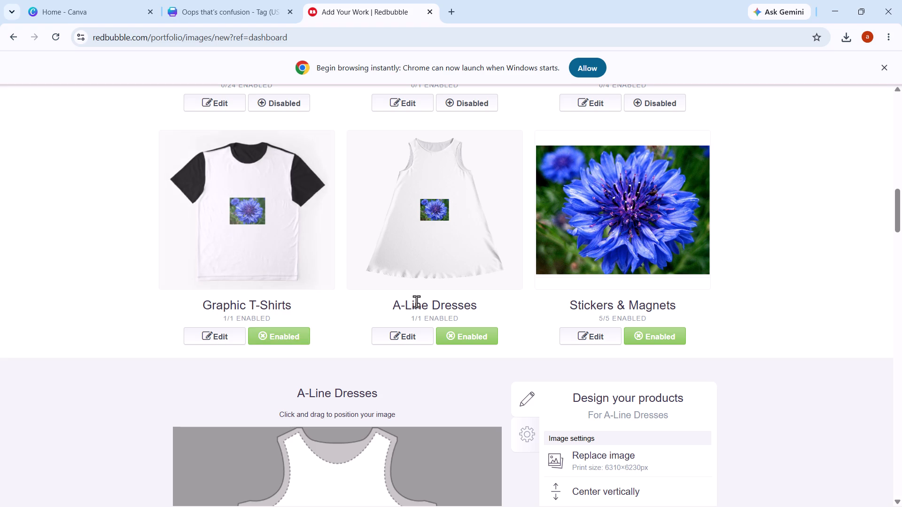
Enable the Standard Print Clothing, Hats and Large Print Clothing products for the artwork.
scroll(416, 301, up, 4)
click(280, 413)
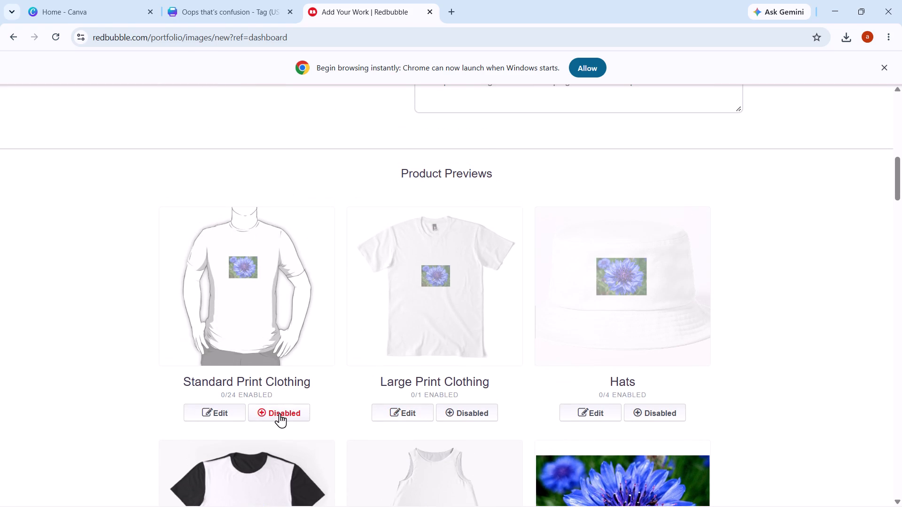
click(654, 409)
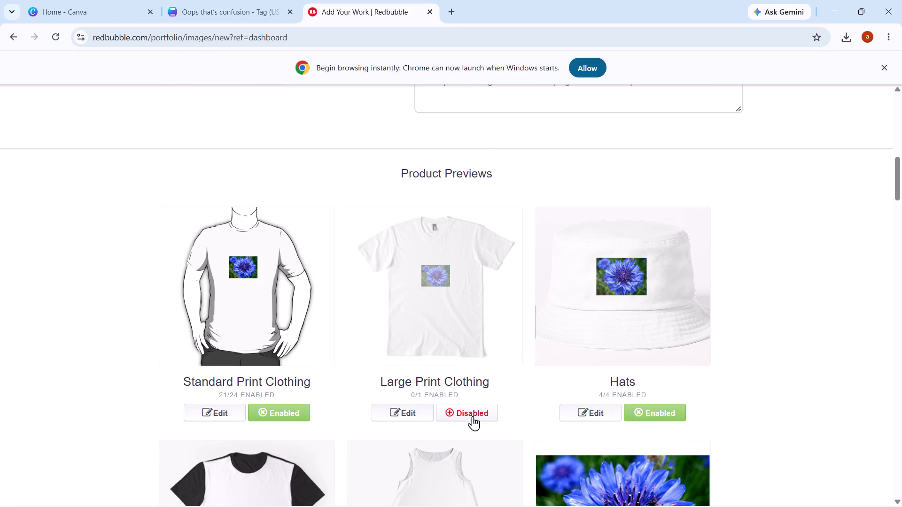
click(473, 416)
Enable the Spiral Notebooks, Mugs, Pillows & Totes, and Pouches, Laptop Skins & Sleeves products.
scroll(473, 416, up, 6)
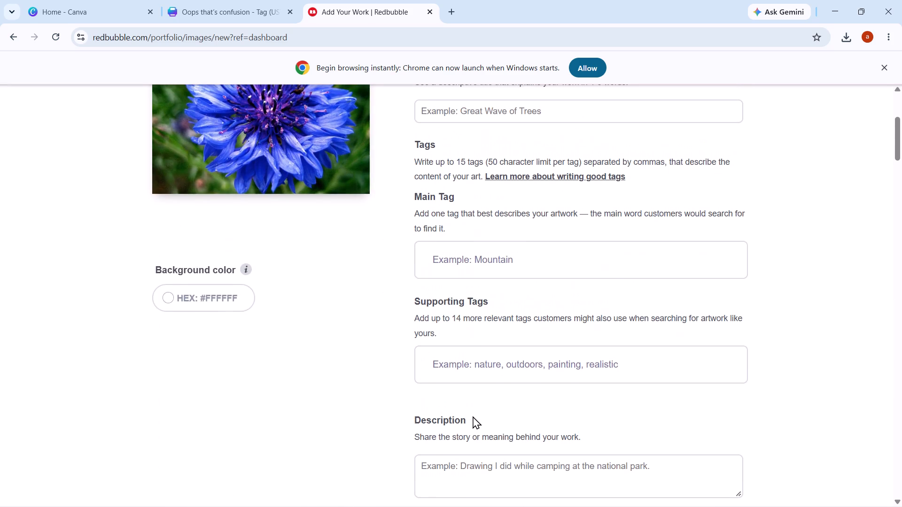
scroll(473, 416, down, 10)
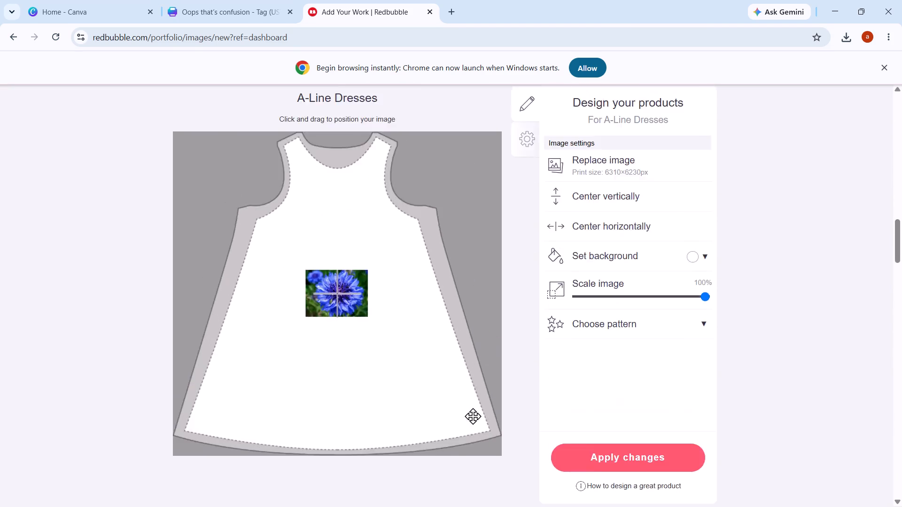
scroll(473, 416, down, 1)
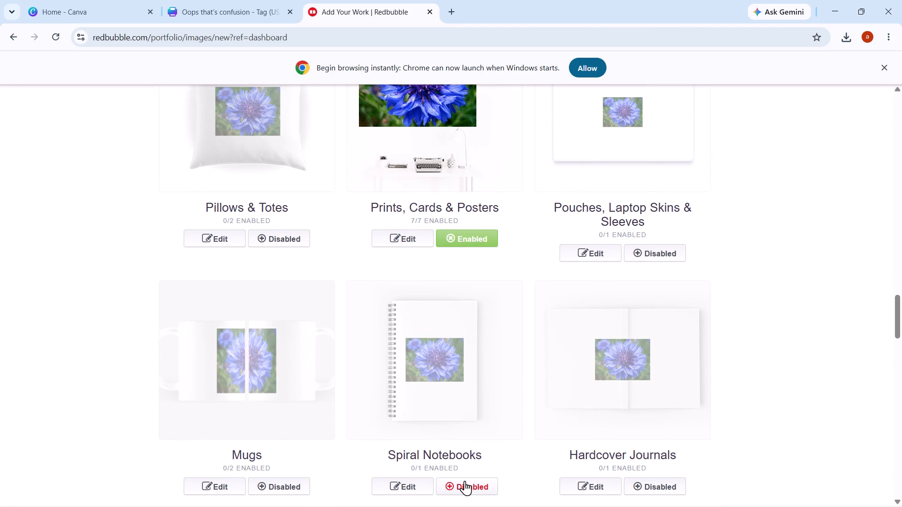
click(464, 483)
scroll(599, 466, down, 1)
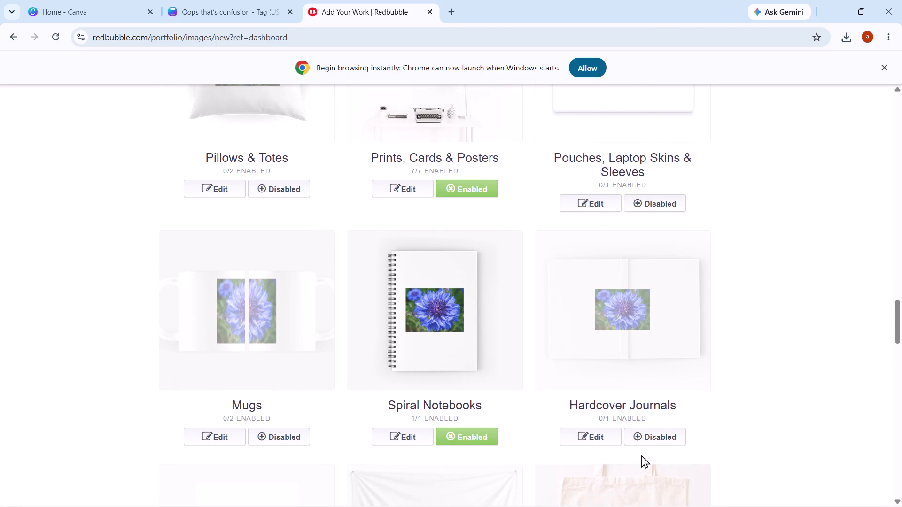
click(290, 438)
scroll(290, 438, up, 2)
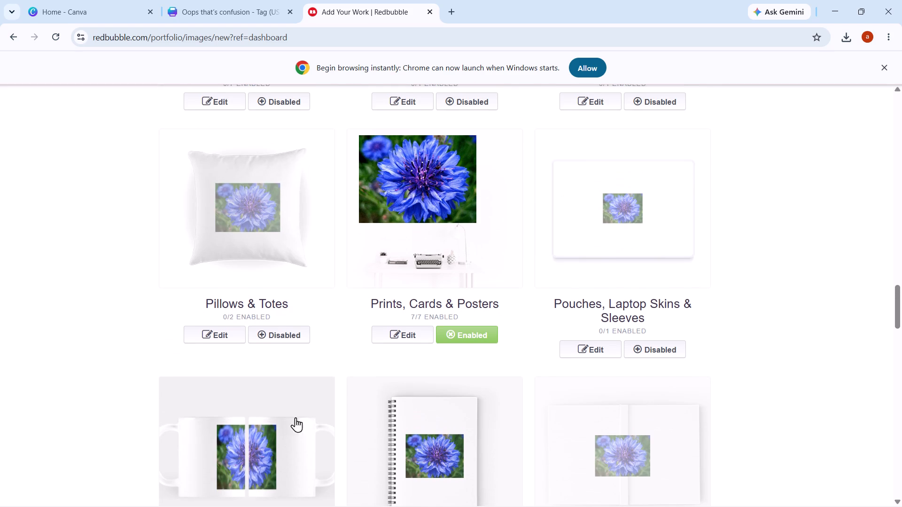
click(293, 338)
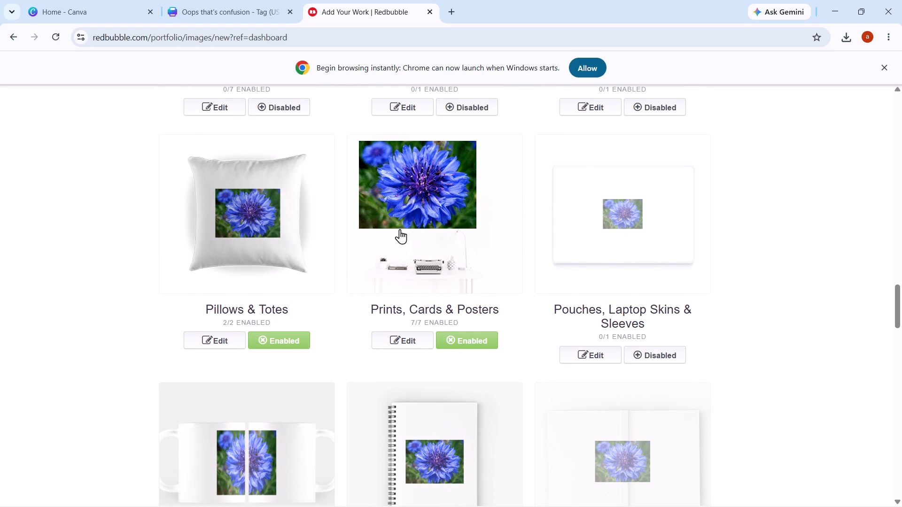
click(666, 357)
Enable the Acrylic Blocks & Coasters, Pin Buttons and Aprons products for the artwork.
scroll(666, 357, down, 7)
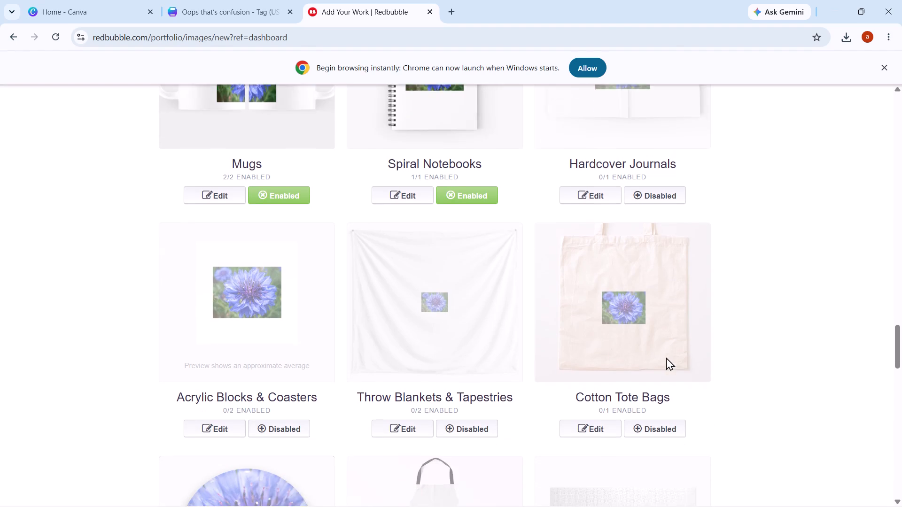
scroll(666, 357, down, 1)
click(279, 397)
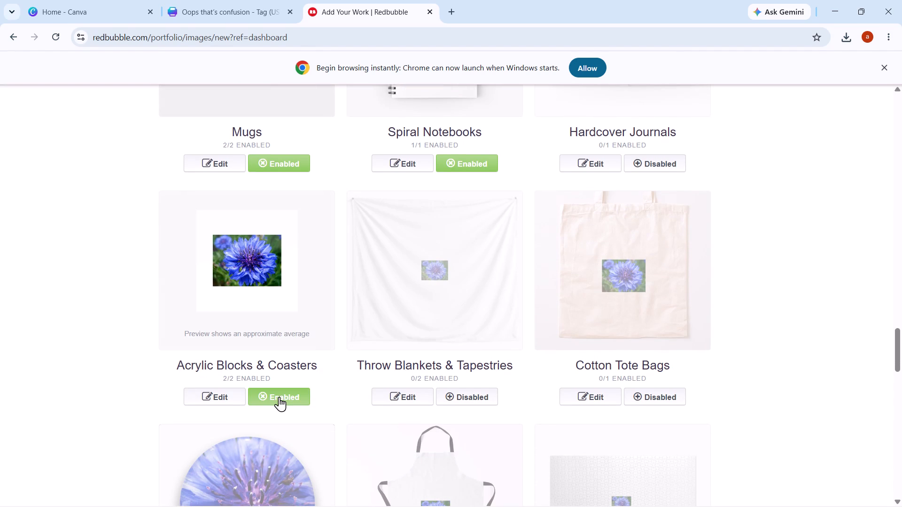
scroll(598, 413, down, 3)
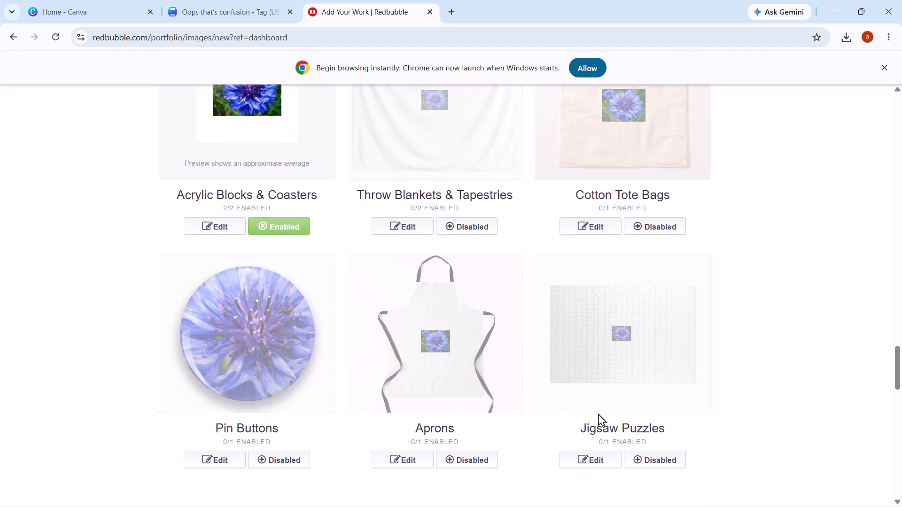
click(284, 461)
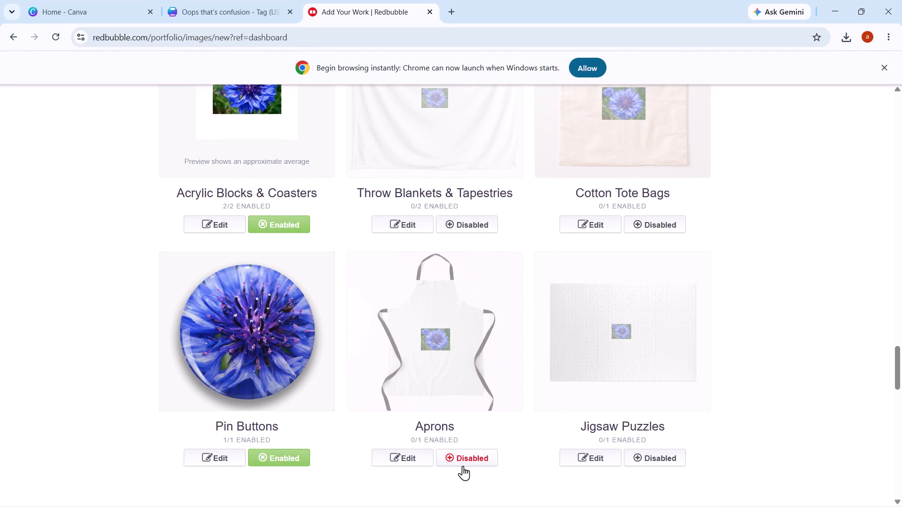
scroll(463, 466, down, 4)
scroll(486, 263, up, 1)
click(468, 323)
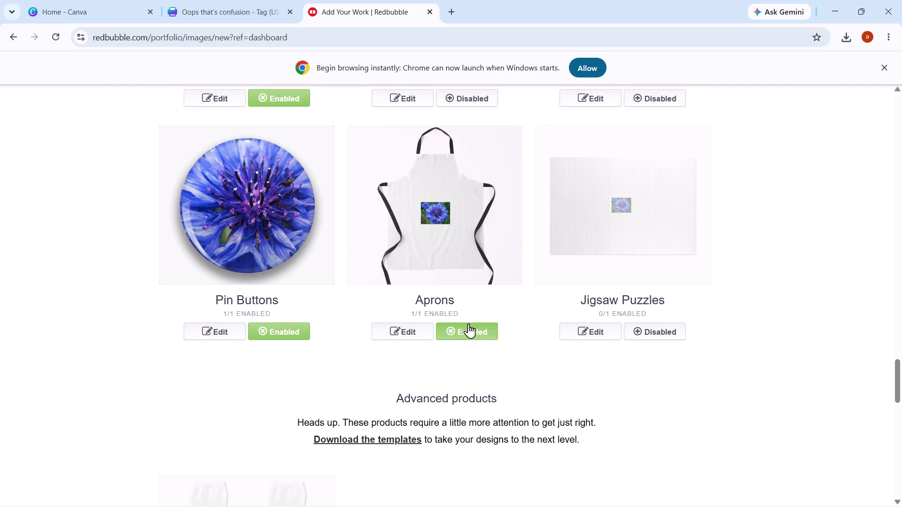
Look over the remaining products, the media, visibility and mature content settings, and the enabled clothing previews.
scroll(468, 323, up, 3)
scroll(468, 323, down, 1)
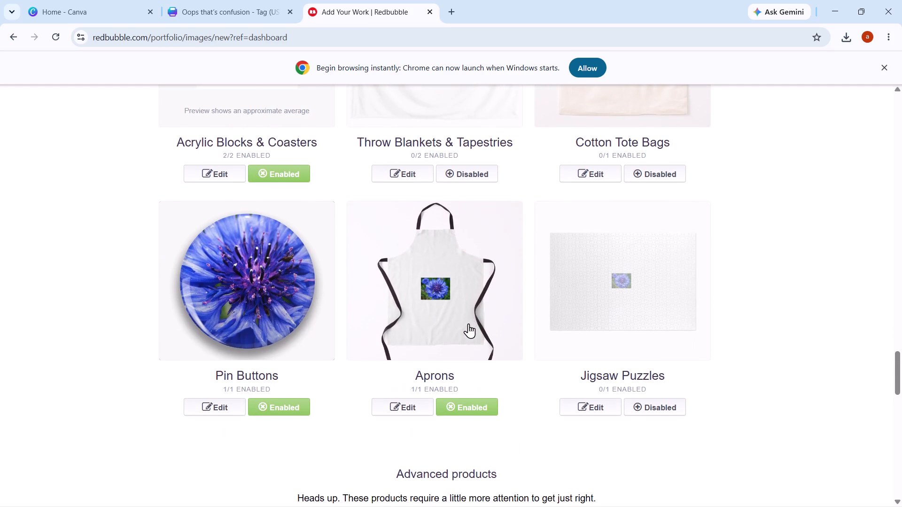
scroll(468, 323, down, 9)
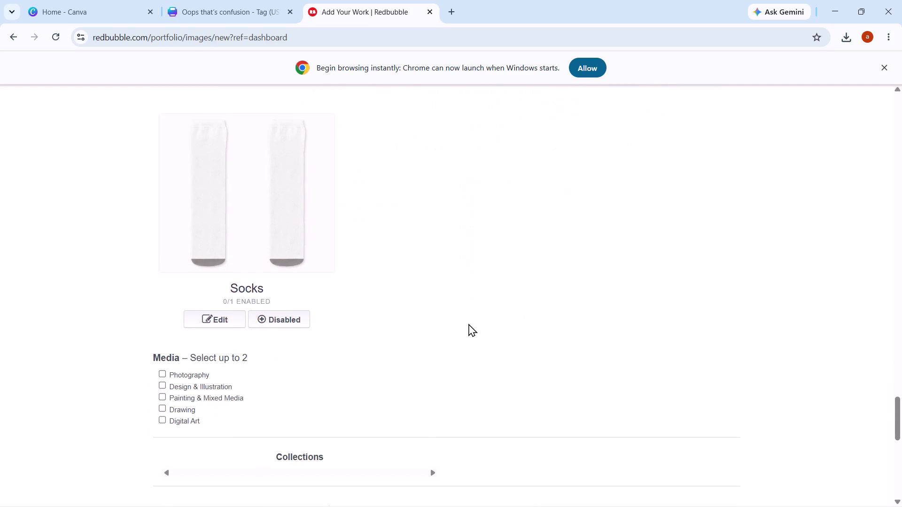
scroll(468, 323, down, 5)
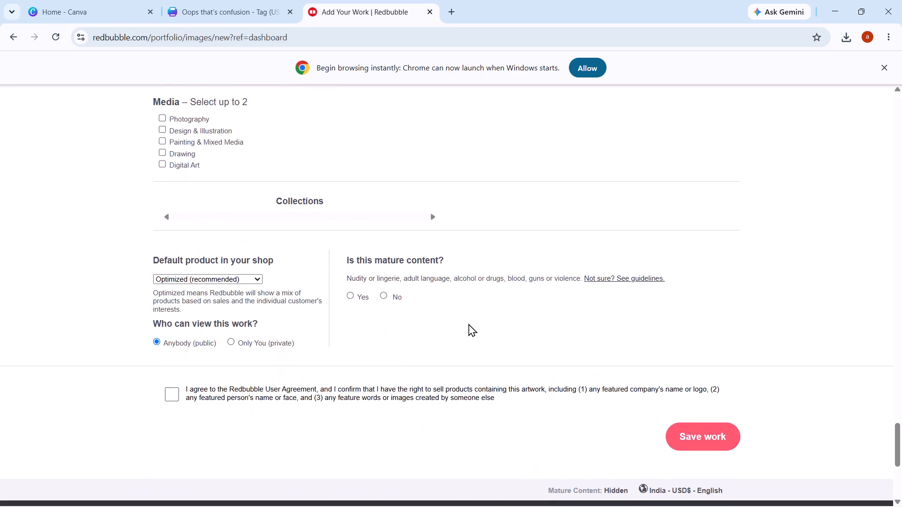
scroll(468, 323, up, 8)
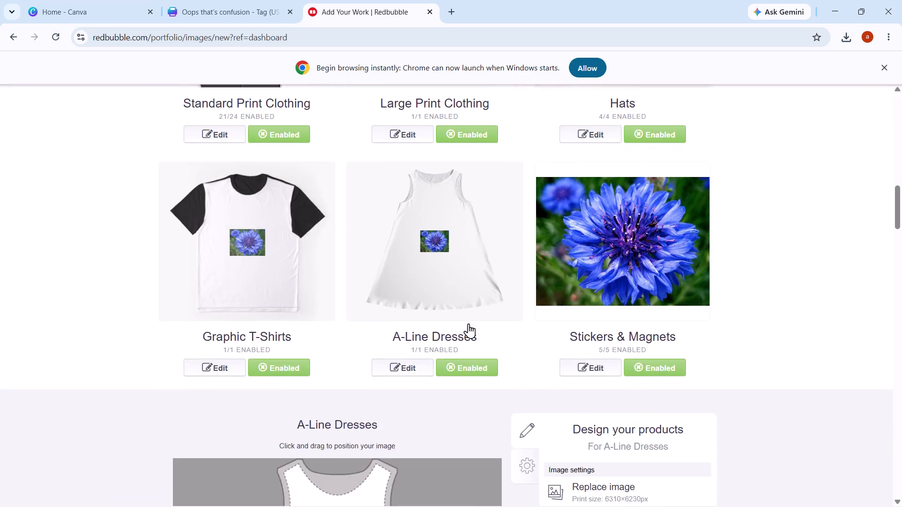
Apply the design settings for the A-Line Dresses product.
scroll(468, 323, up, 1)
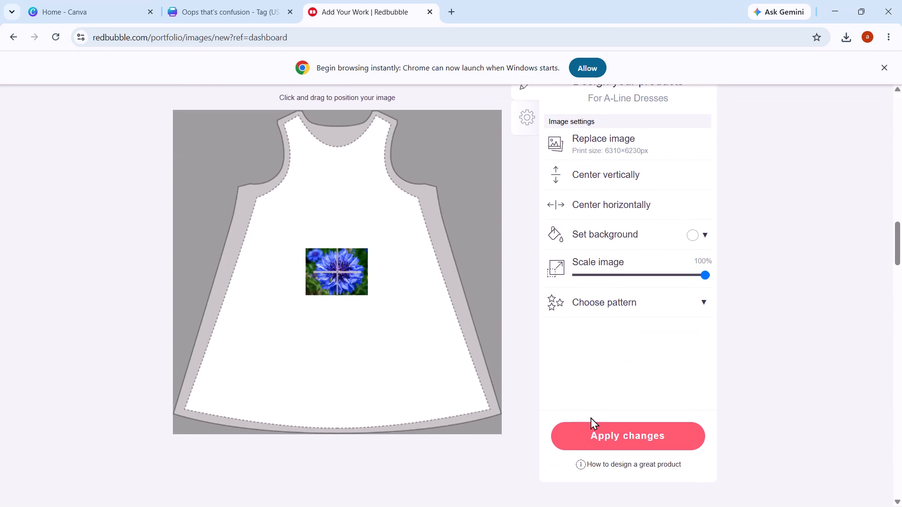
click(595, 427)
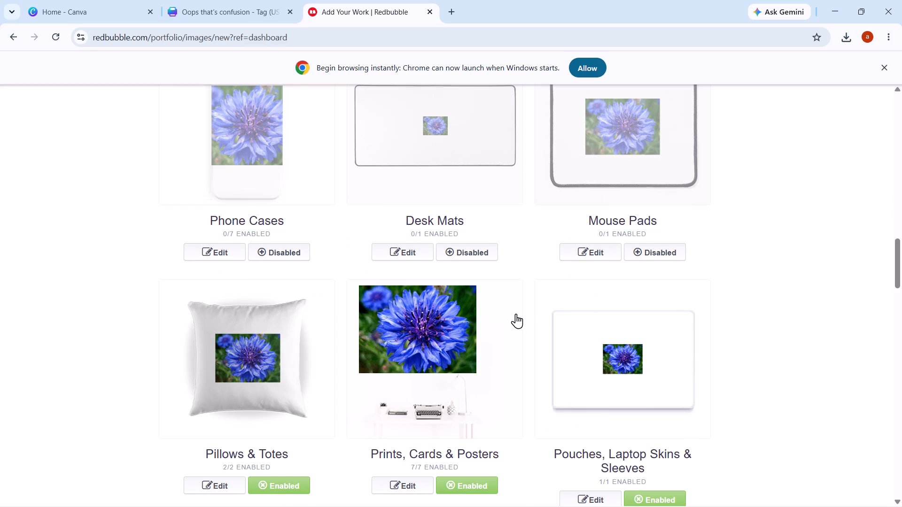
Mark the work as not mature content and accept the Redbubble User Agreement and artwork rights confirmation.
scroll(516, 314, up, 7)
scroll(516, 314, down, 3)
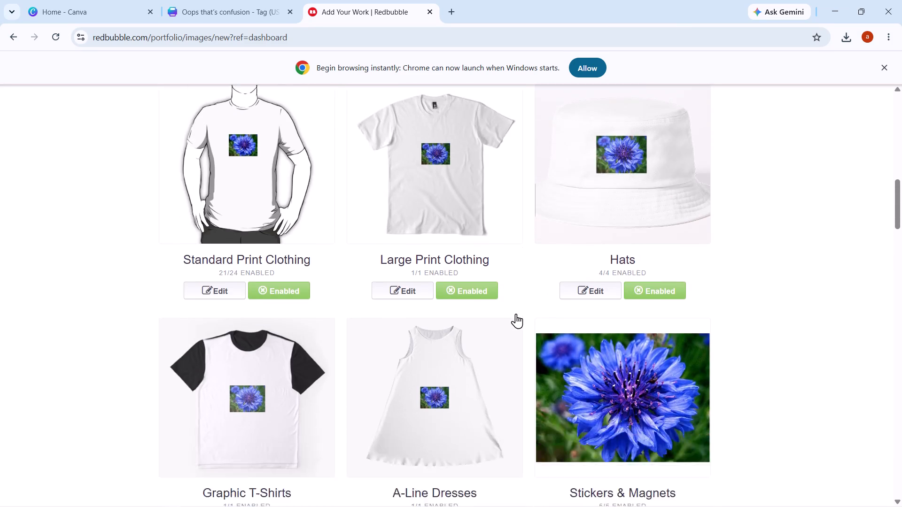
scroll(516, 314, down, 17)
scroll(516, 314, up, 2)
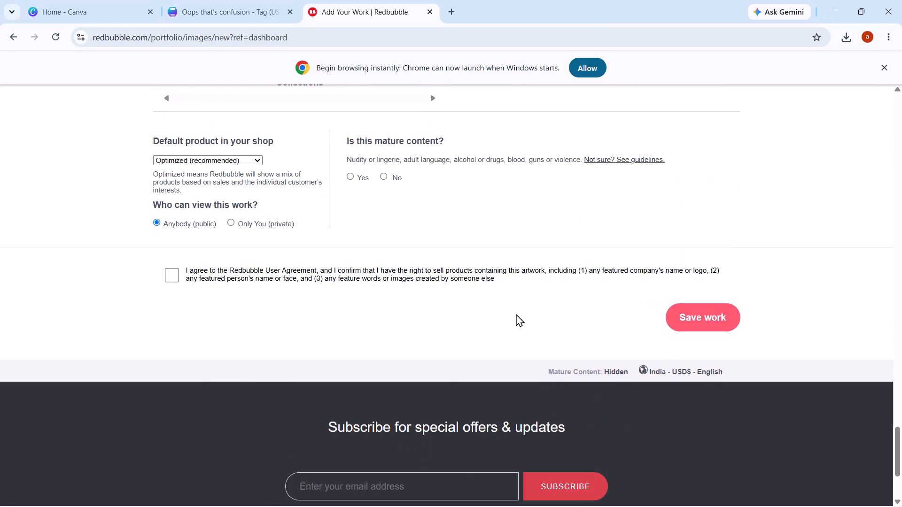
scroll(516, 314, up, 3)
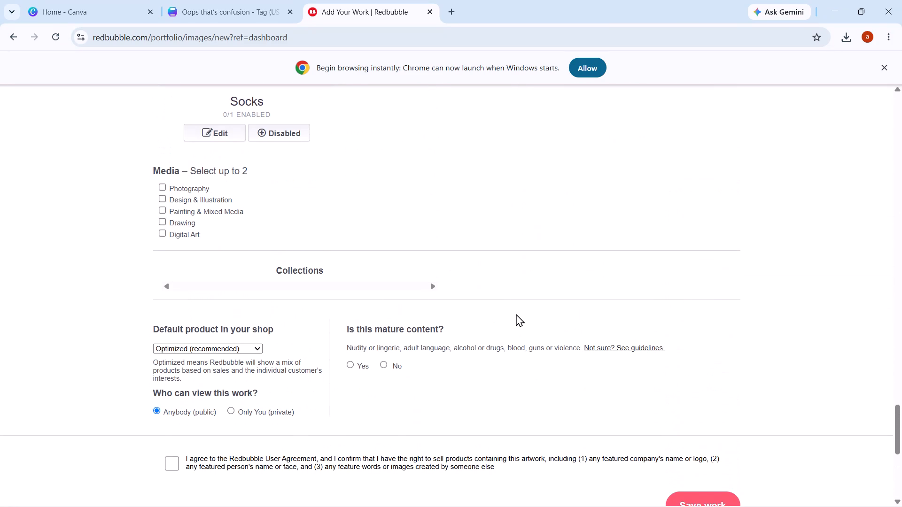
click(383, 364)
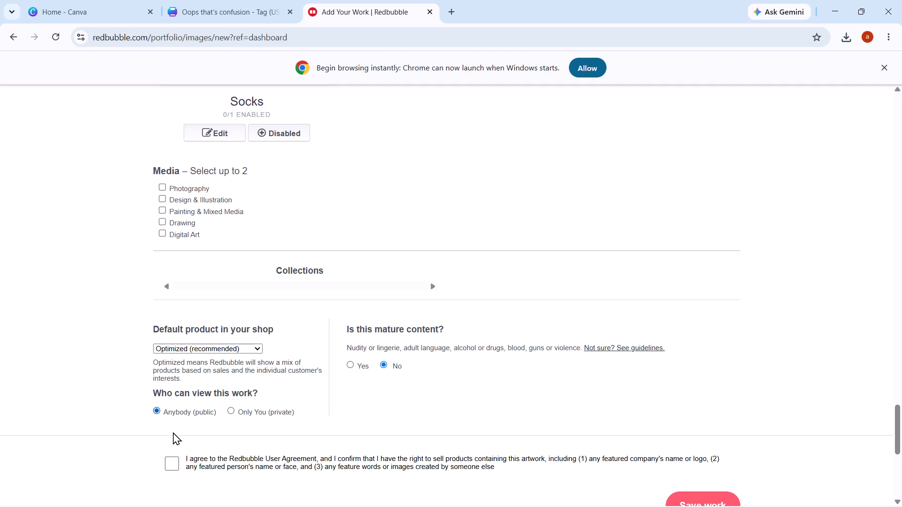
click(167, 461)
Return to the artwork's details above the product previews and open the required title for entry.
scroll(268, 280, up, 13)
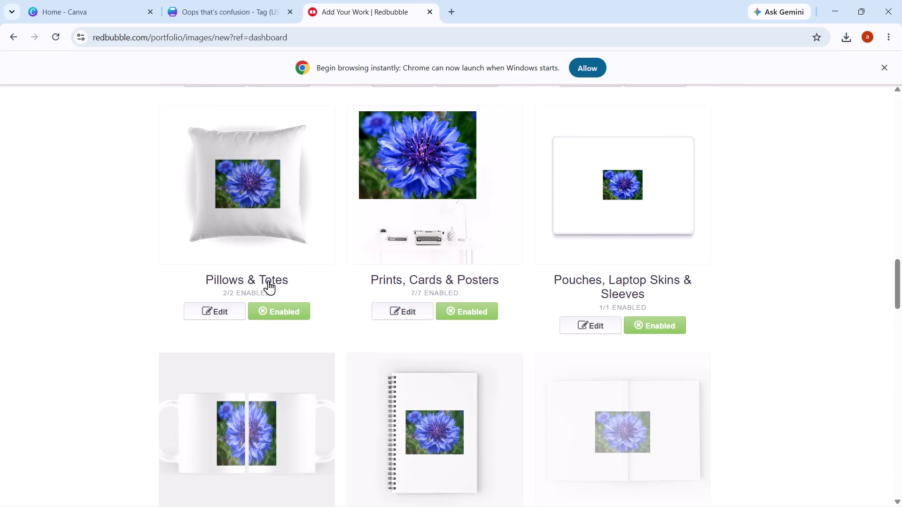
scroll(268, 280, up, 8)
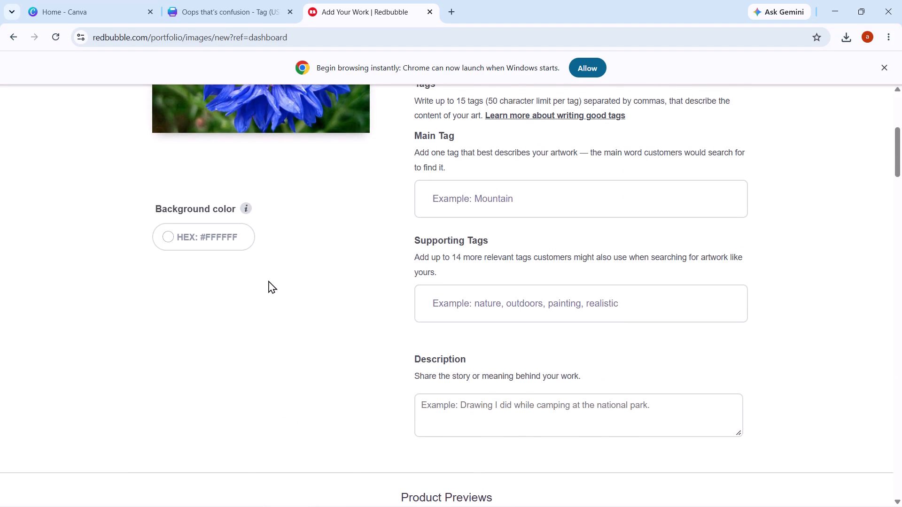
scroll(427, 276, up, 1)
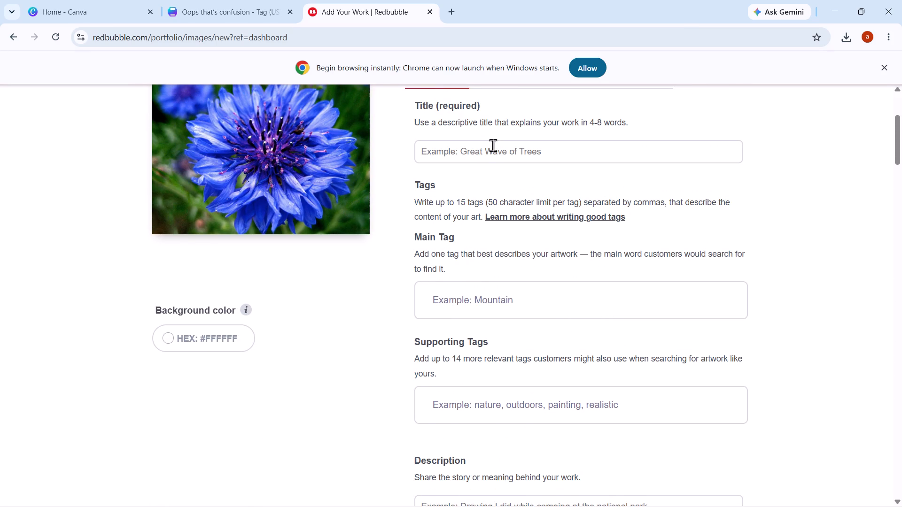
click(493, 145)
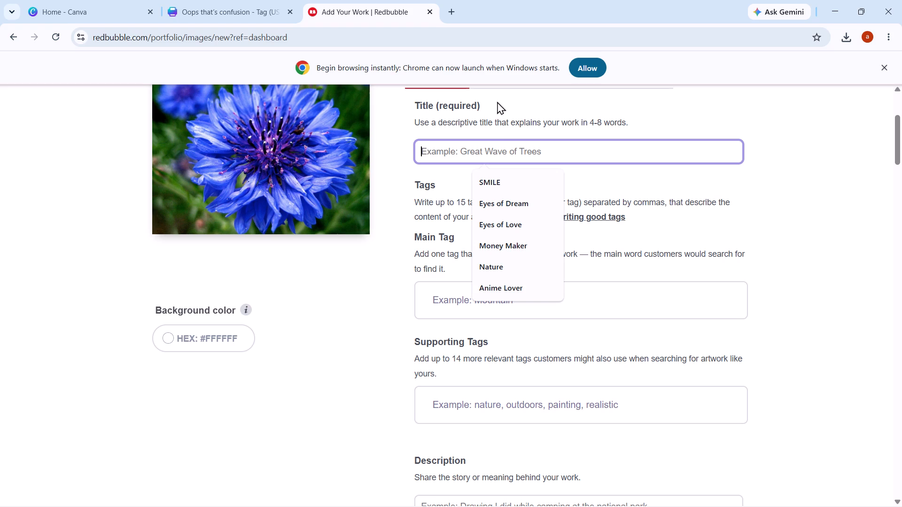
Search Google in a new tab for "description of blue flower".
click(454, 4)
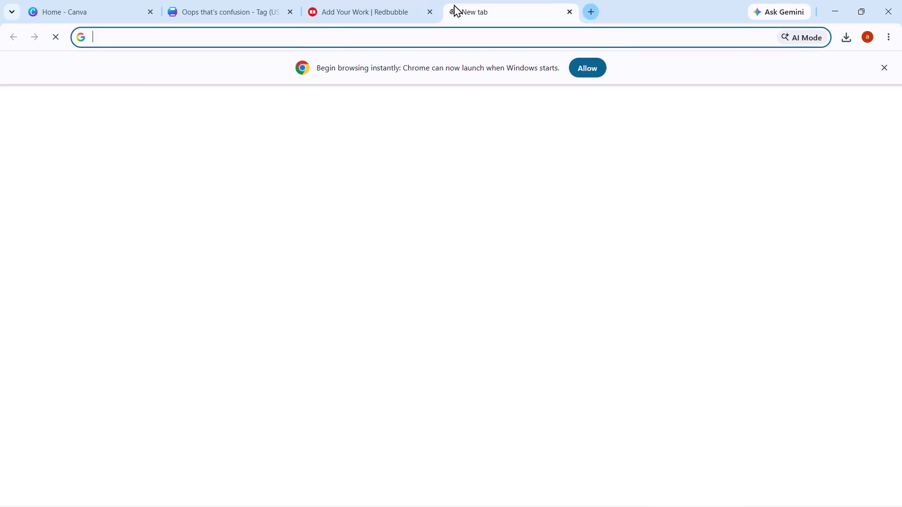
text(description)
key(space)
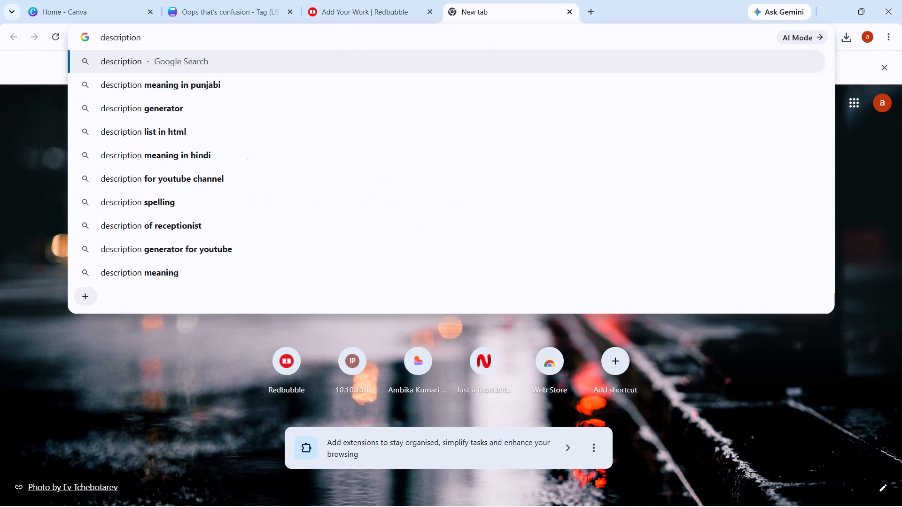
text(of blue)
key(space)
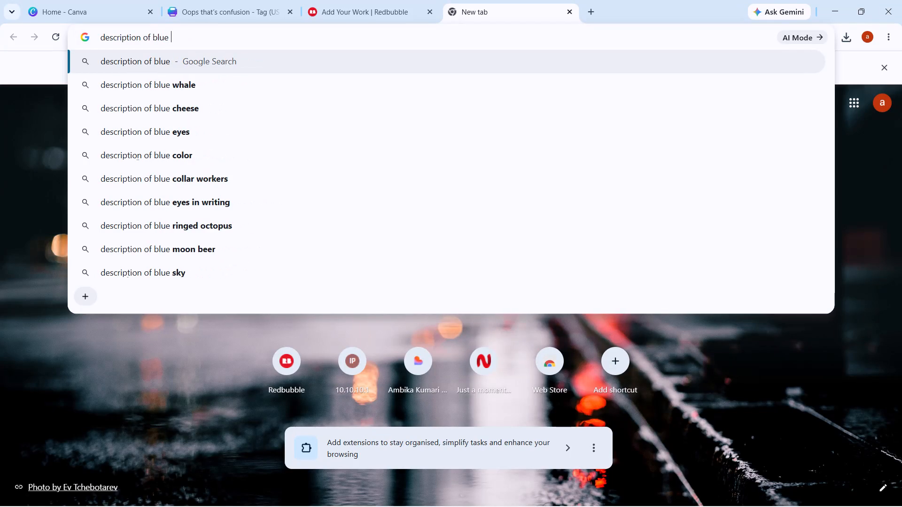
text(flower)
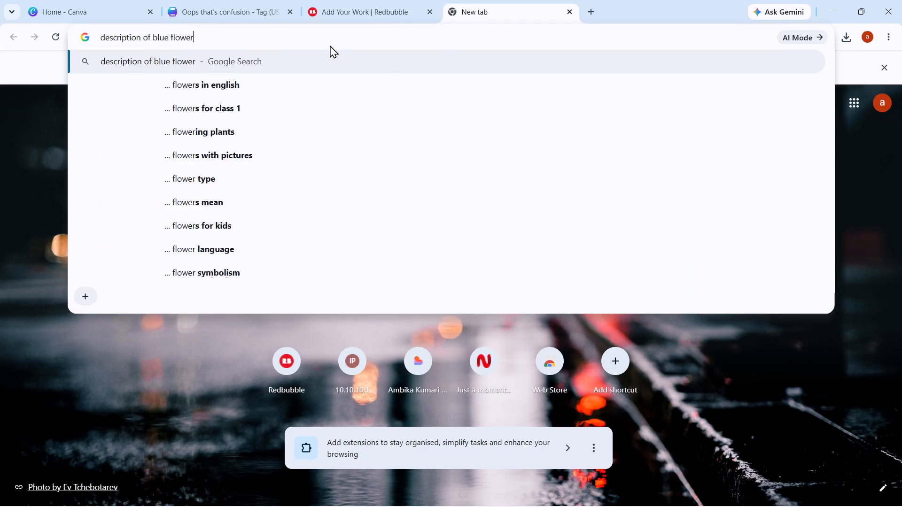
key(Return)
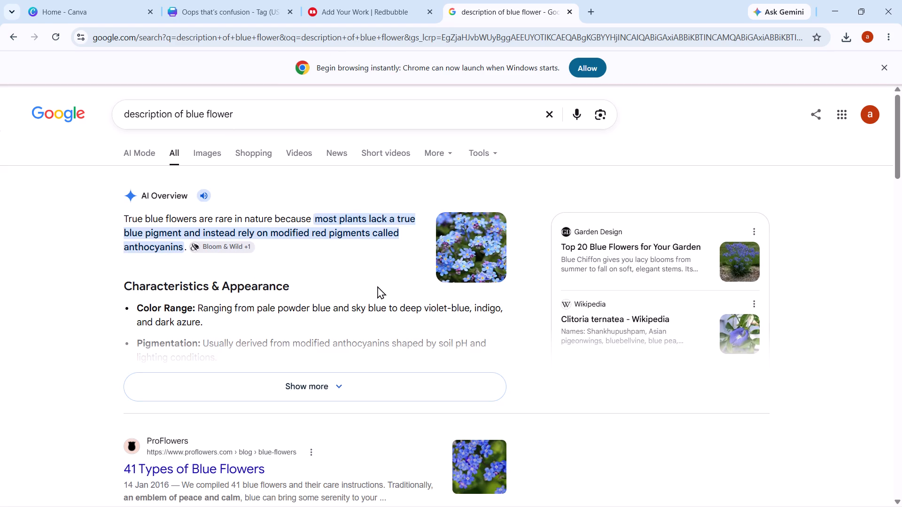
Examine the search results, the preview of the matching blue cornflower image and its related images.
scroll(377, 286, down, 7)
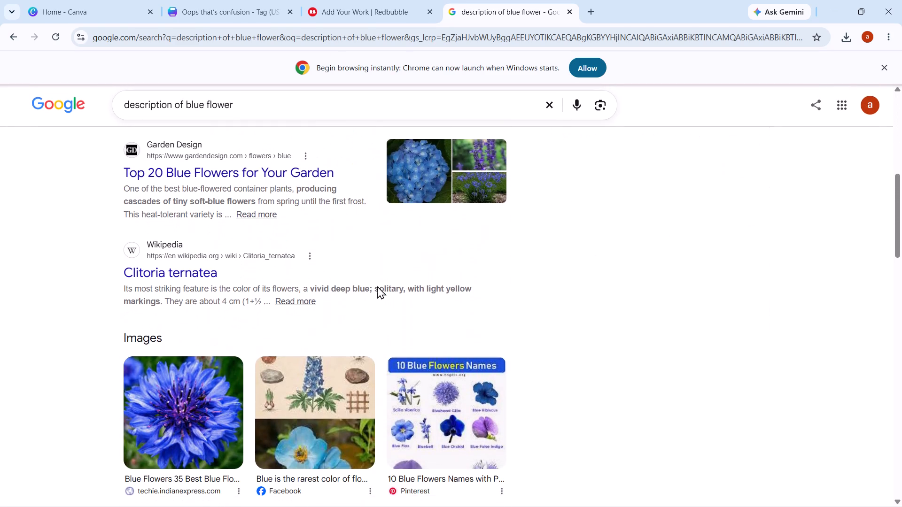
scroll(377, 286, down, 2)
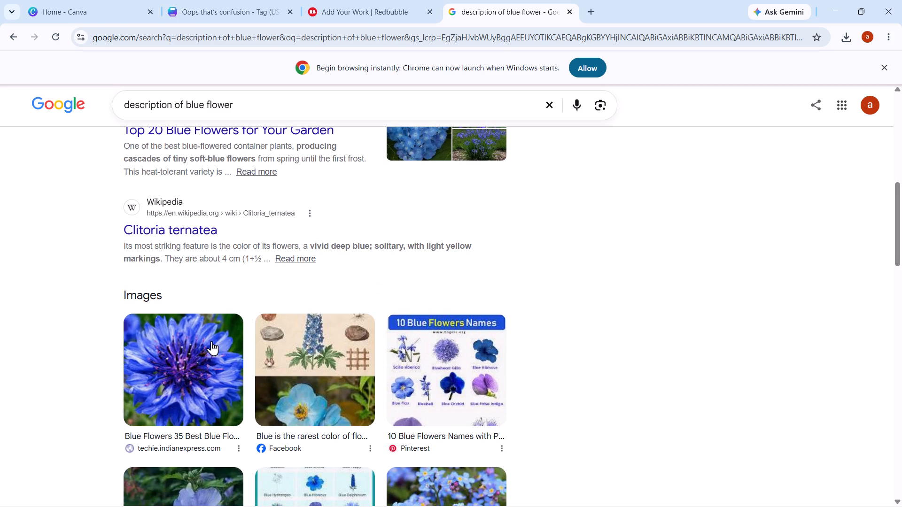
click(203, 347)
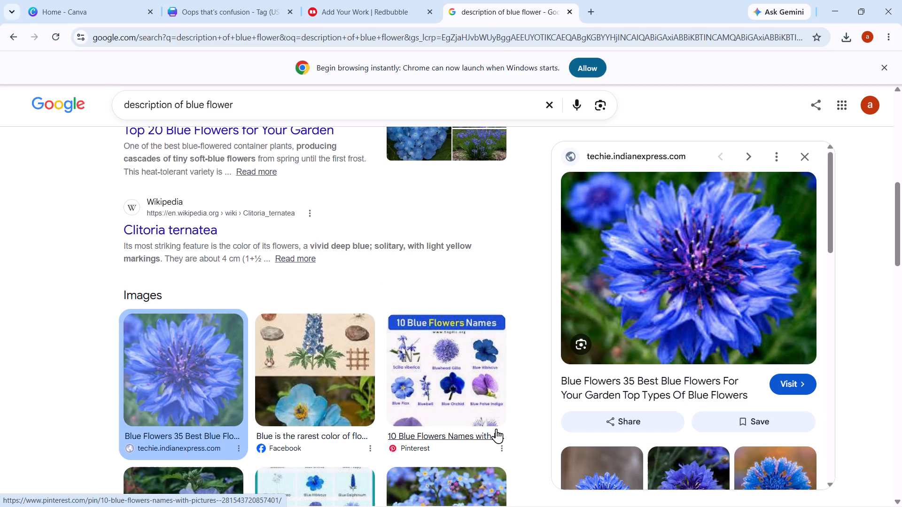
scroll(654, 404, down, 1)
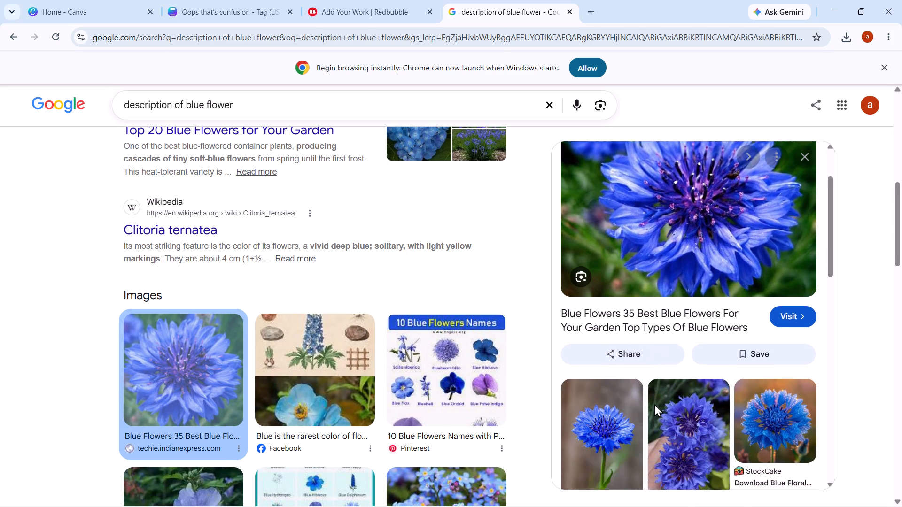
scroll(654, 404, down, 1)
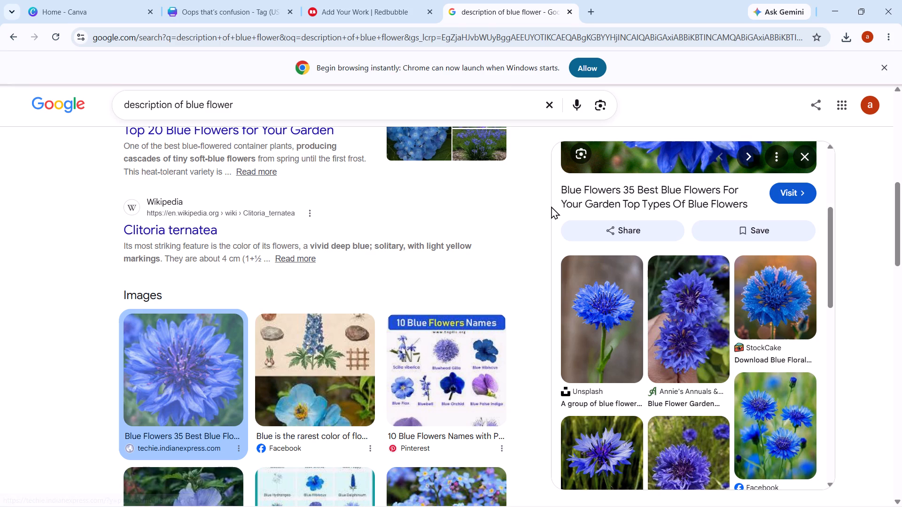
Switch back to the Redbubble work page and title the artwork "Love in Blue".
click(364, 11)
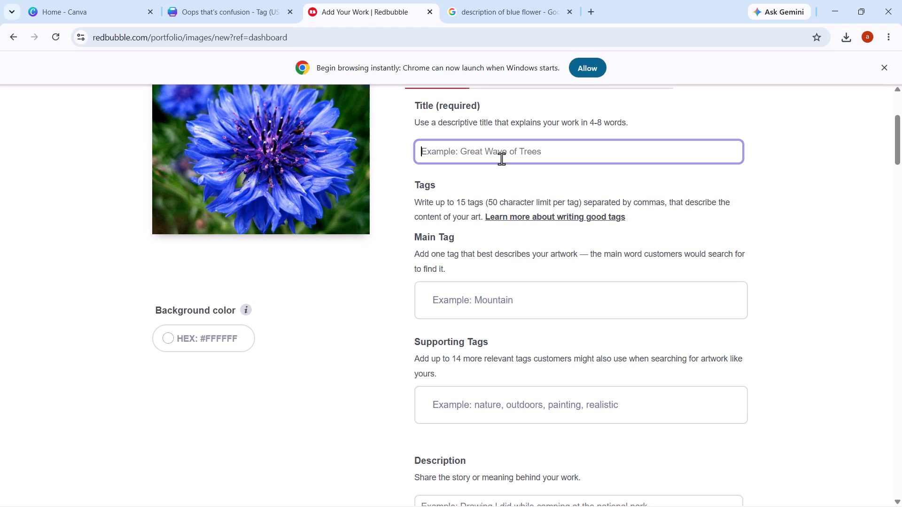
text(Lo)
text(ve in Blue)
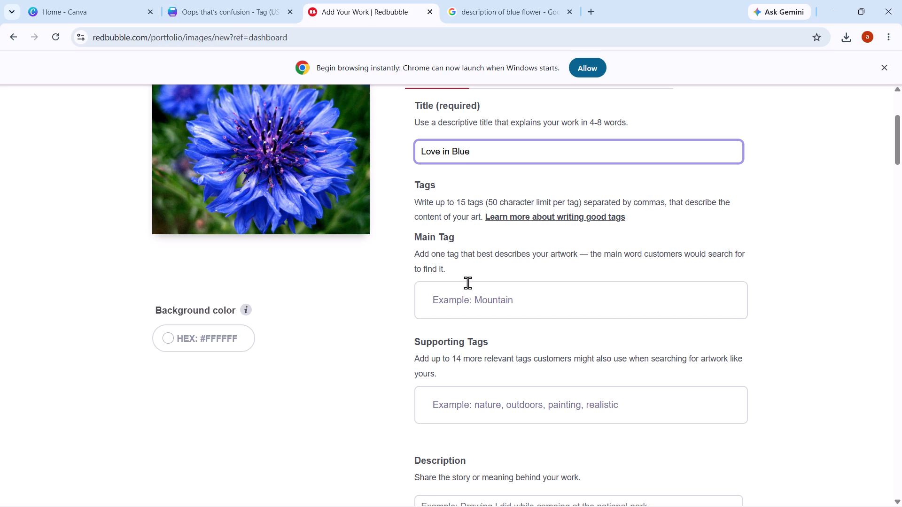
Open the artwork's main tag for entry.
click(486, 300)
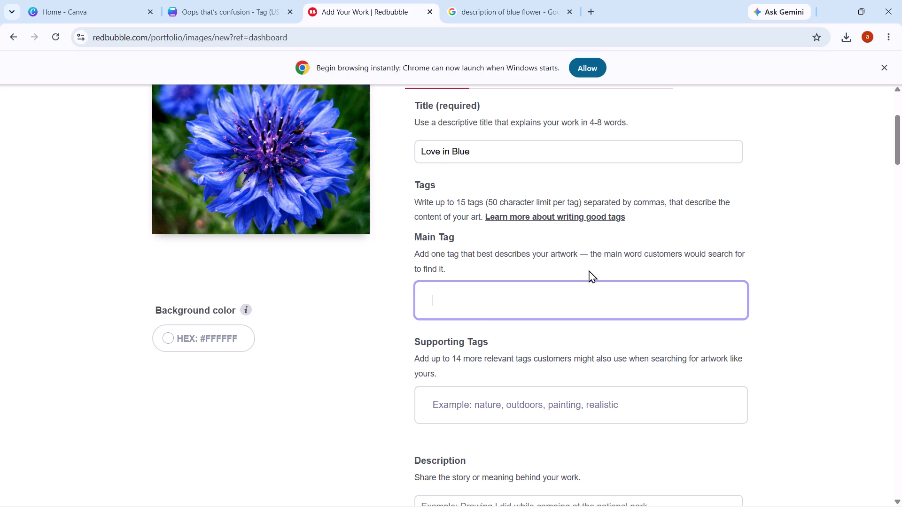
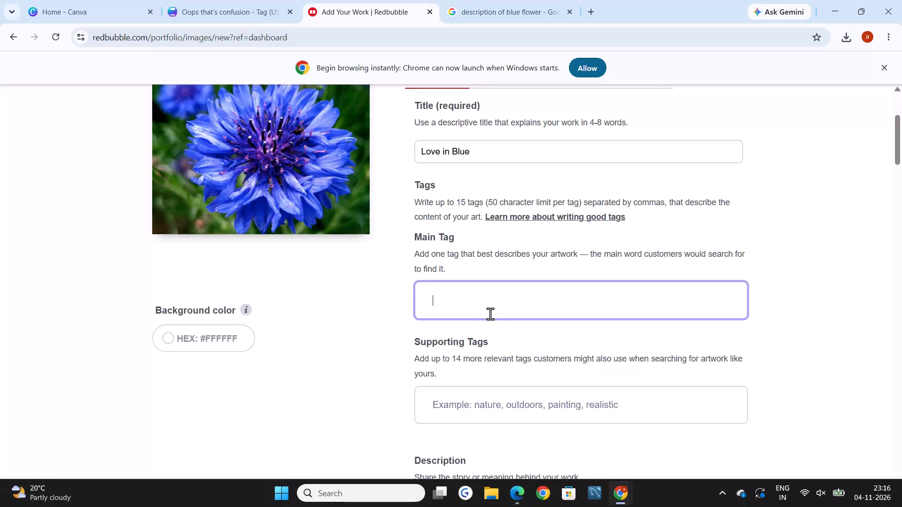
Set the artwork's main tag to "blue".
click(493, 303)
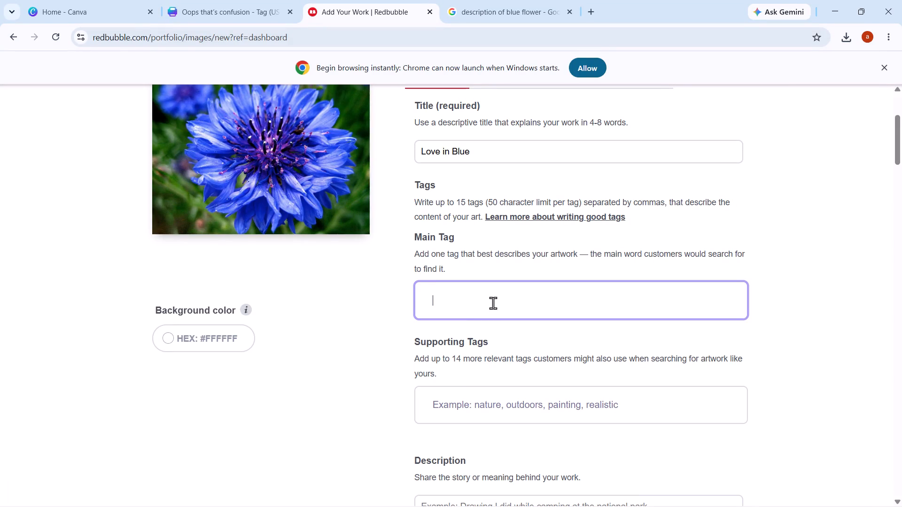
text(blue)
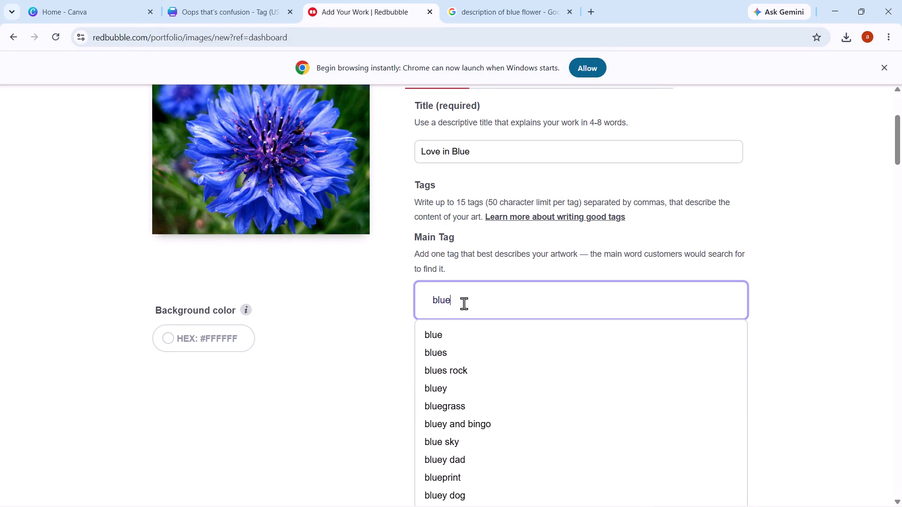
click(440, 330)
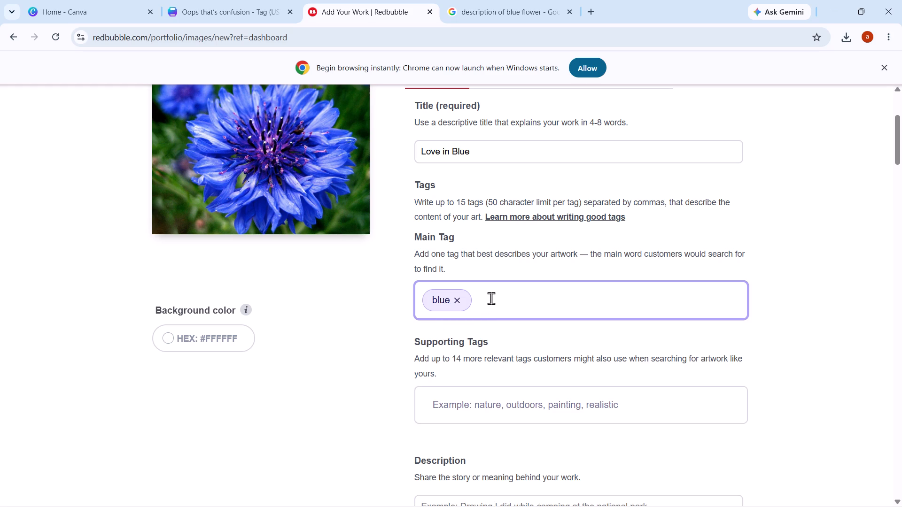
Replace the artwork's main tag with the suggested tag "blue flowers".
click(491, 298)
key(n)
key(BackSpace)
key(b)
text(lue flower)
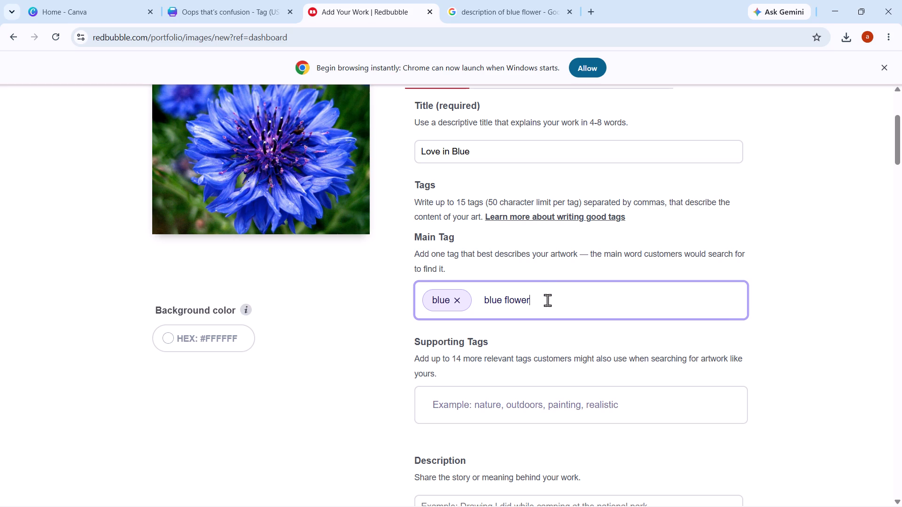
key(space)
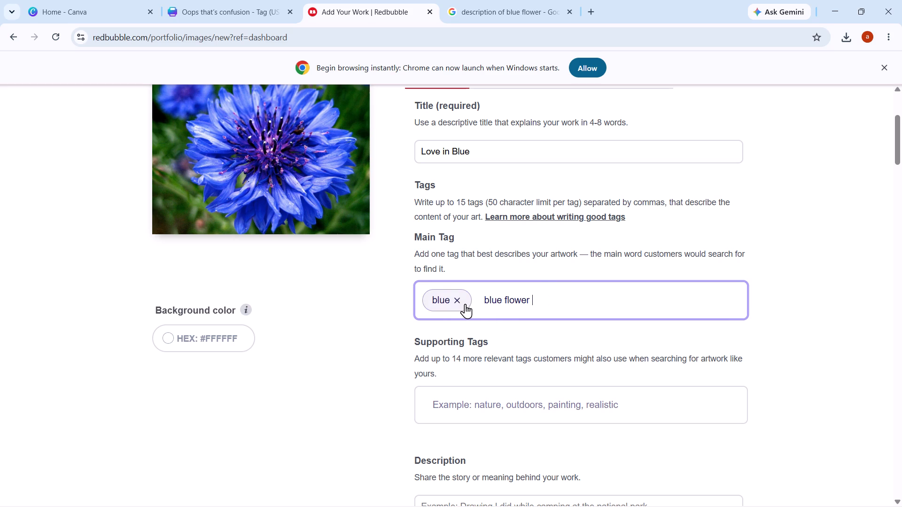
click(458, 303)
click(500, 302)
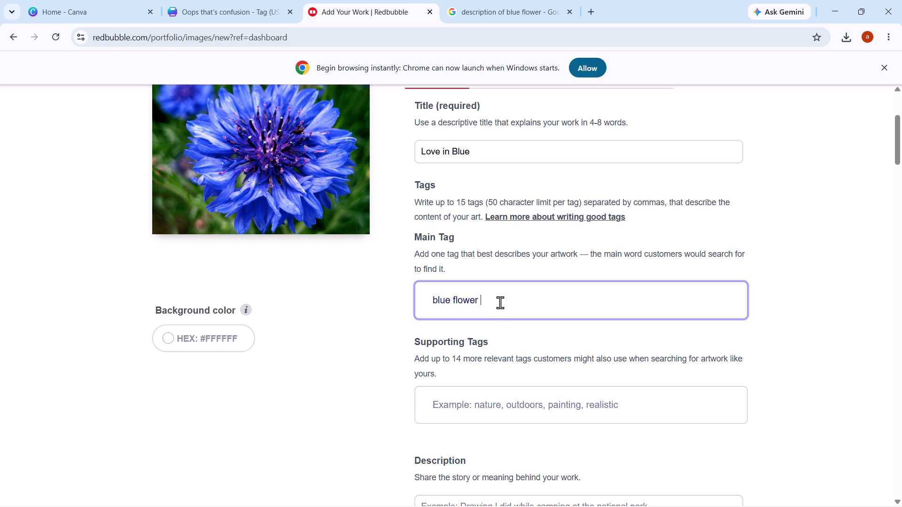
key(BackSpace)
key(BackSpace)
key(BackSpace)
key(BackSpace)
key(BackSpace)
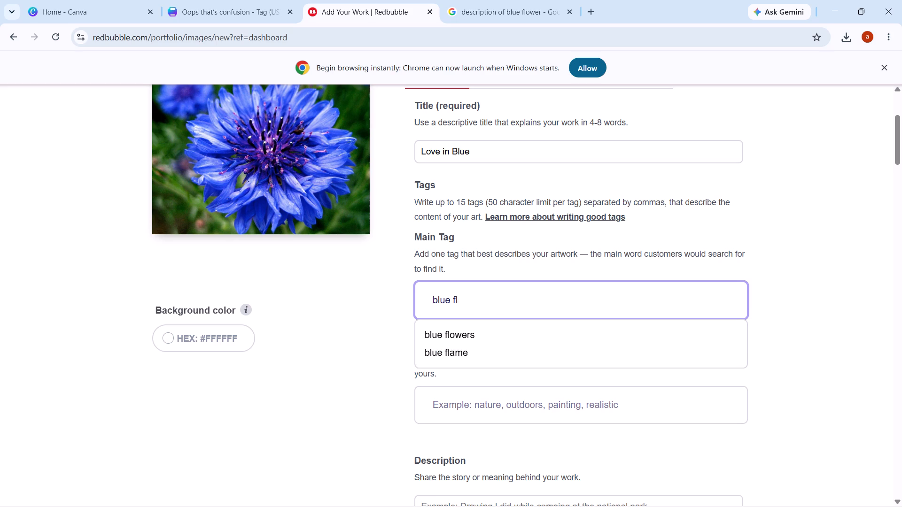
click(485, 339)
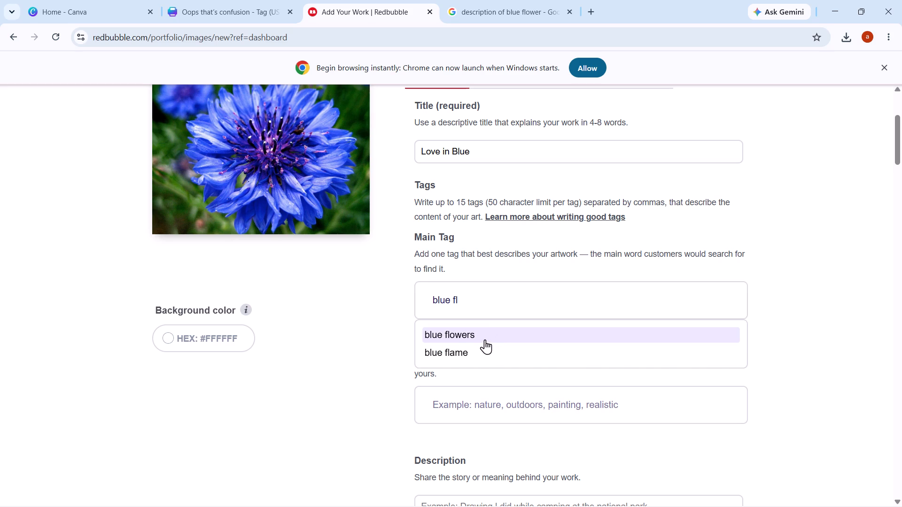
Add the supporting tags "blue", "lavender", "lavender flowers" and "love" to the artwork.
click(505, 401)
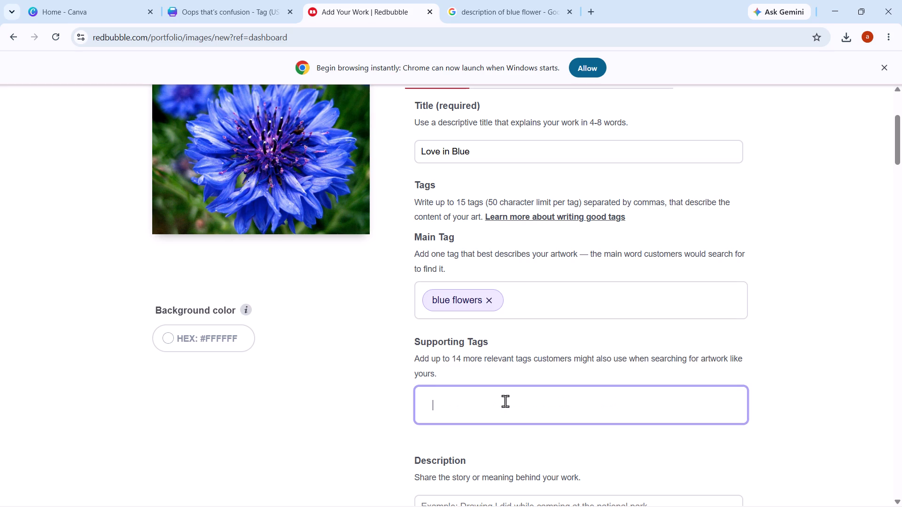
text(blue)
key(space)
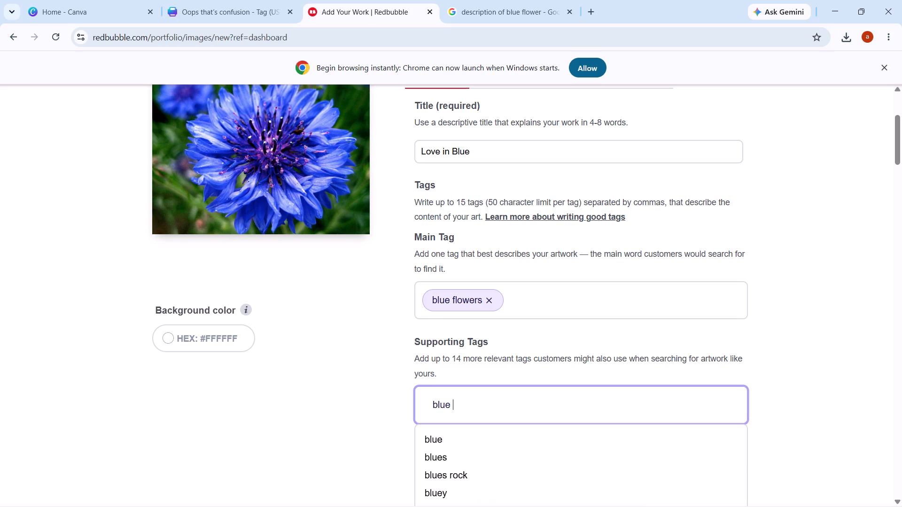
click(486, 431)
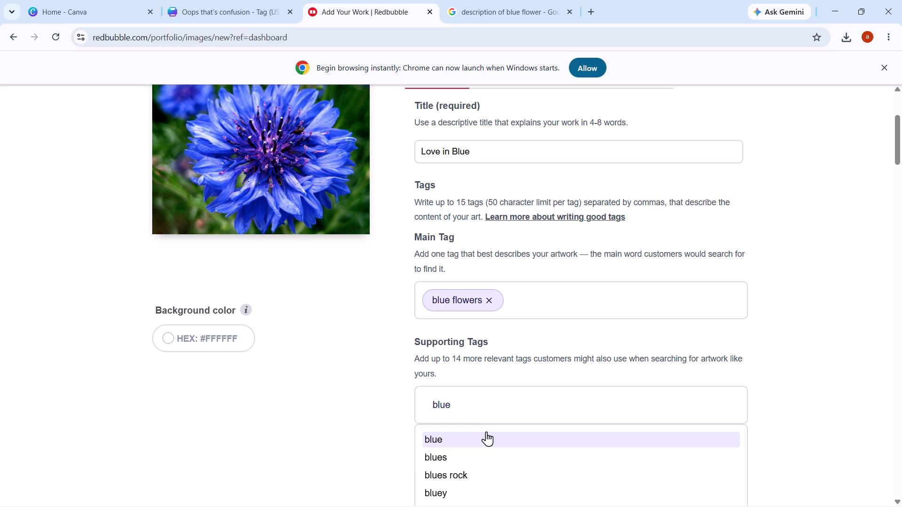
text(lavw)
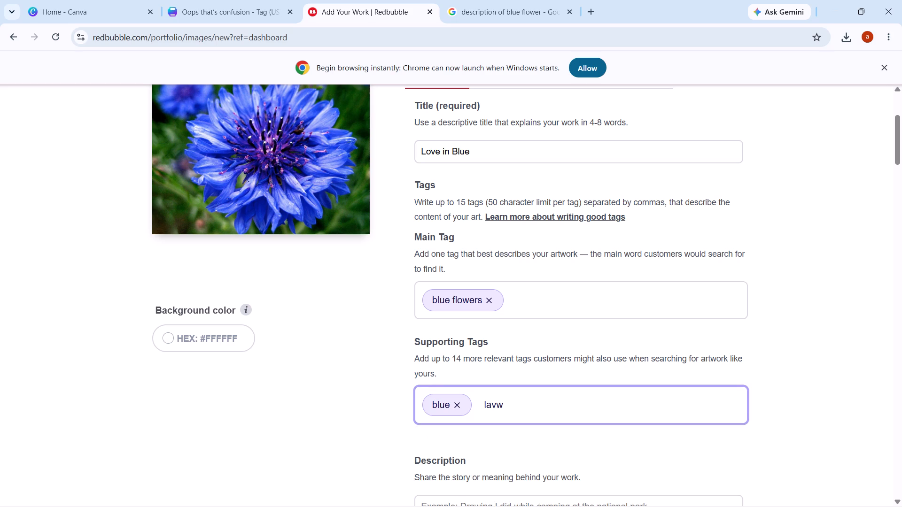
key(BackSpace)
text(end)
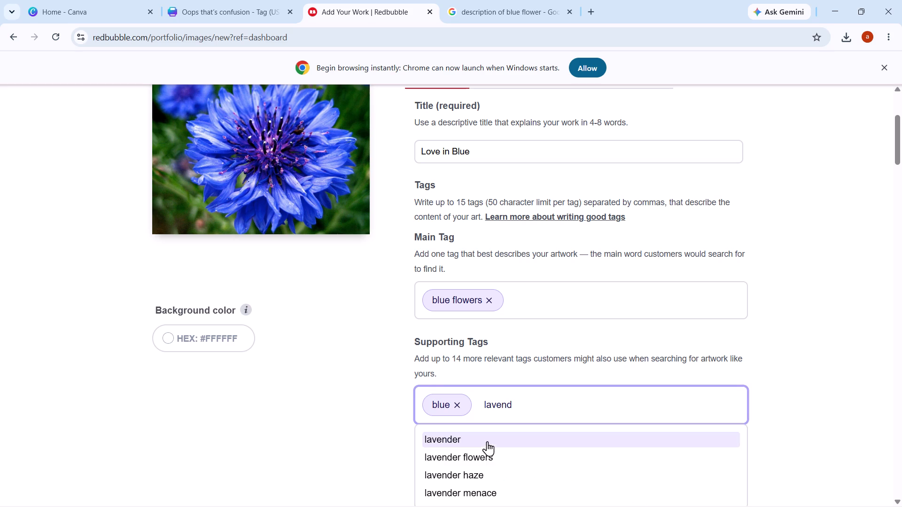
click(482, 435)
scroll(482, 435, down, 3)
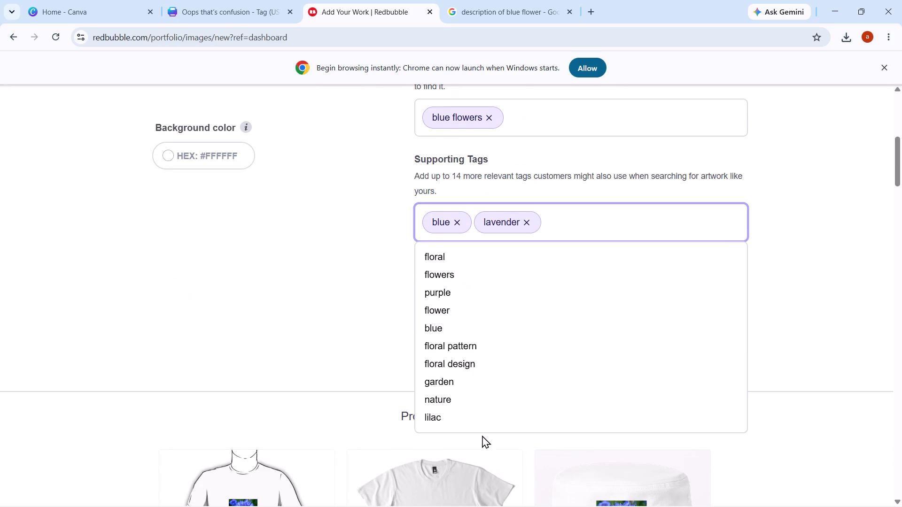
text(lave)
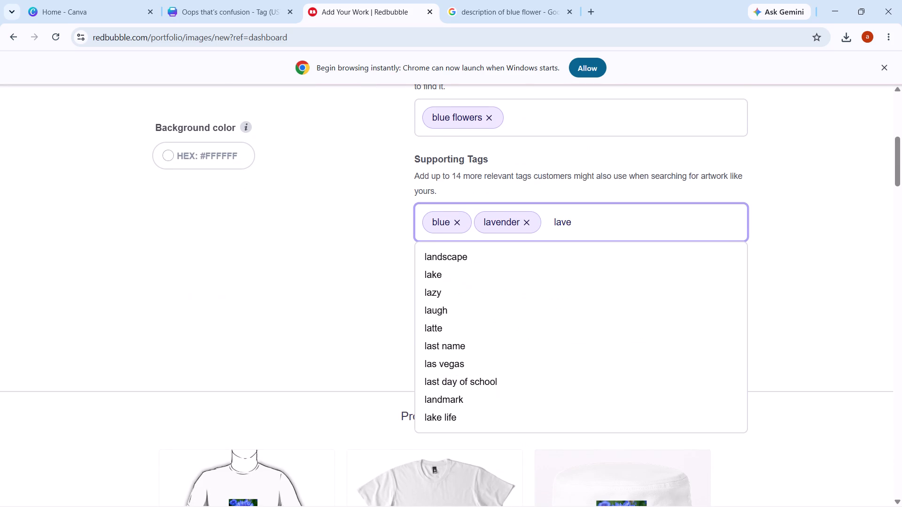
click(535, 269)
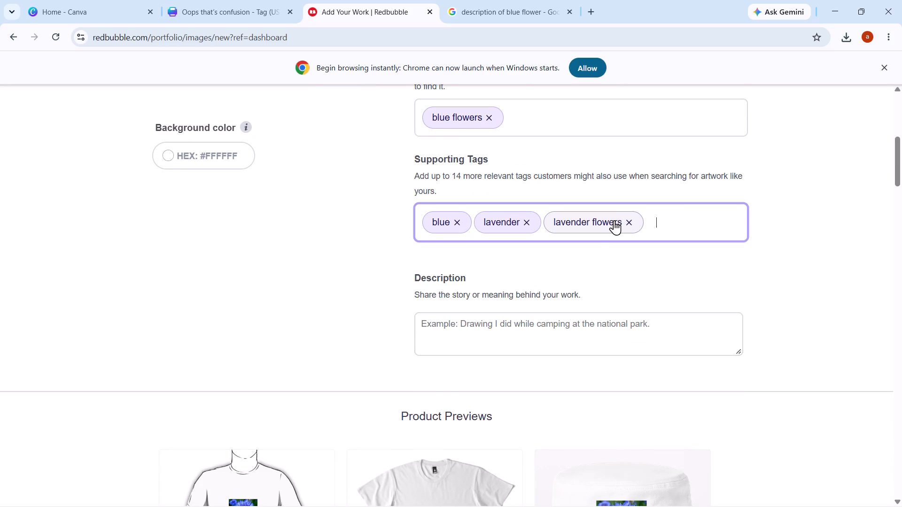
text(love)
click(539, 260)
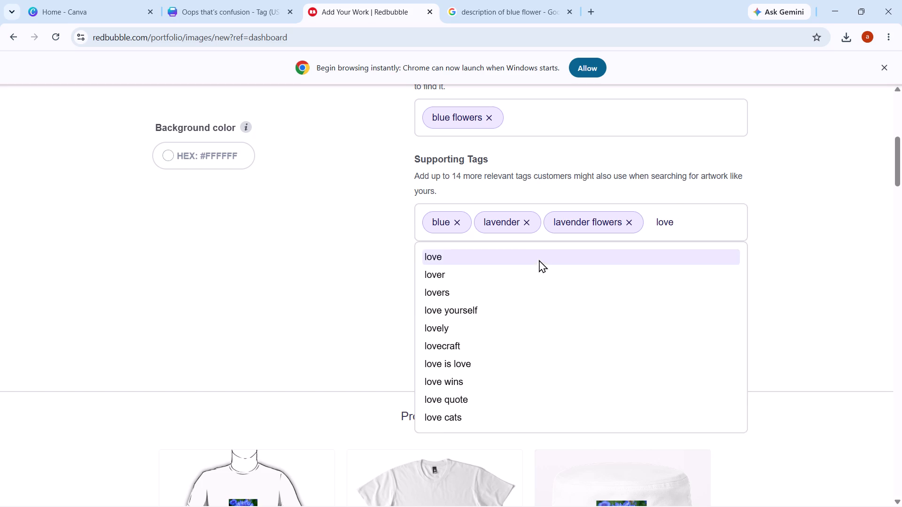
Add the further supporting tags "flowers", "purple", "garden", "floral pattern", "floral design" and "flowers blooming".
text(fr)
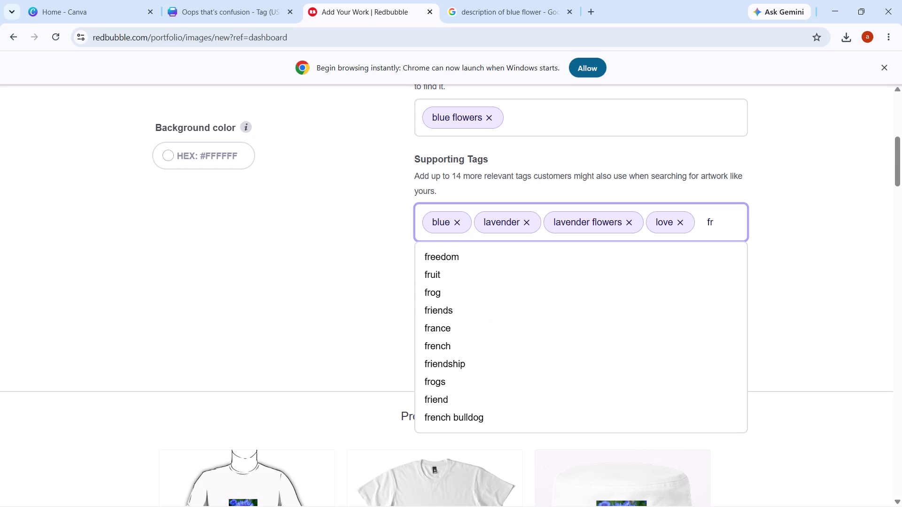
key(BackSpace)
text(lo)
text(wers)
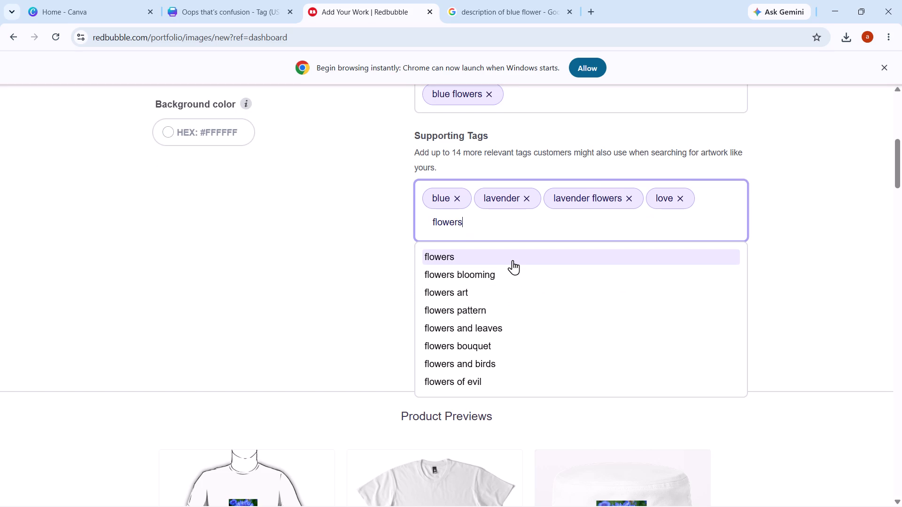
click(513, 260)
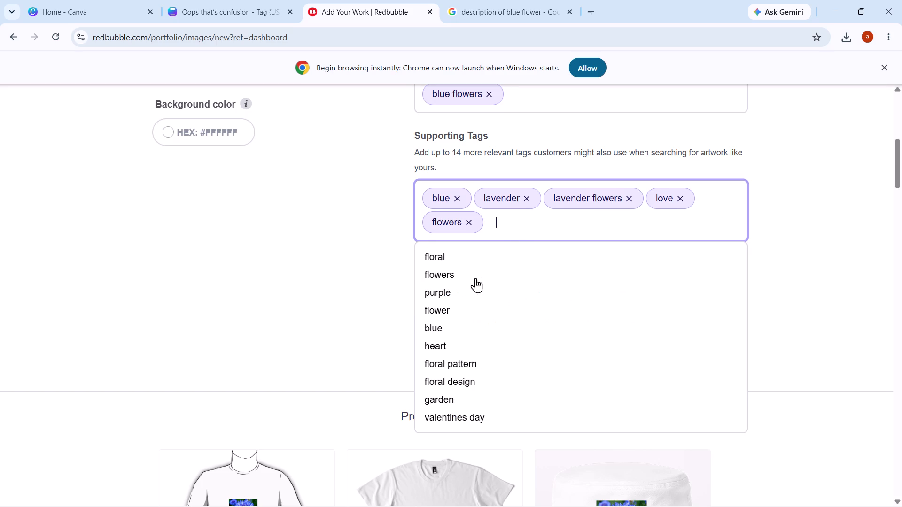
click(462, 296)
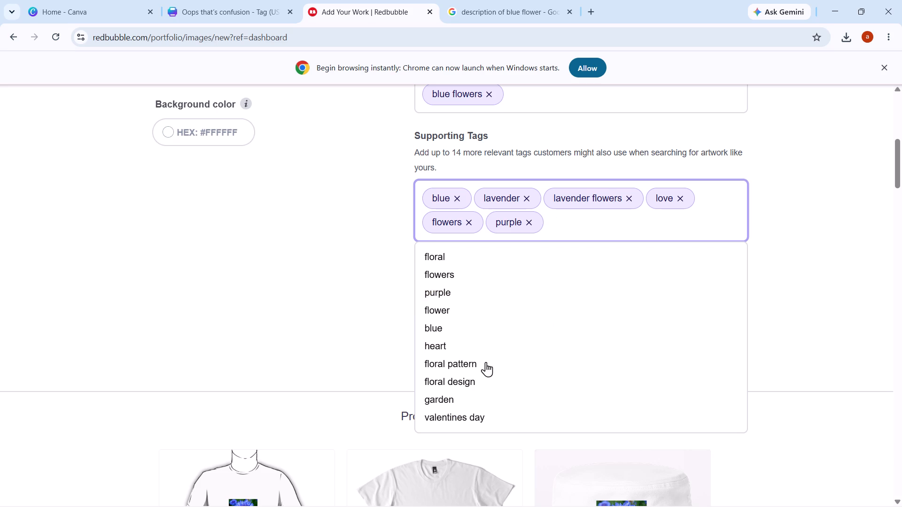
click(475, 392)
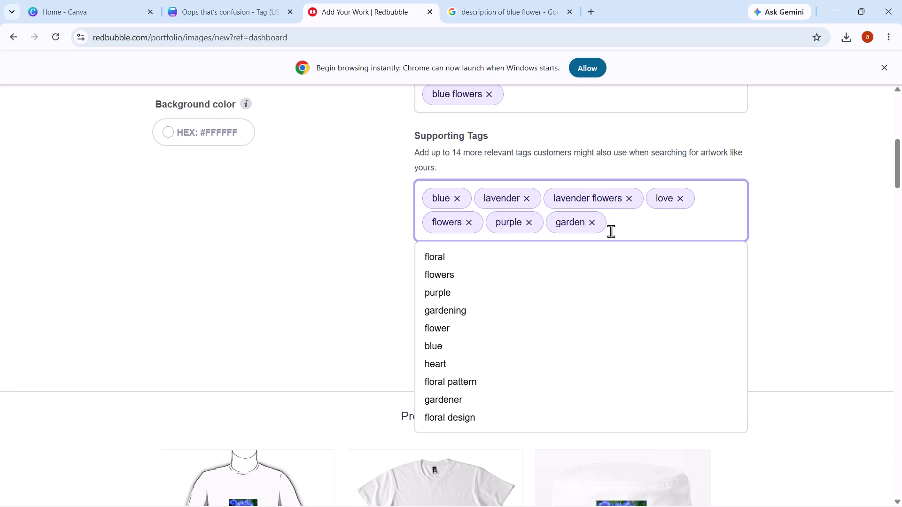
click(465, 387)
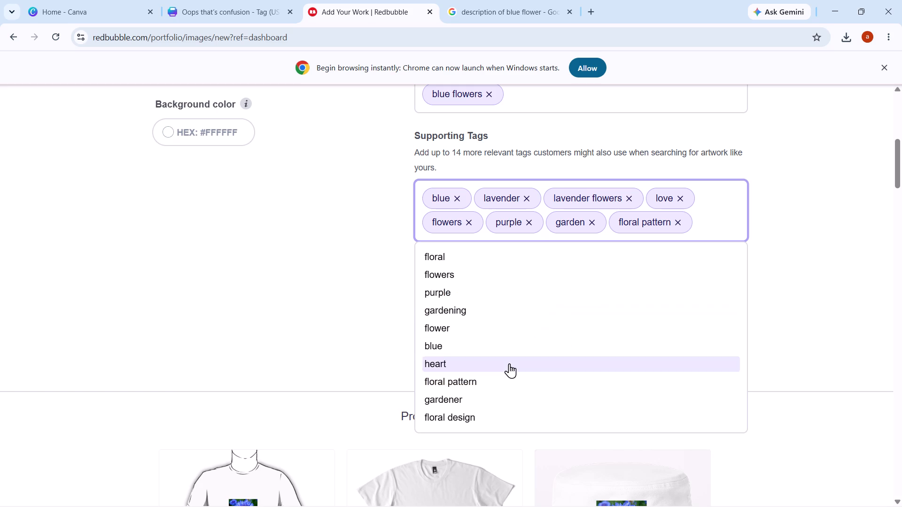
click(474, 417)
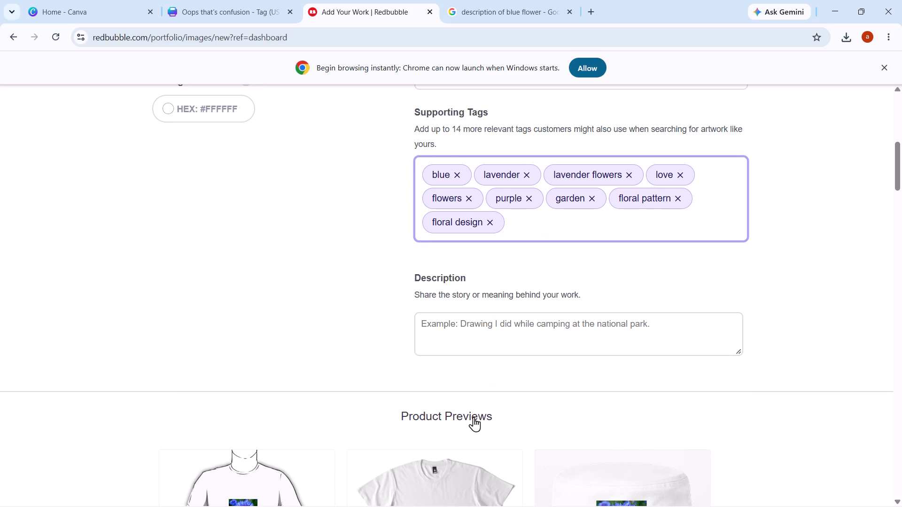
scroll(420, 362, down, 1)
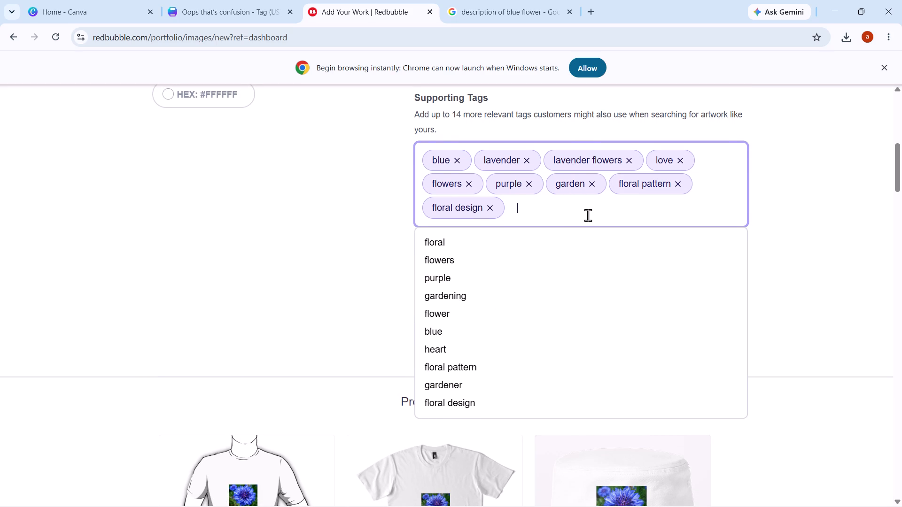
text(flo)
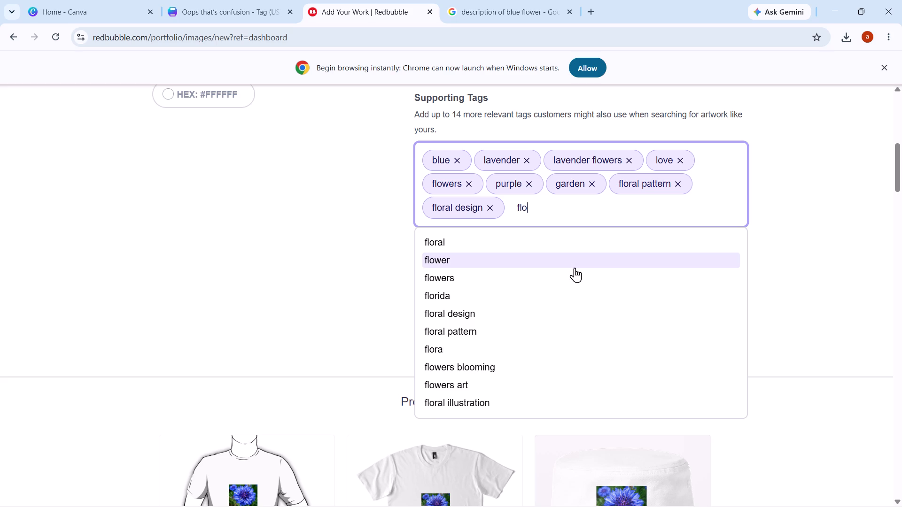
click(480, 373)
Review the completed form and save the "Love in Blue" work.
scroll(572, 361, up, 4)
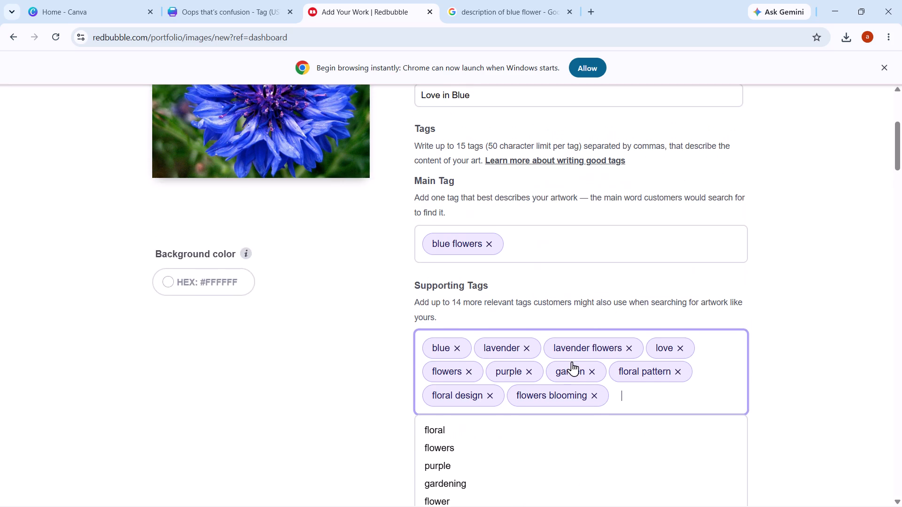
scroll(572, 361, up, 1)
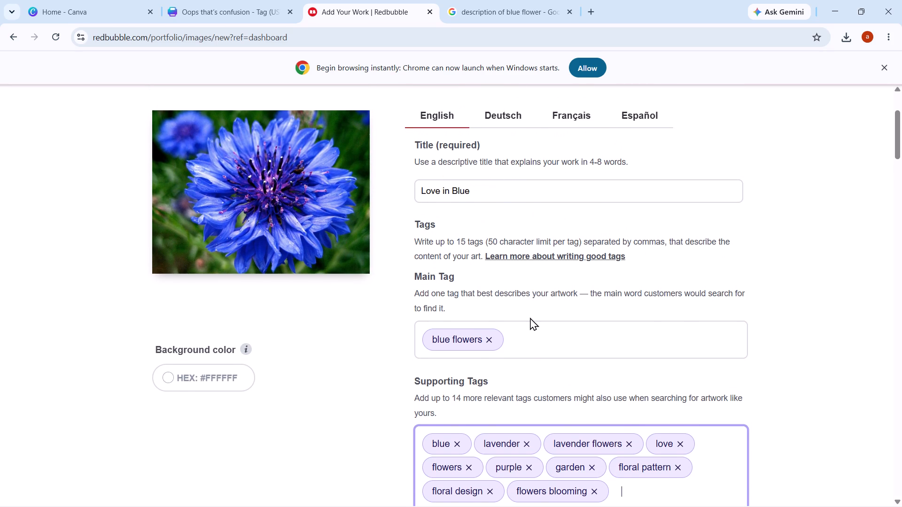
scroll(530, 317, down, 8)
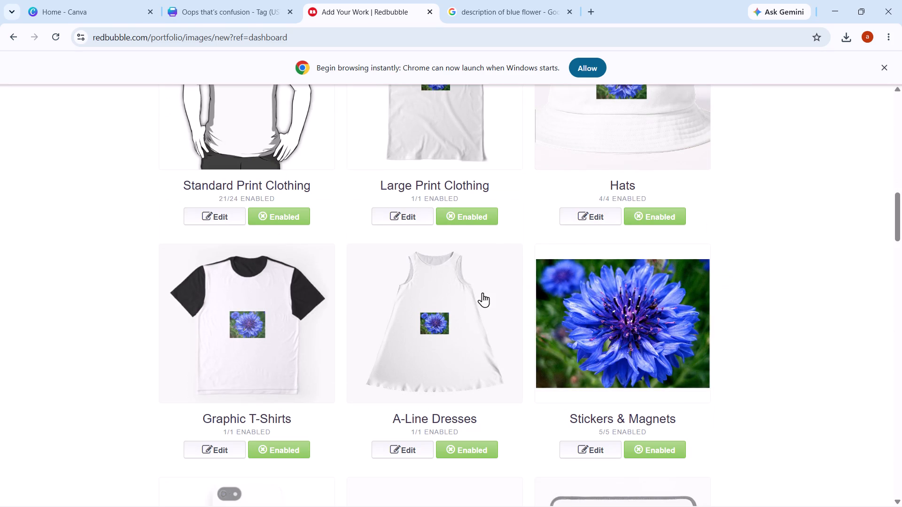
scroll(451, 406, down, 14)
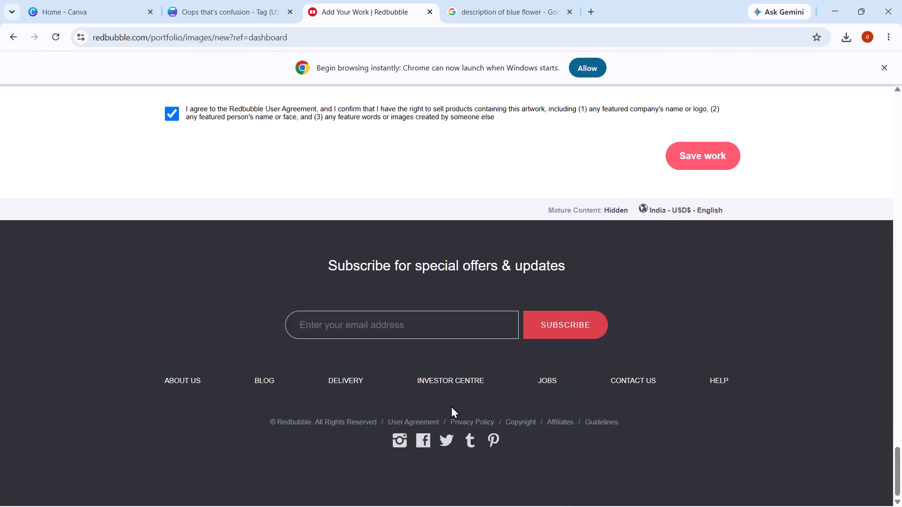
scroll(451, 406, up, 3)
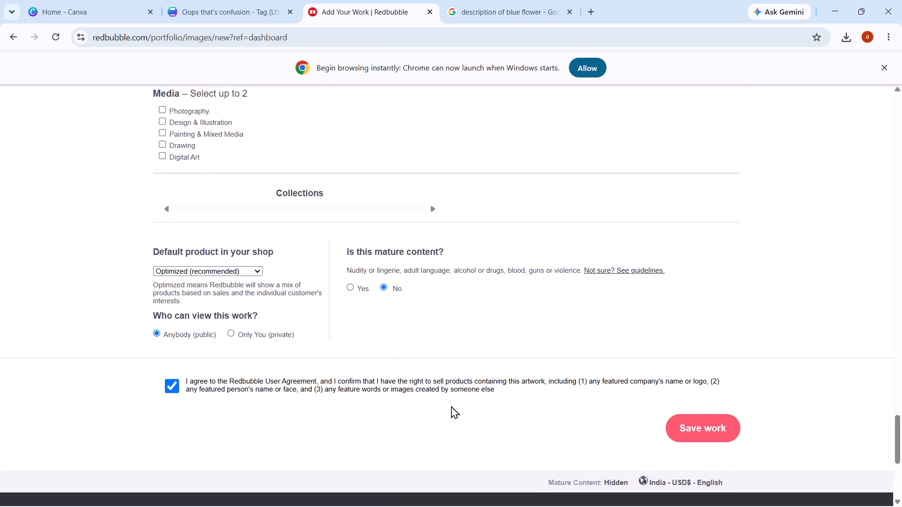
scroll(451, 411, up, 1)
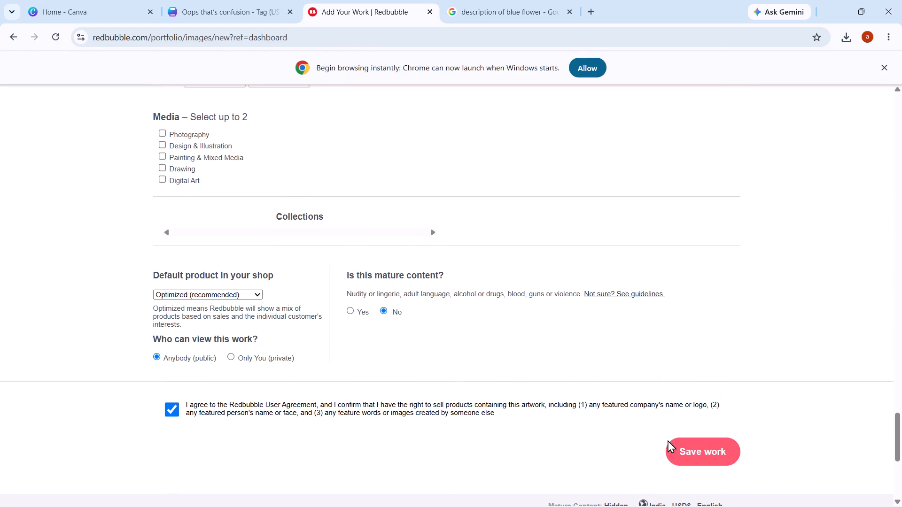
click(687, 450)
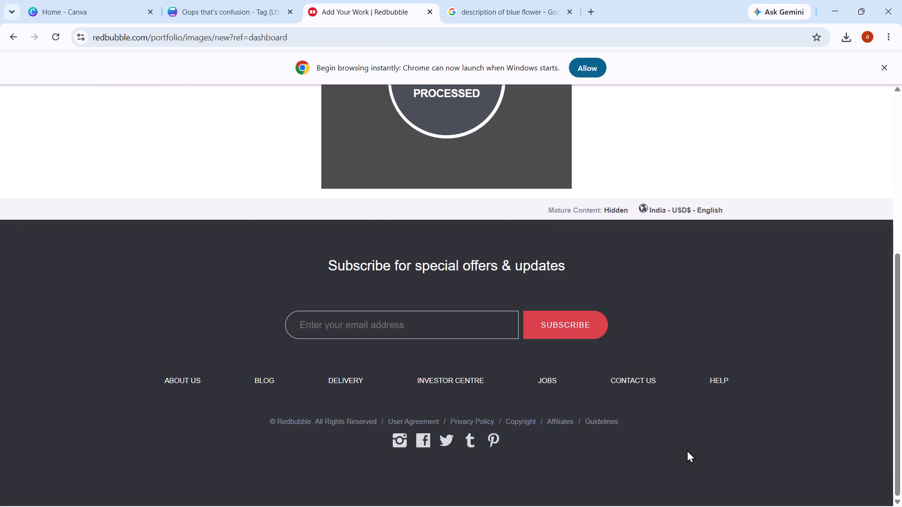
Examine the "Love in Blue" promotion page, its tags and the product previews from the Premium Oversized Hoodie to the Apron.
scroll(687, 450, up, 3)
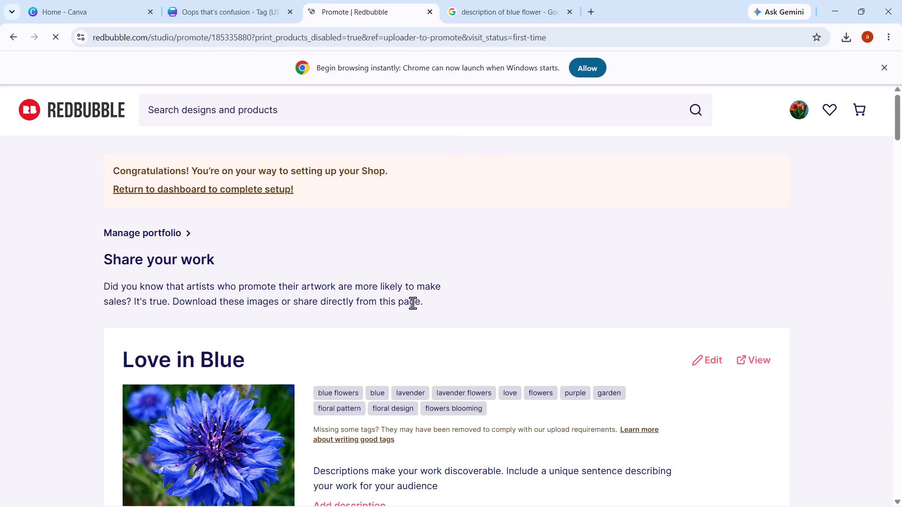
scroll(412, 303, down, 6)
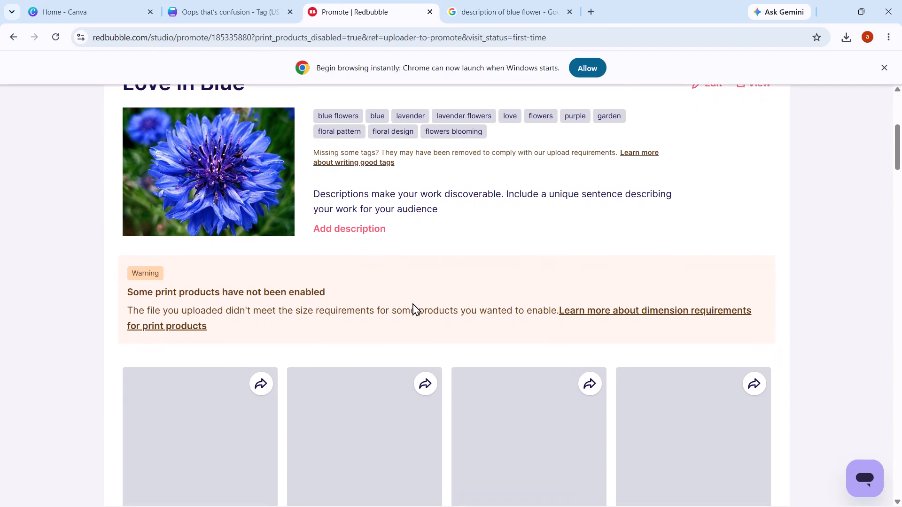
scroll(412, 303, down, 1)
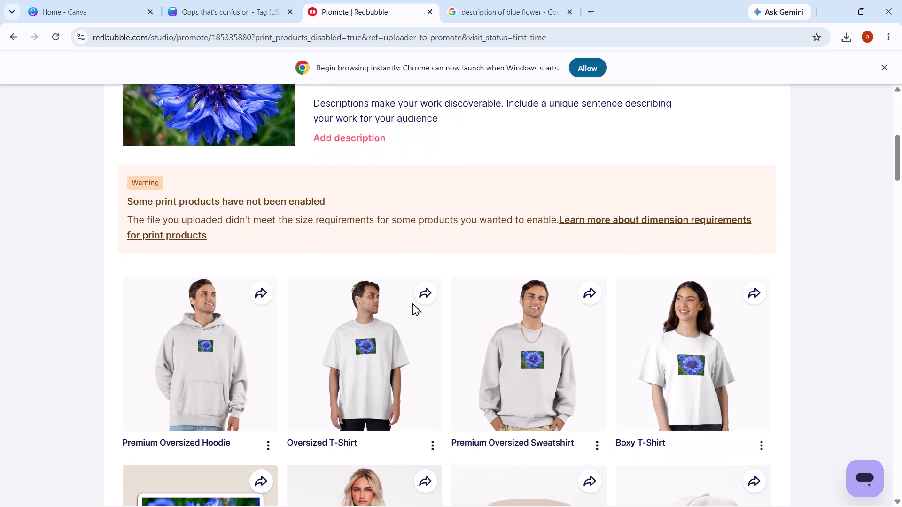
scroll(412, 303, down, 3)
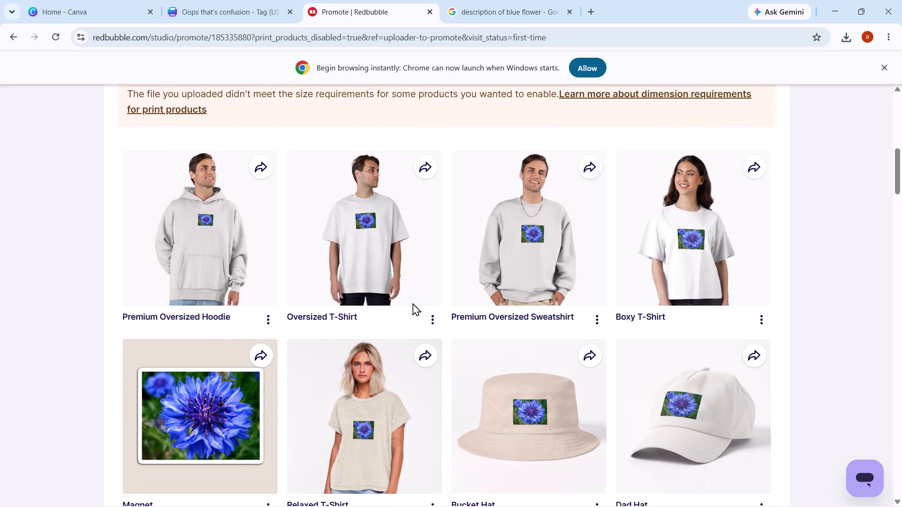
scroll(412, 303, down, 3)
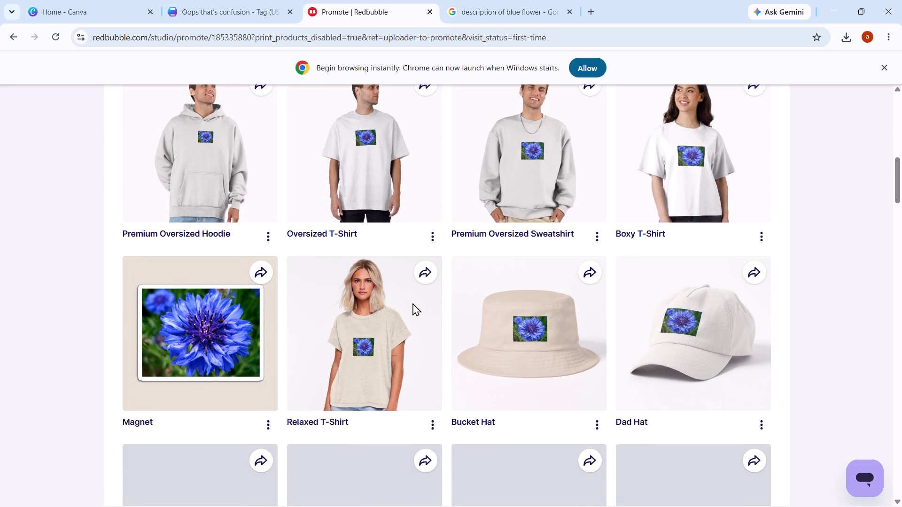
scroll(412, 303, down, 3)
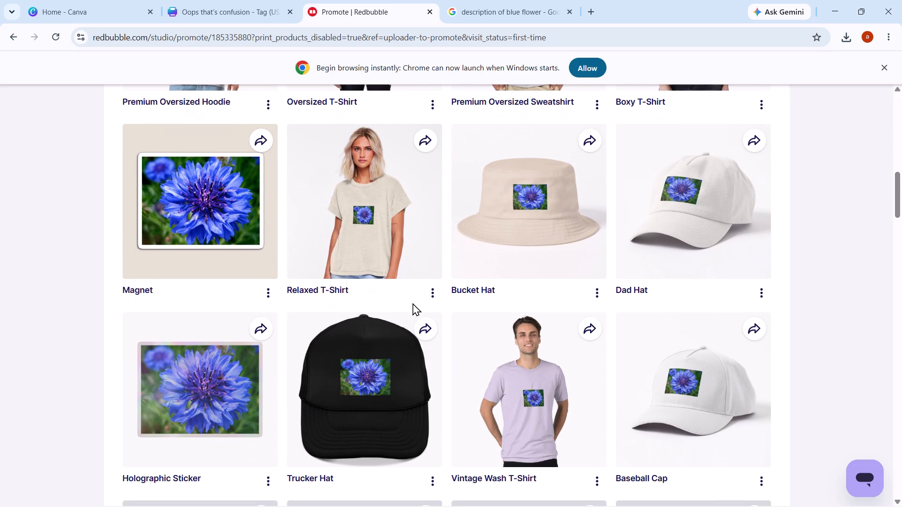
scroll(412, 303, down, 5)
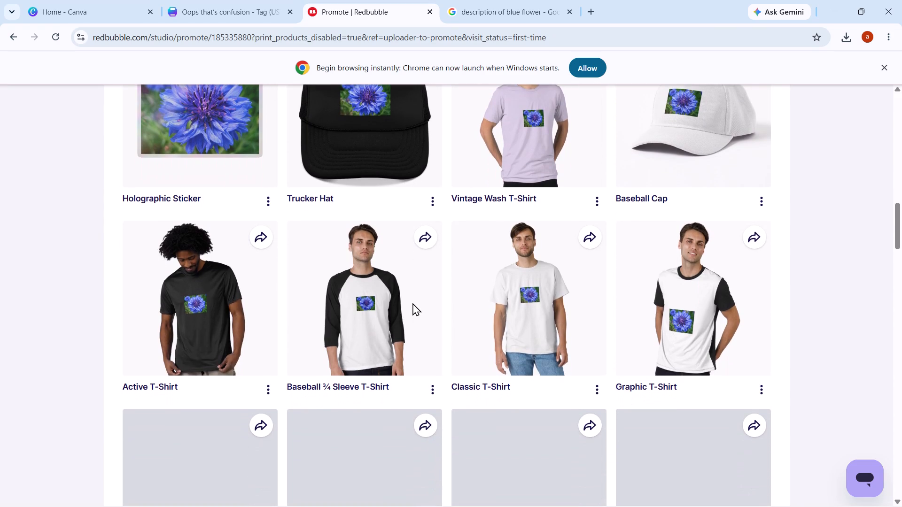
scroll(412, 303, down, 4)
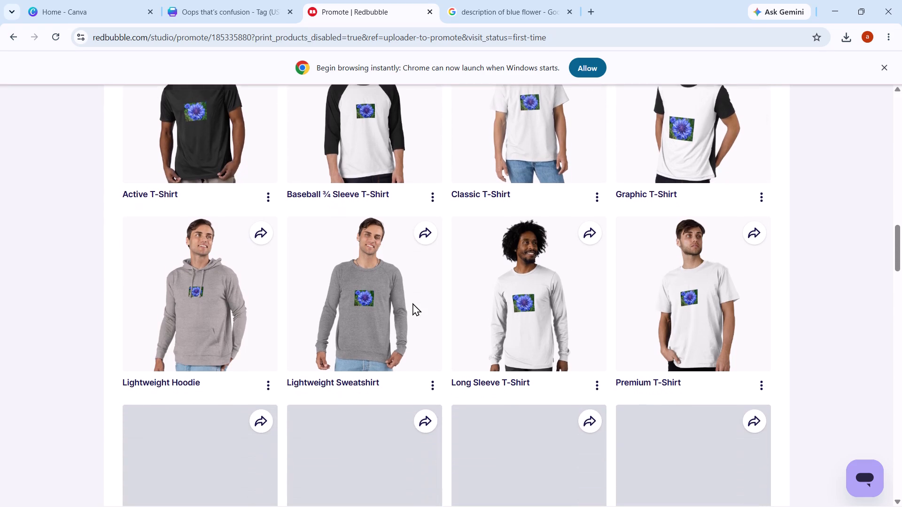
scroll(412, 303, down, 5)
scroll(412, 303, up, 2)
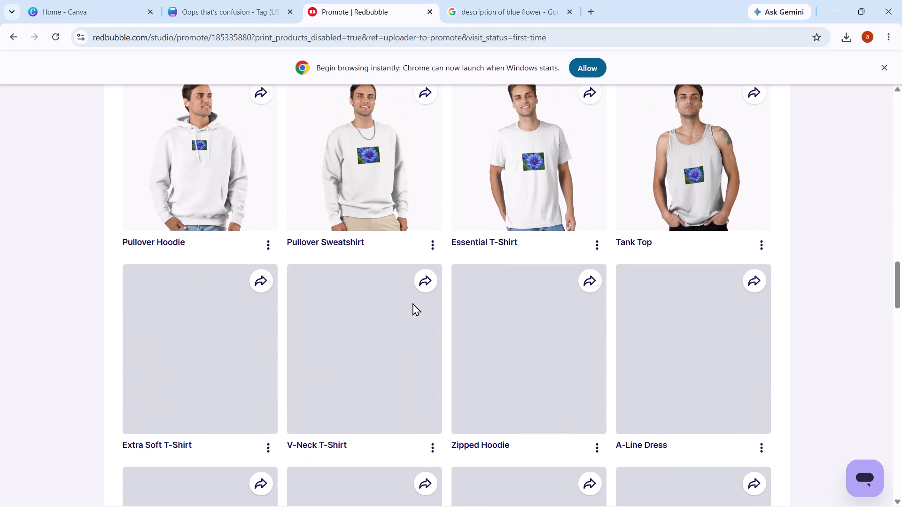
scroll(412, 303, down, 5)
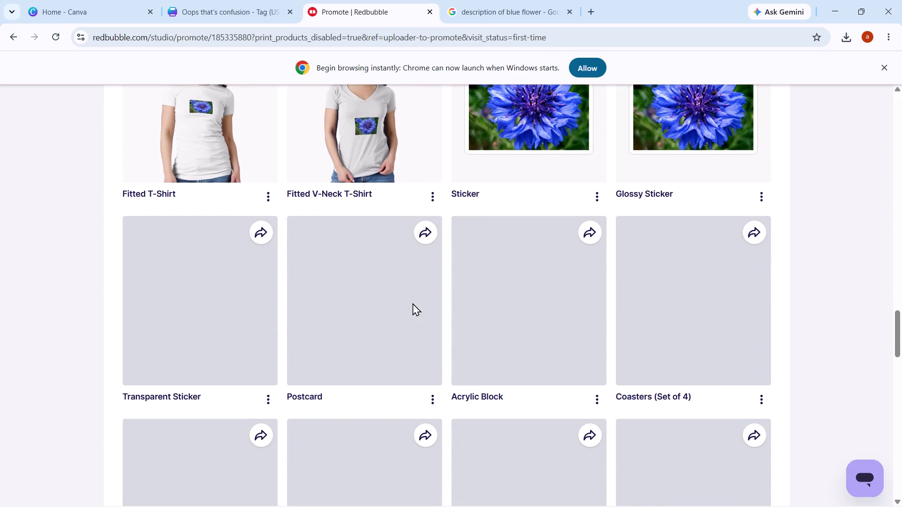
scroll(412, 303, down, 4)
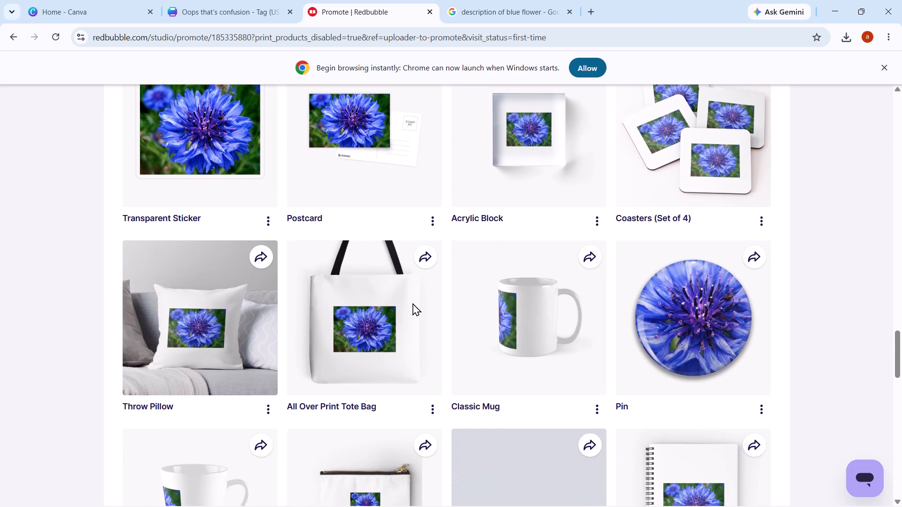
scroll(412, 303, down, 5)
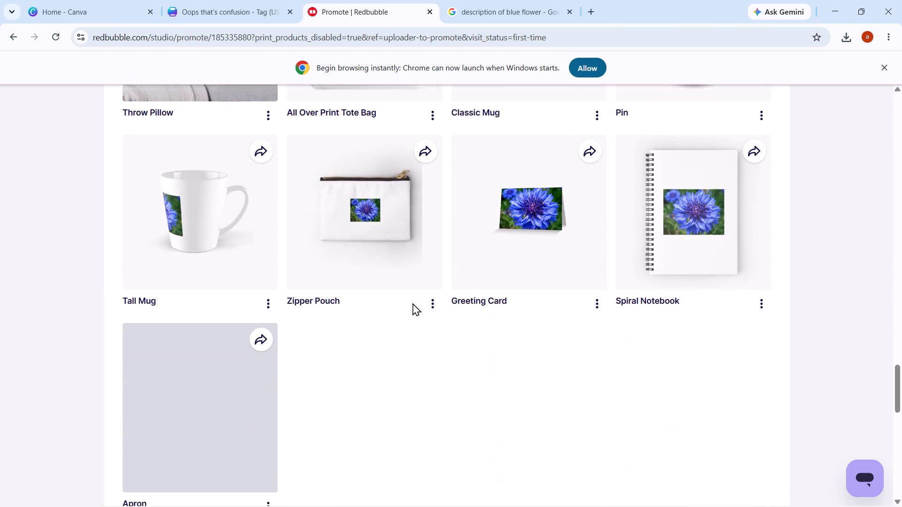
scroll(412, 303, down, 6)
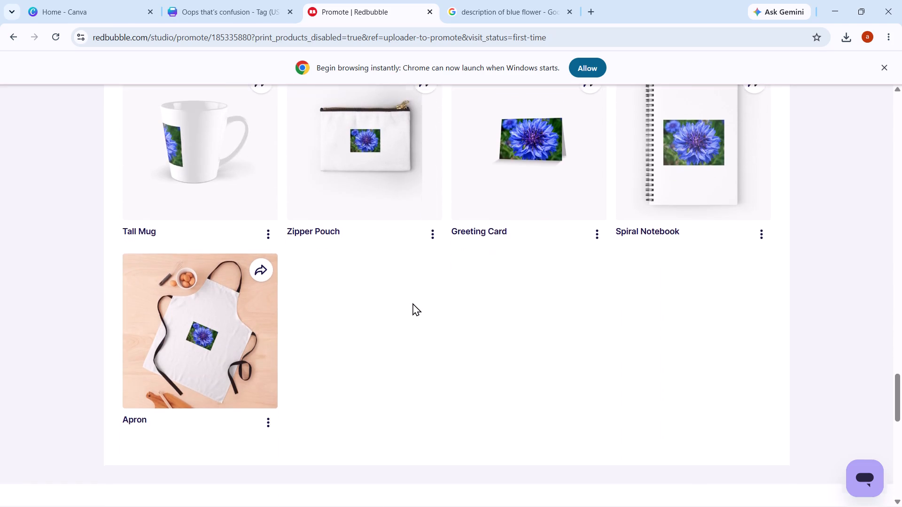
scroll(412, 303, down, 5)
scroll(412, 303, up, 5)
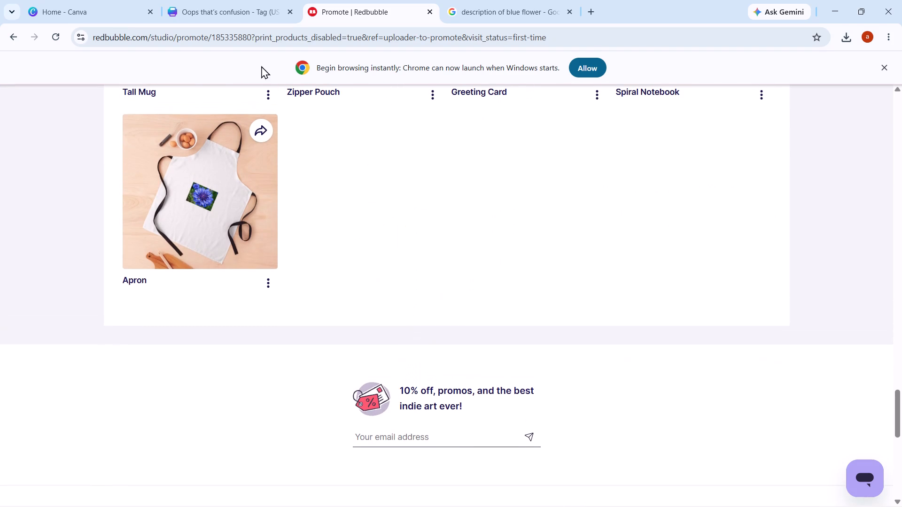
Switch to the Canva home page showing the printable design types.
click(92, 0)
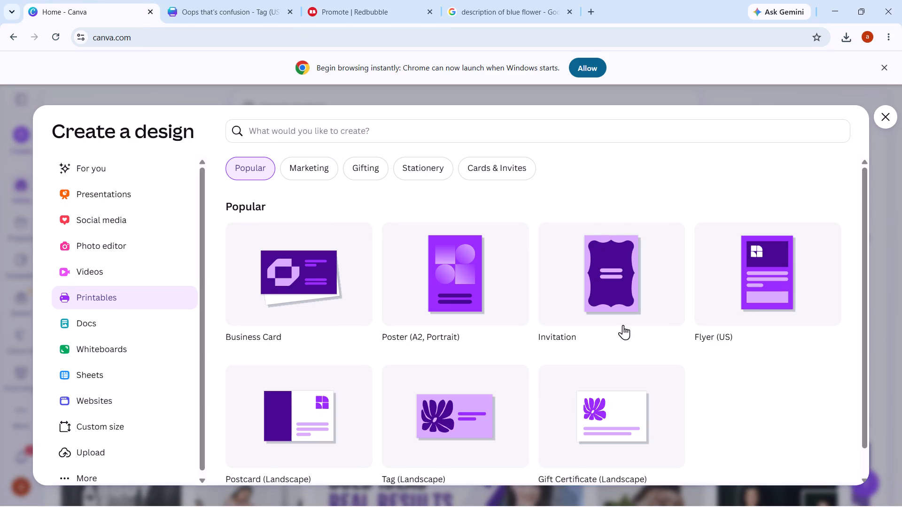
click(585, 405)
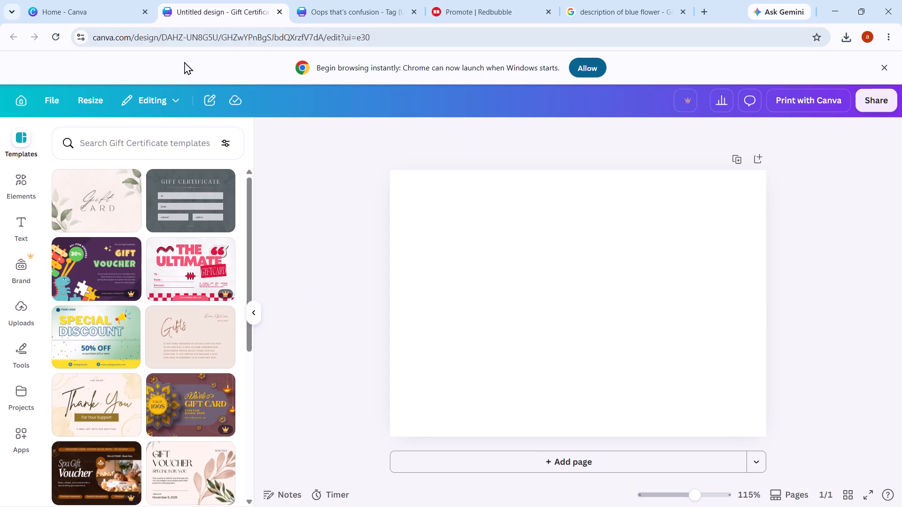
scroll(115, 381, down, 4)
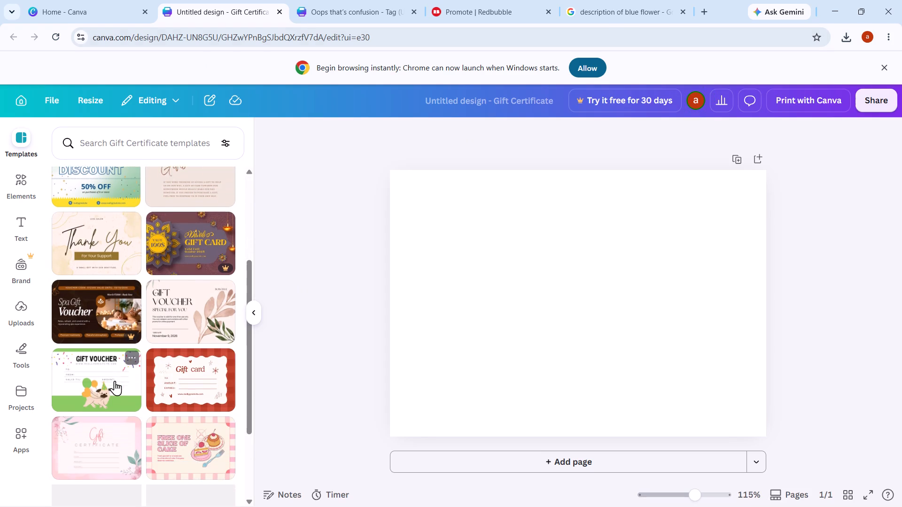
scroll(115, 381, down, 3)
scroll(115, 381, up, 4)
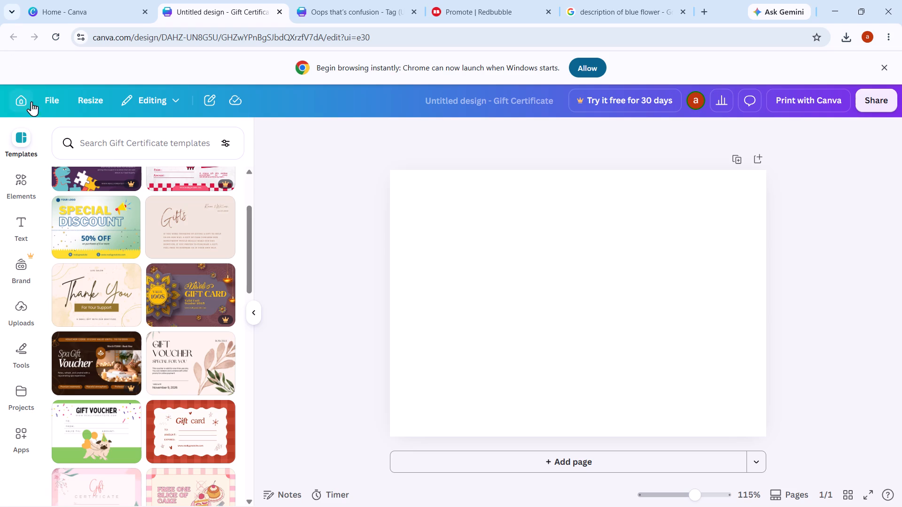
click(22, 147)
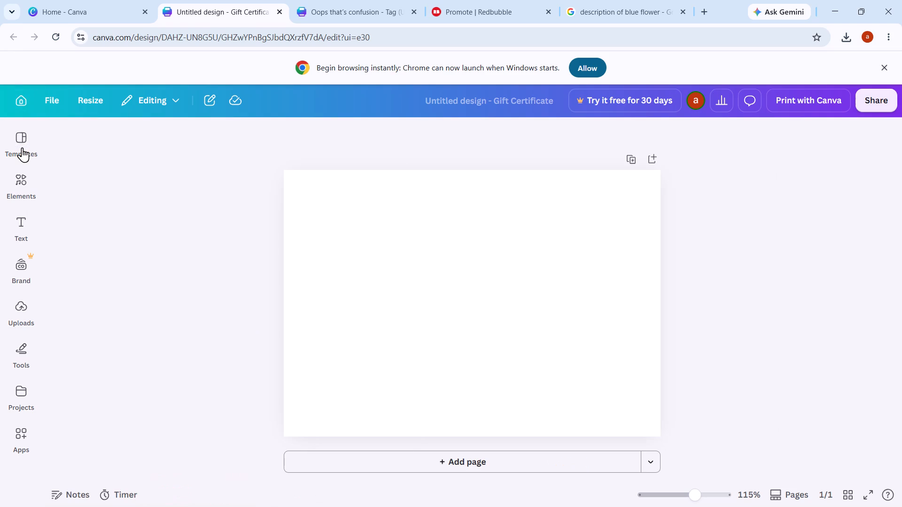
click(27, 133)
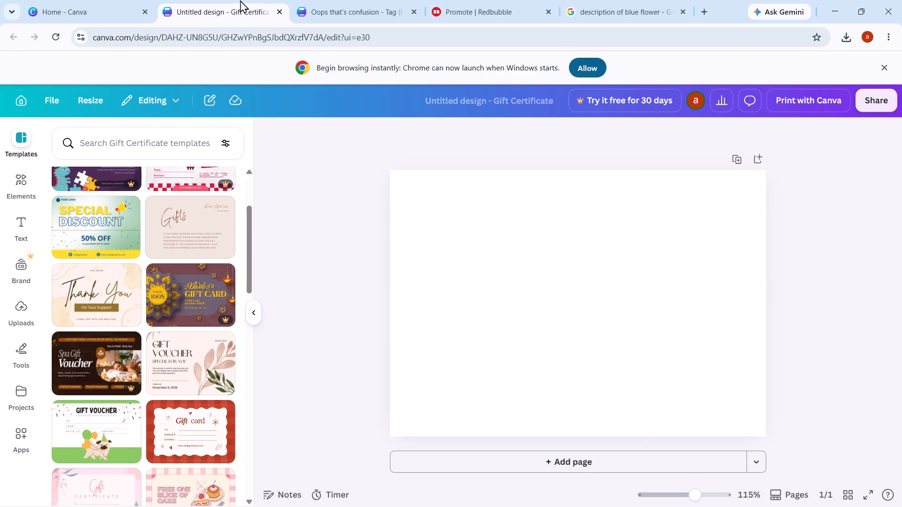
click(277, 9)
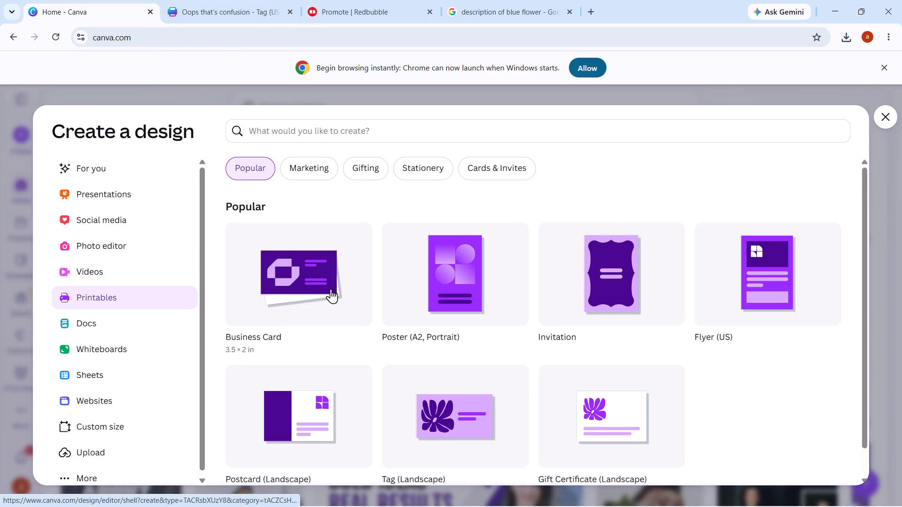
Create a new Tag (Landscape) design, 3.5 × 2 in, from the popular printables.
scroll(331, 289, down, 3)
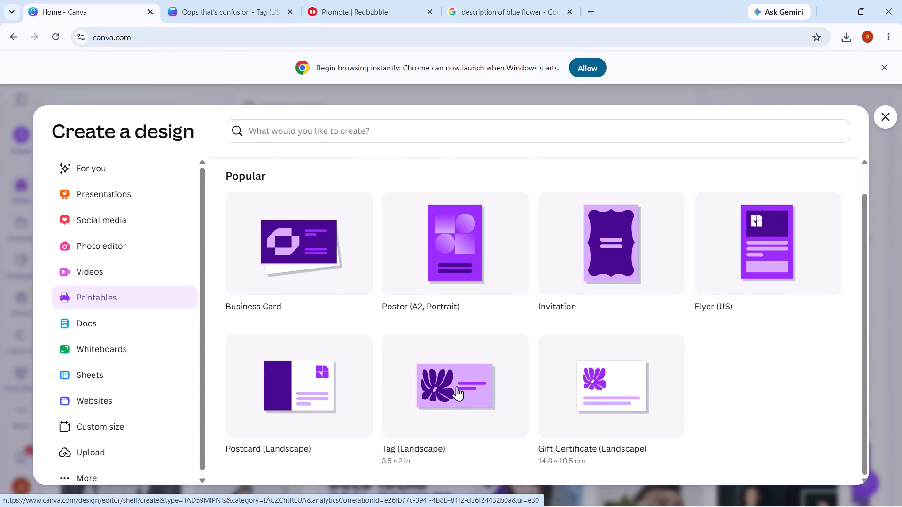
click(457, 386)
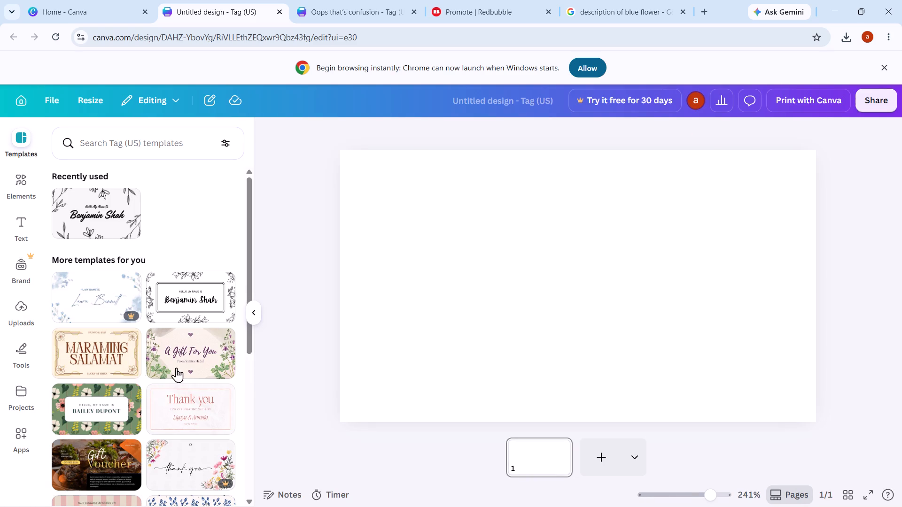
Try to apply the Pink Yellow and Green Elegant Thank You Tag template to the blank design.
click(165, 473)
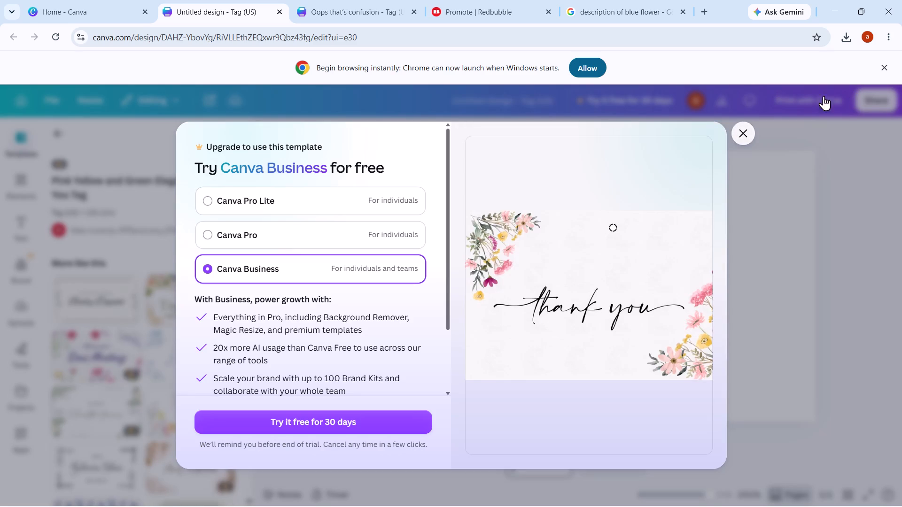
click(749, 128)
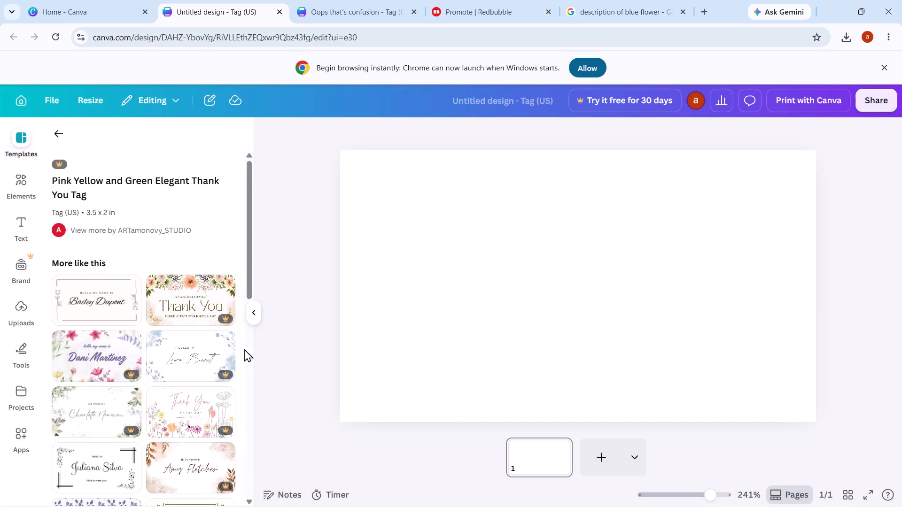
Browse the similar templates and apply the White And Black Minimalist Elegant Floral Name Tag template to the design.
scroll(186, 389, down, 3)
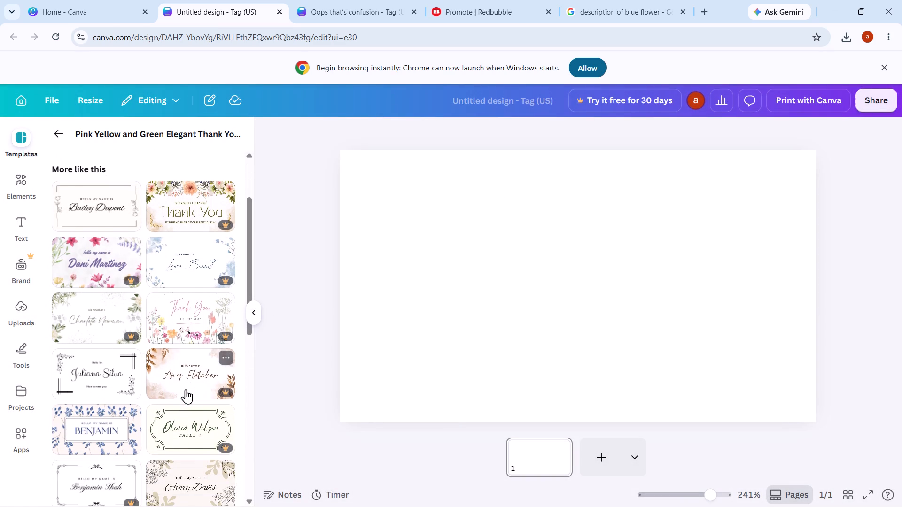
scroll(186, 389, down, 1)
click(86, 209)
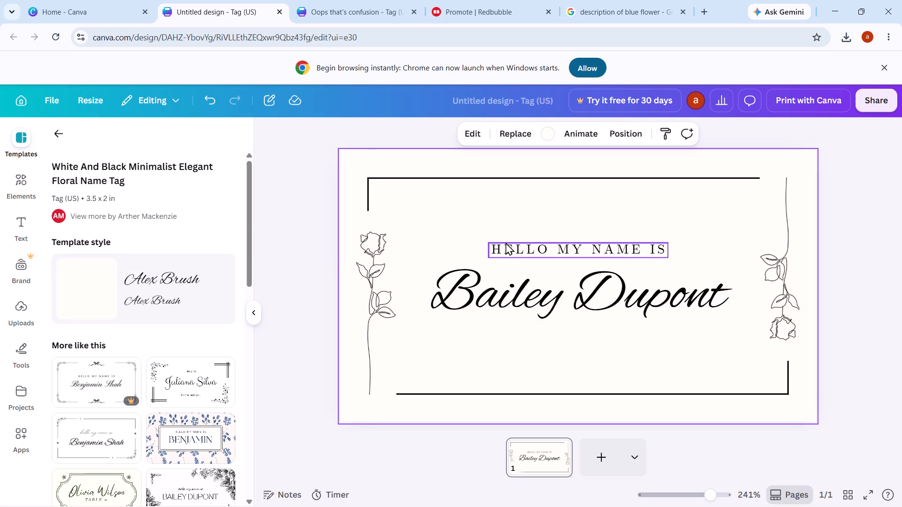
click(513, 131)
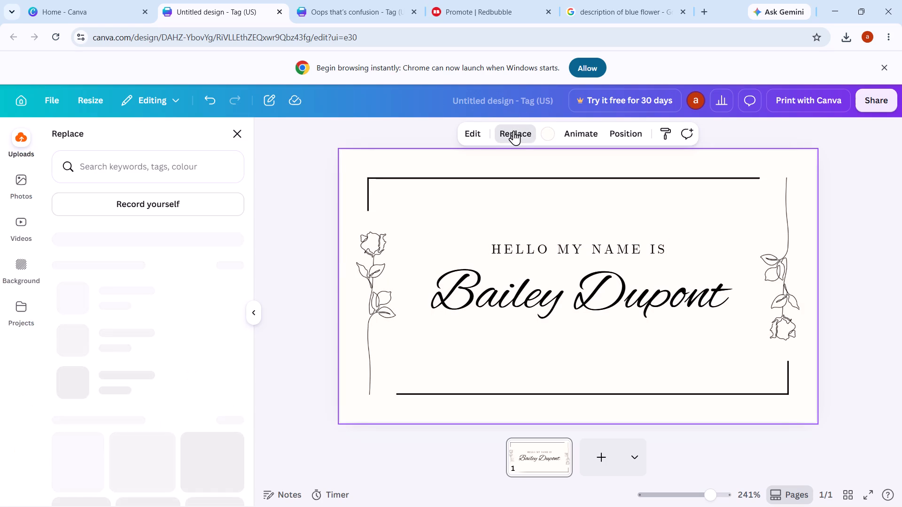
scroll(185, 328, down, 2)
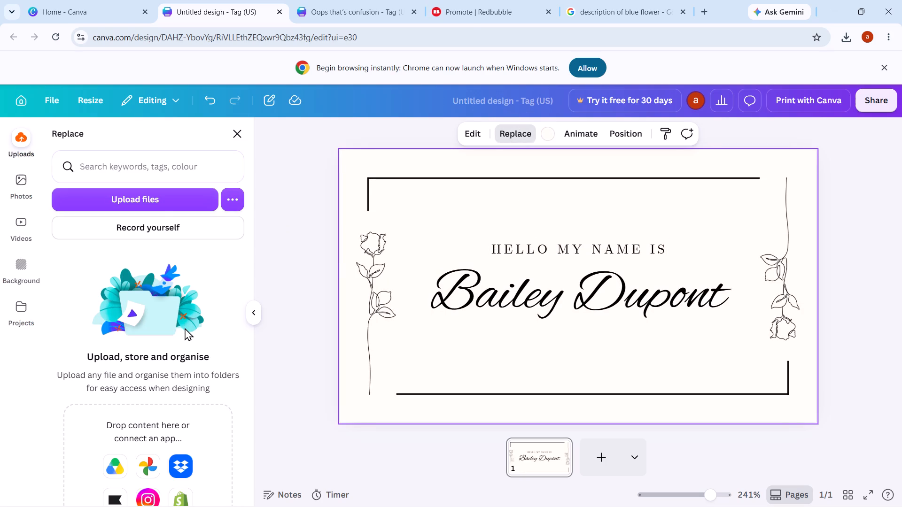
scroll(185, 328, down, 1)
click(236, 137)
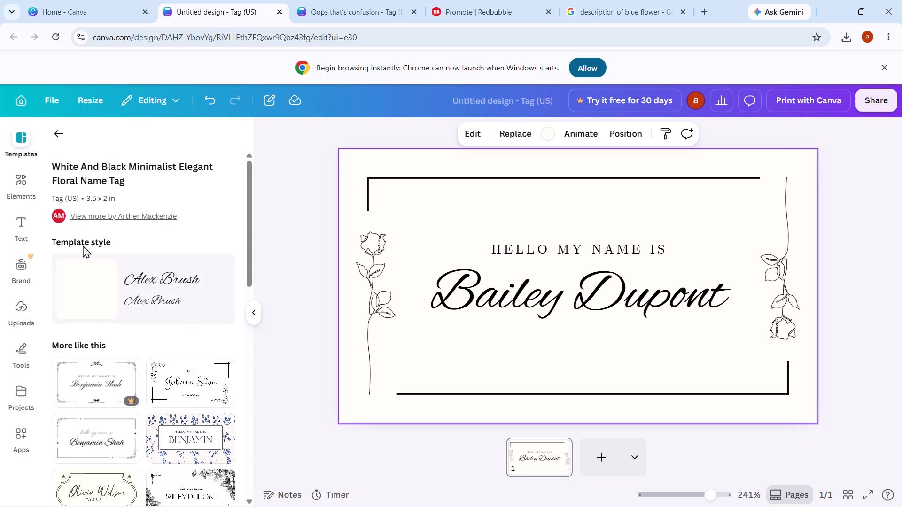
Browse the similar templates and apply the Black And Gold Minimalist Elegant Name Tag template to the tag design.
scroll(125, 321, down, 5)
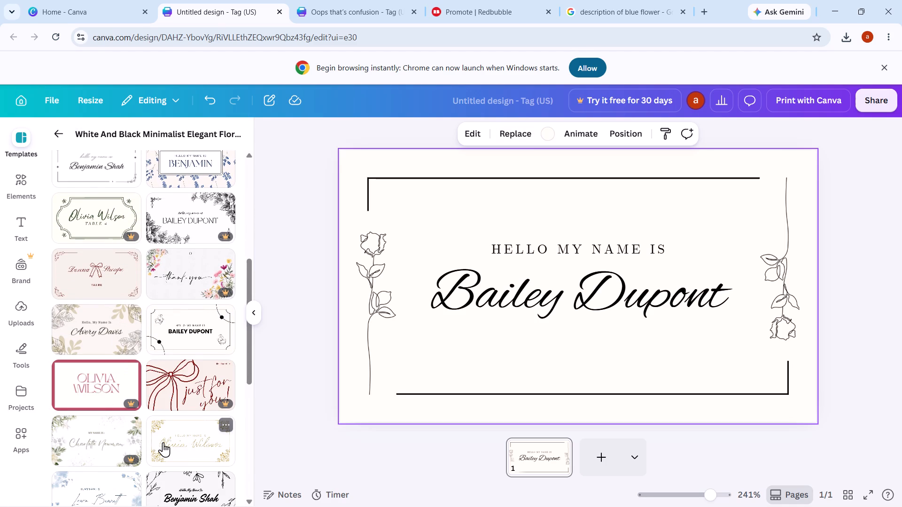
scroll(163, 442, down, 4)
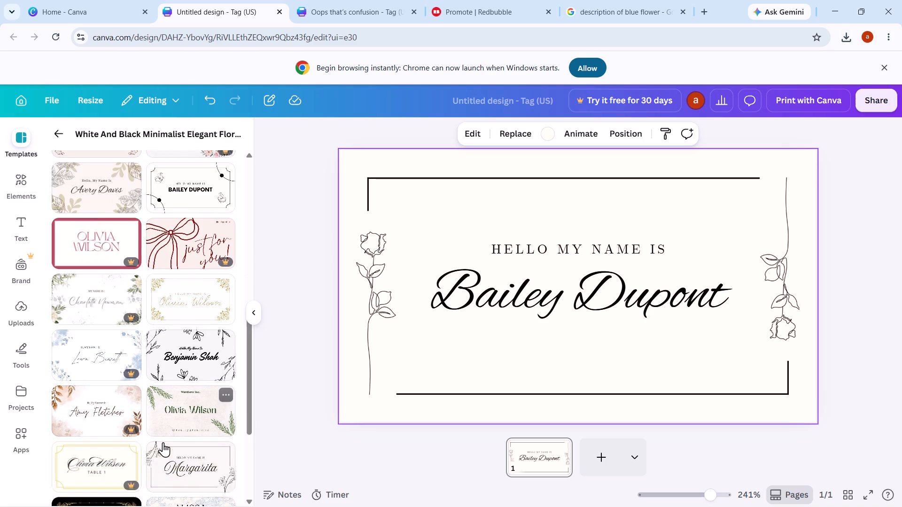
scroll(163, 442, down, 4)
scroll(163, 442, up, 1)
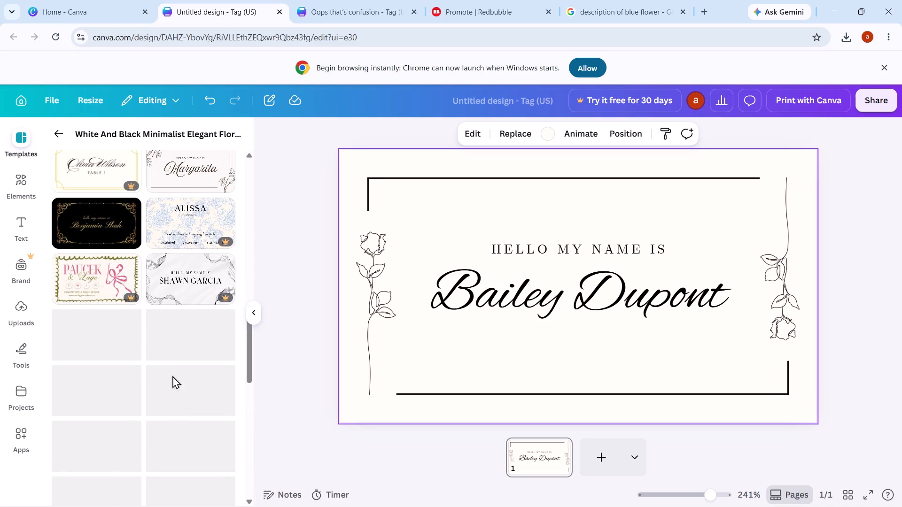
click(100, 222)
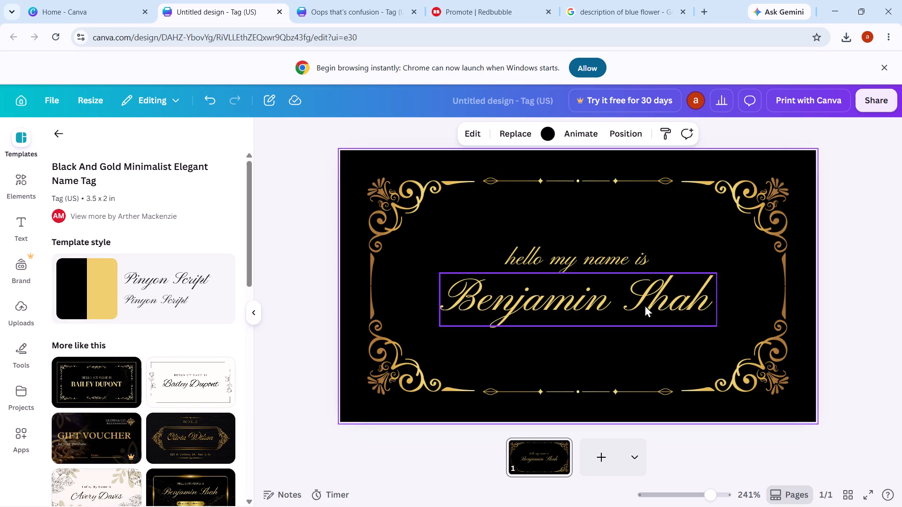
Delete the placeholder name and the "hello my name is" line from the tag, leaving only the gold frame.
right_click(632, 303)
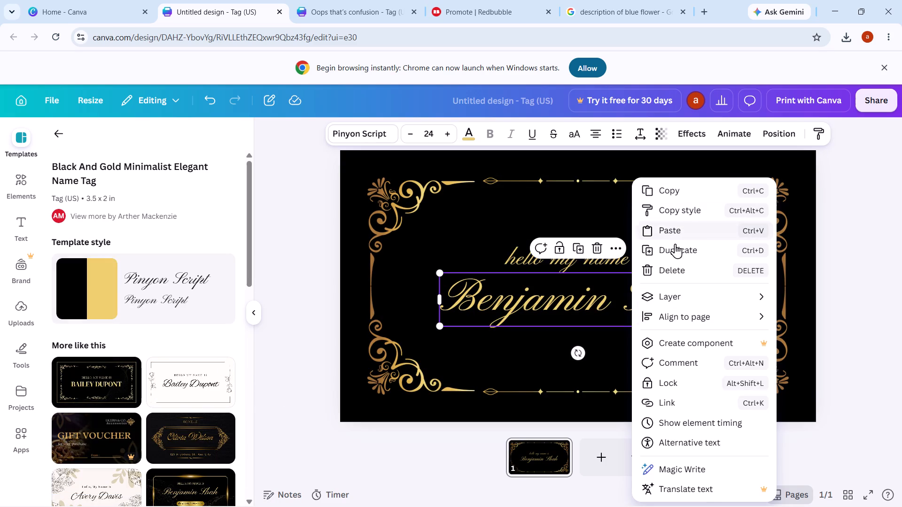
click(680, 274)
right_click(586, 274)
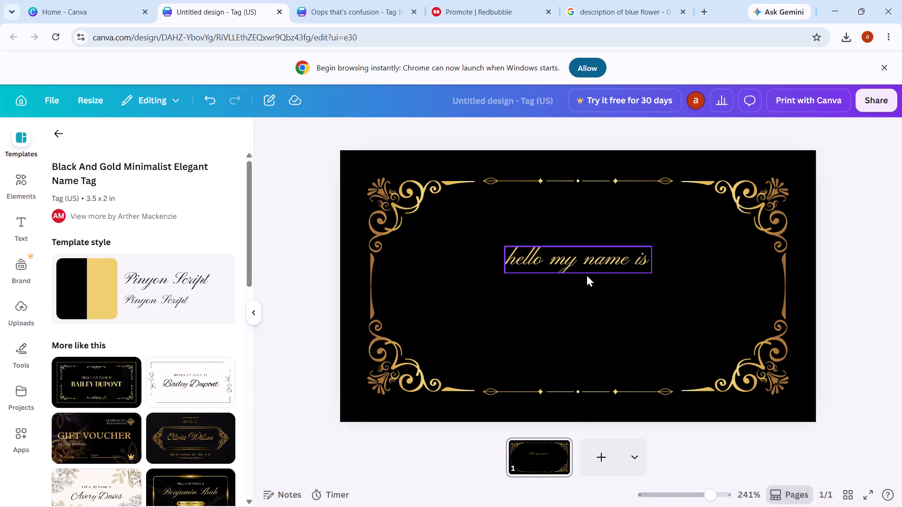
click(624, 286)
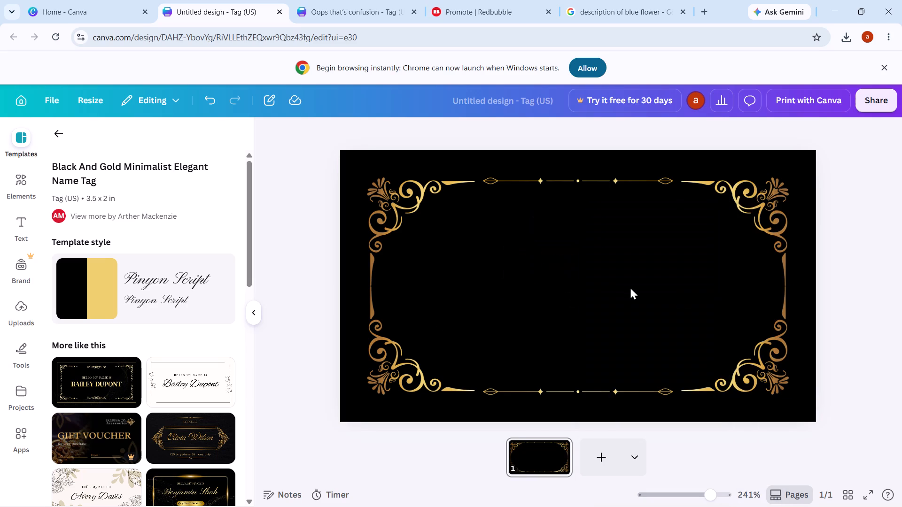
click(509, 249)
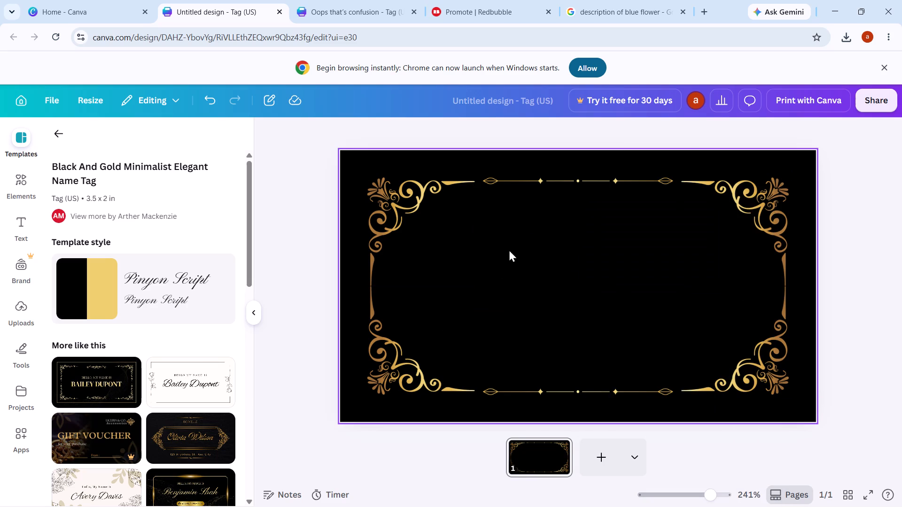
Add a subheading to the tag reading "People who struggles those are the real warrior".
click(16, 224)
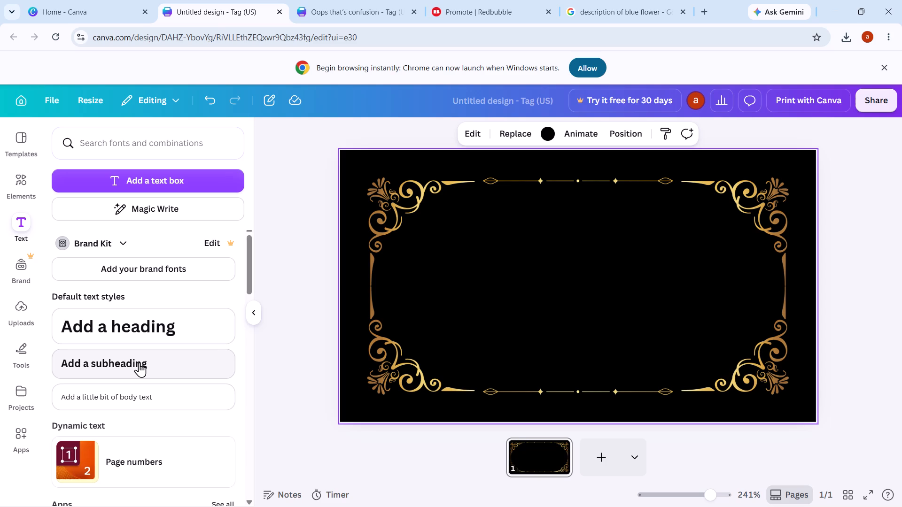
click(139, 362)
key(BackSpace)
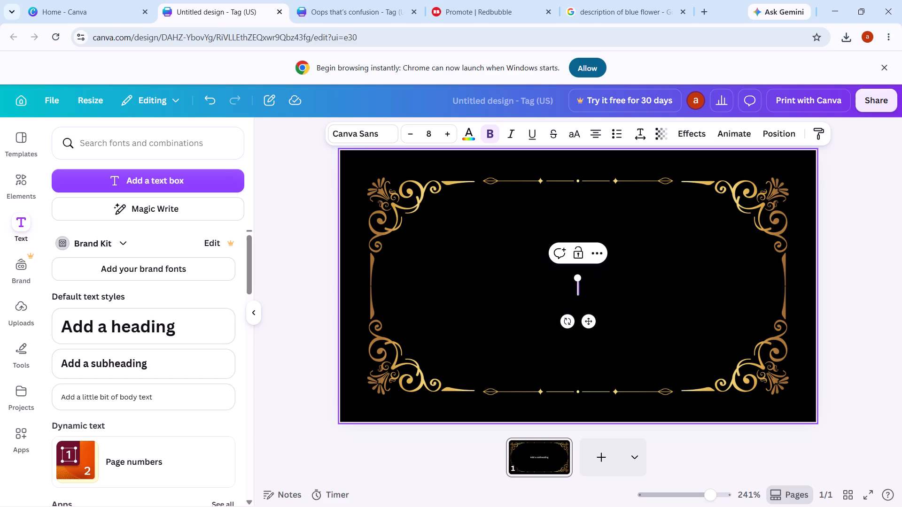
text(People who)
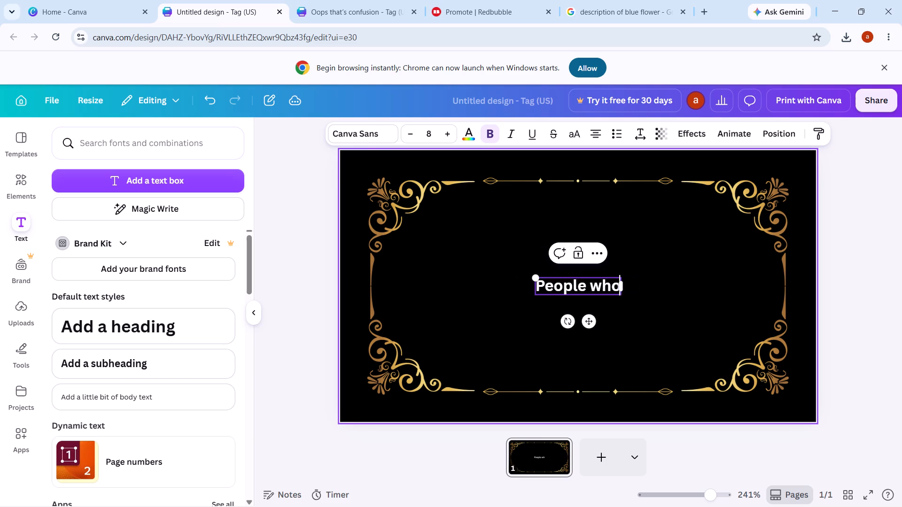
key(space)
text(struggle)
key(s)
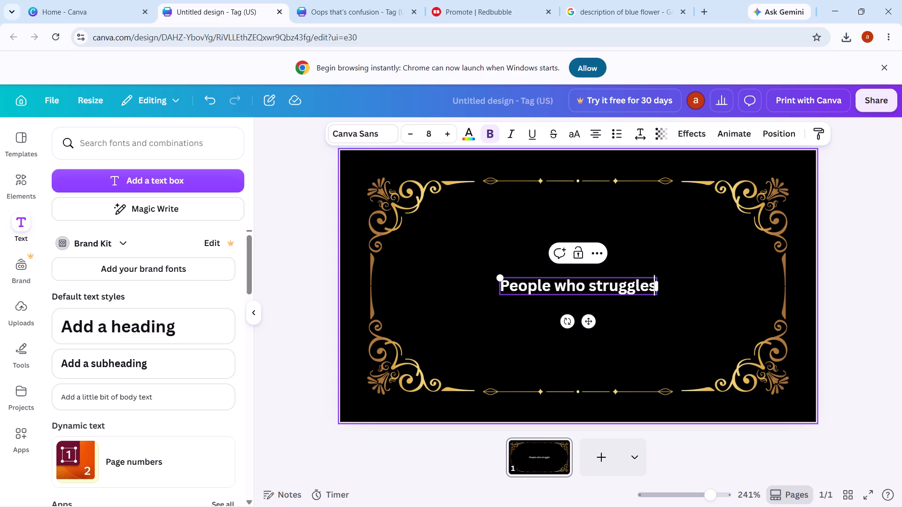
key(space)
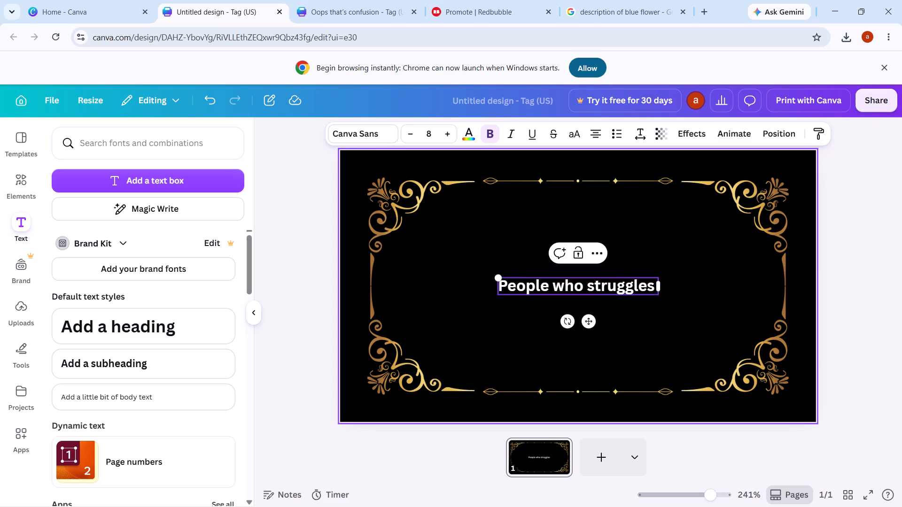
text(th)
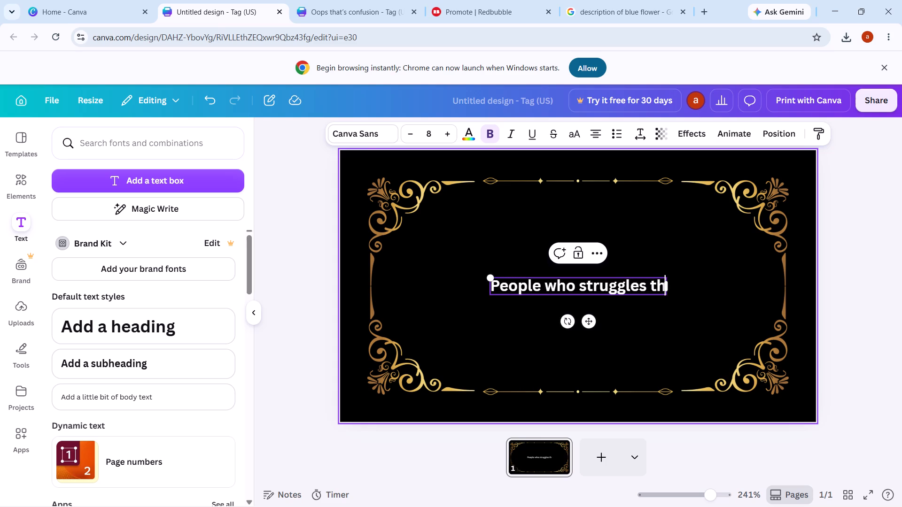
text(ose)
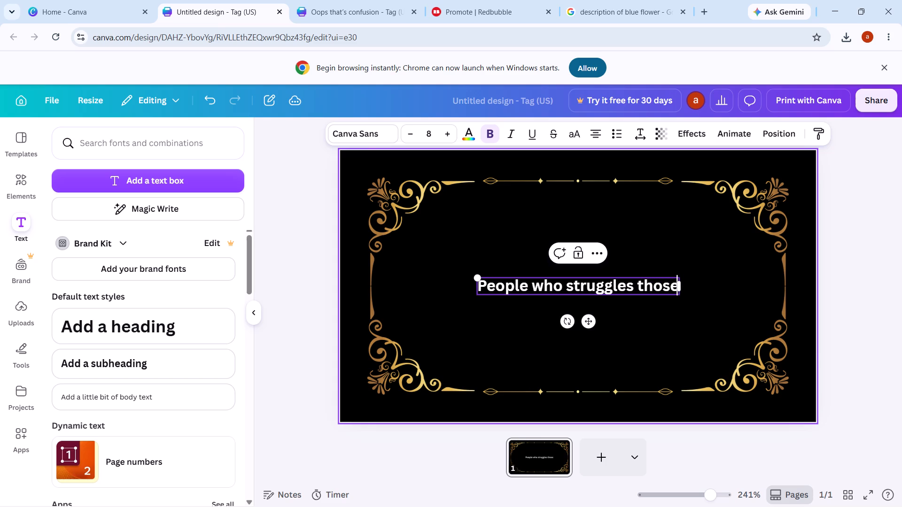
key(BackSpace)
key(BackSpace)
key(BackSpace)
key(BackSpace)
key(BackSpace)
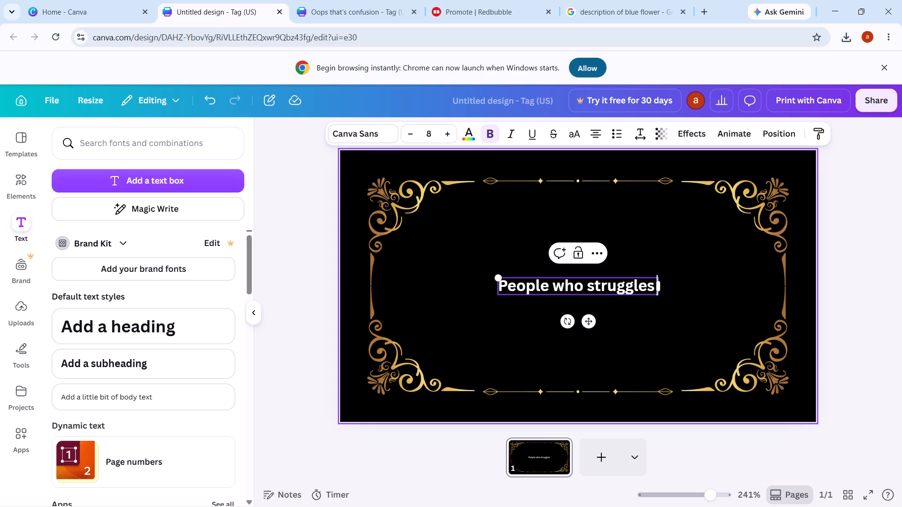
text(those are the real warrior)
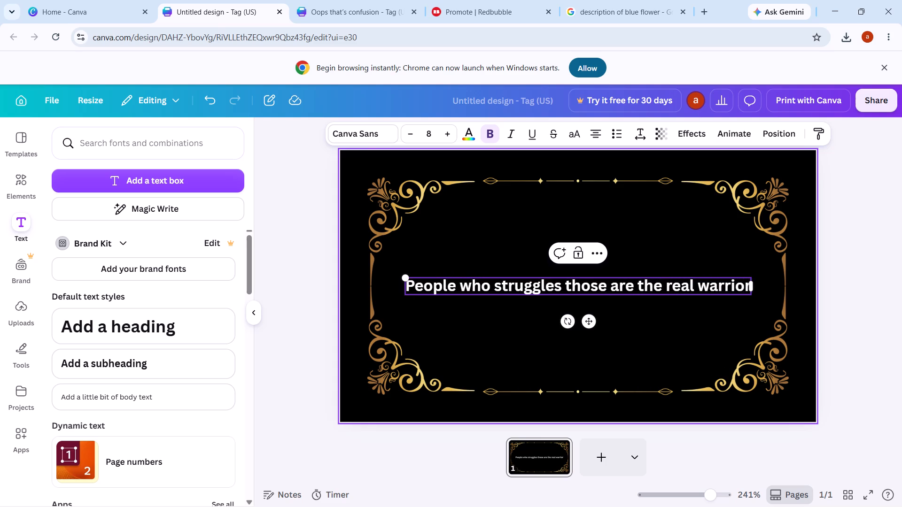
Look up the spelling of "warrior" in a new browser tab and return to the tag design.
click(702, 9)
text(warrio)
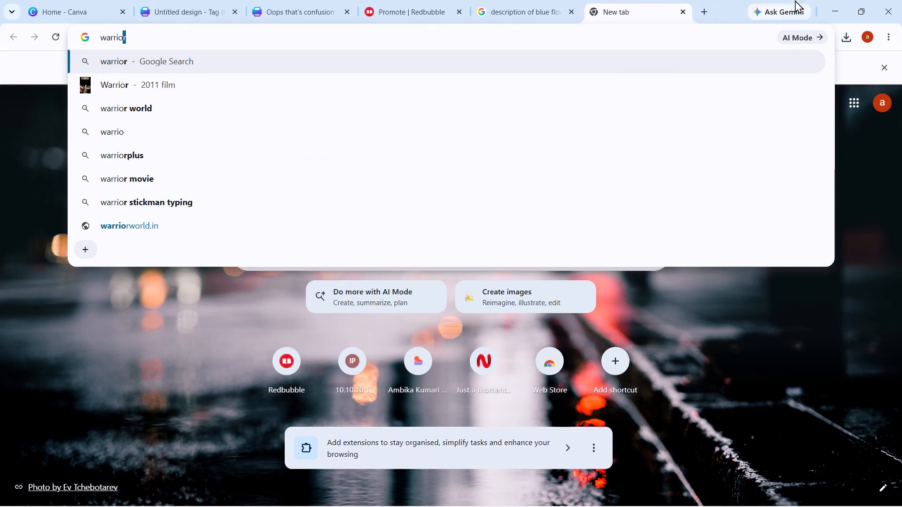
click(107, 6)
click(154, 7)
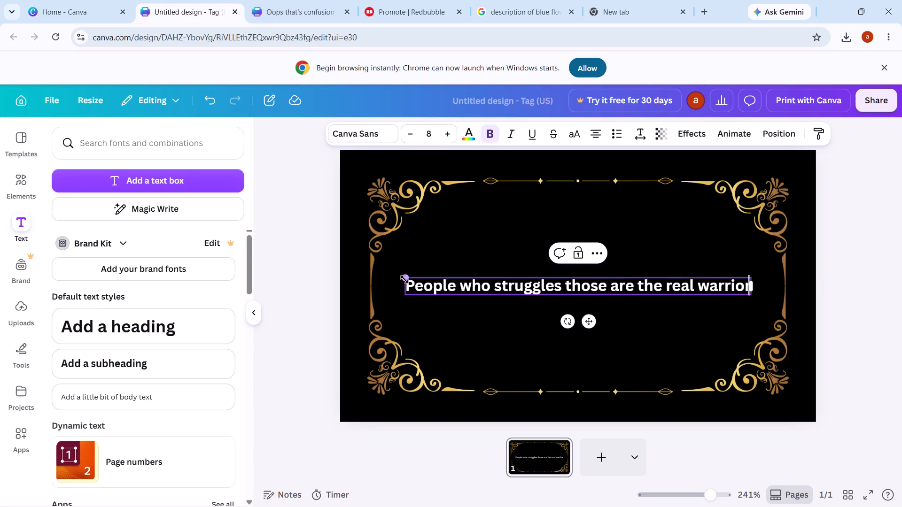
Break the quote onto a second line before "those" and enlarge it to about font size 14.7.
drag(404, 279, 370, 260)
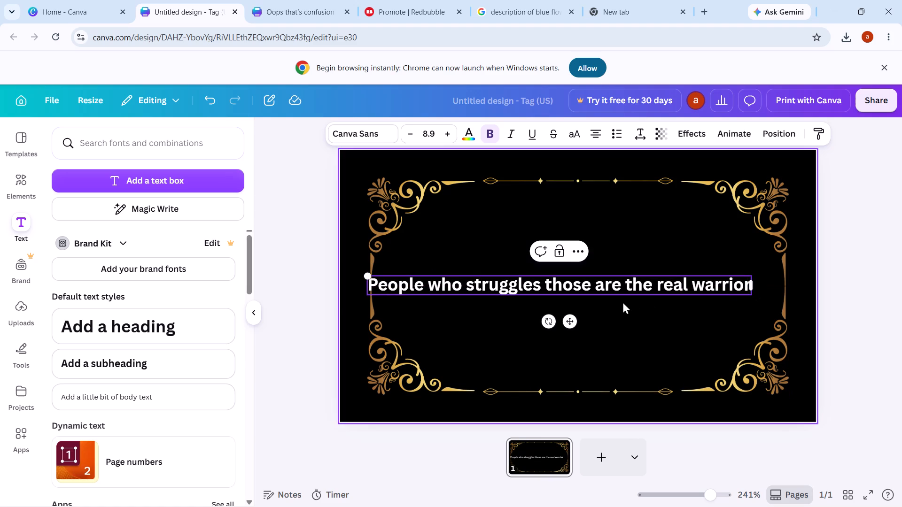
click(544, 287)
key(Return)
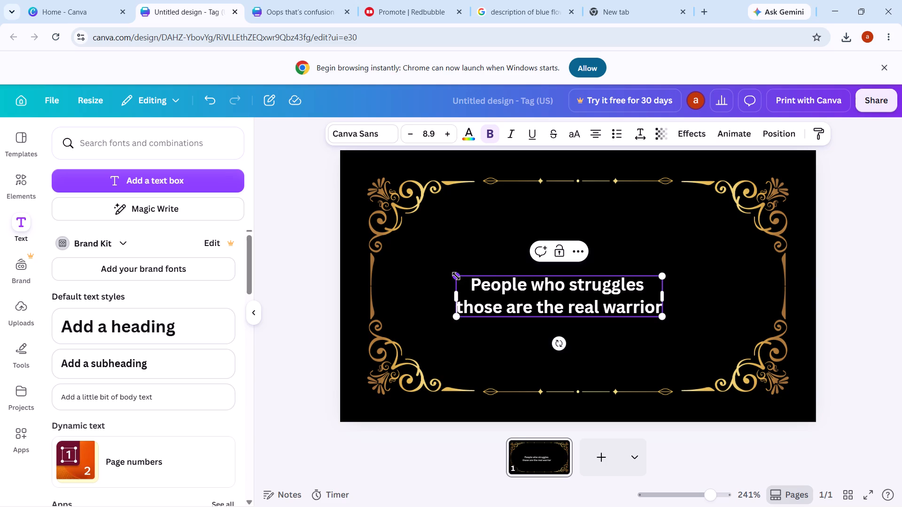
drag(456, 276, 427, 243)
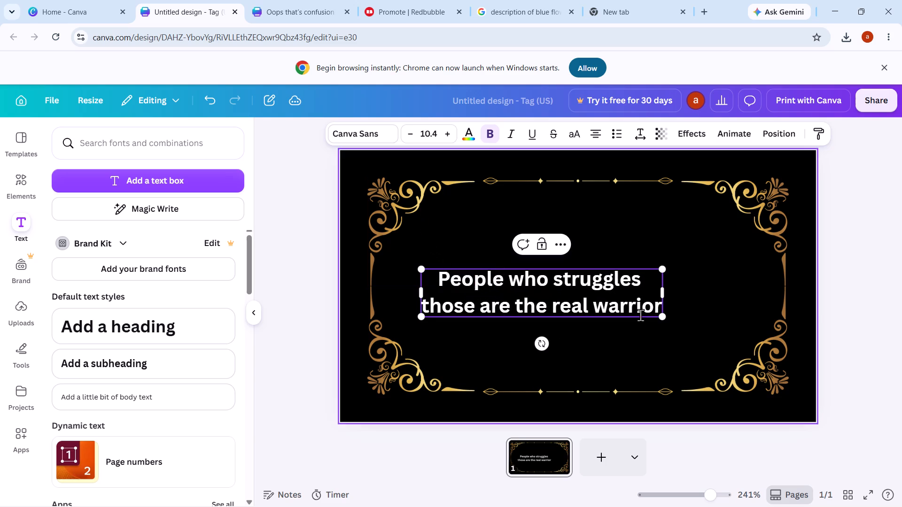
drag(661, 315, 739, 327)
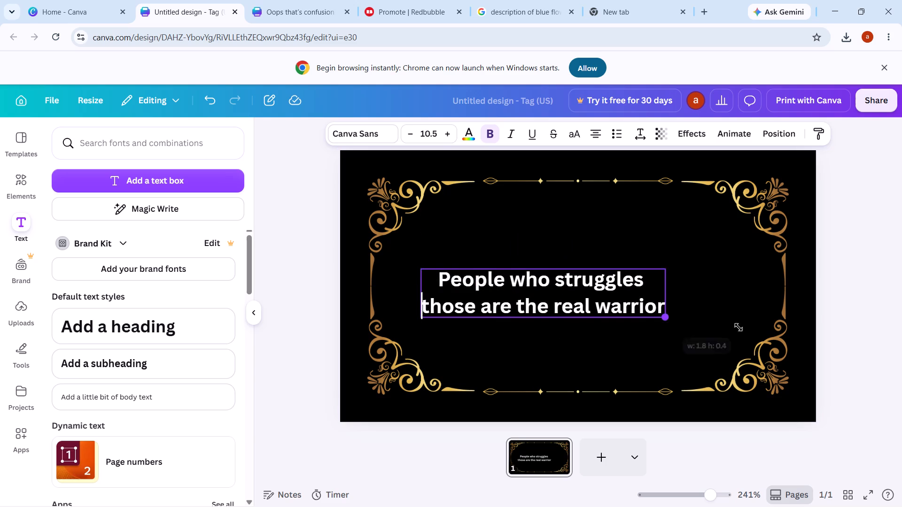
drag(739, 327, 764, 324)
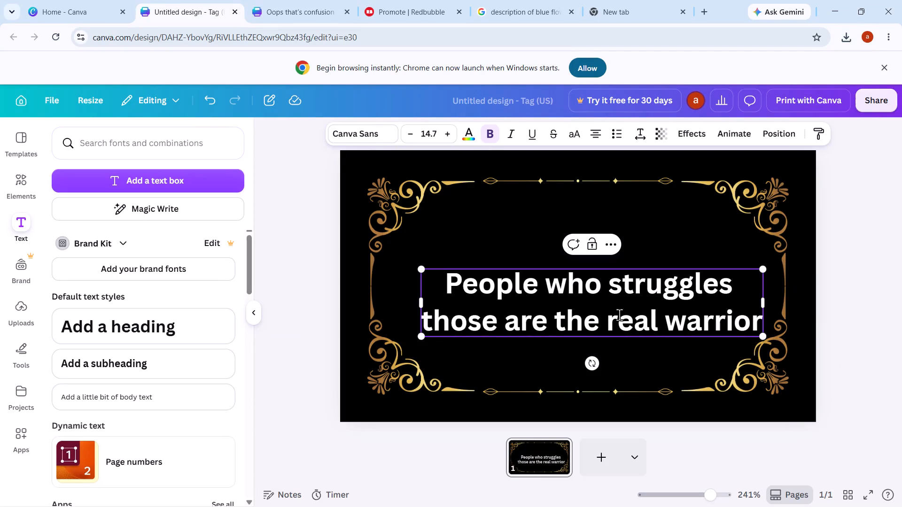
Move the two-line quote up to the middle of the gold frame.
drag(605, 309, 576, 286)
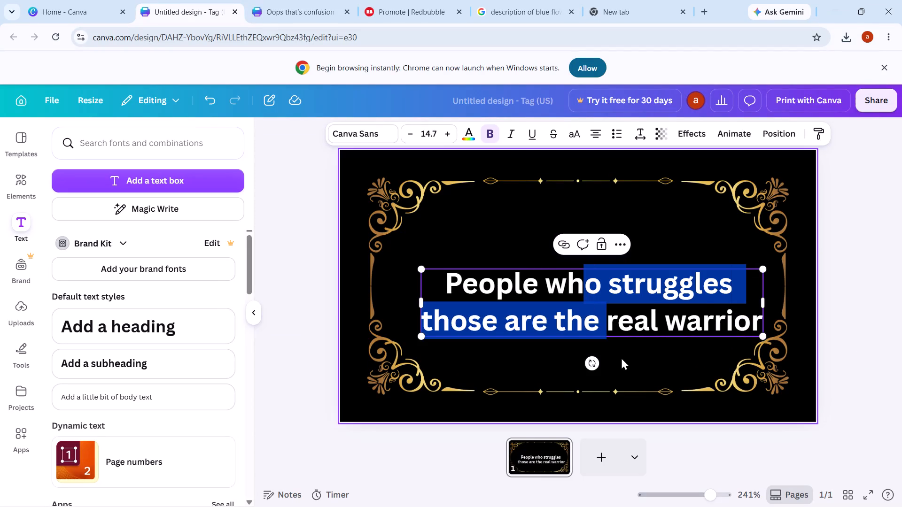
click(623, 359)
drag(572, 295, 541, 280)
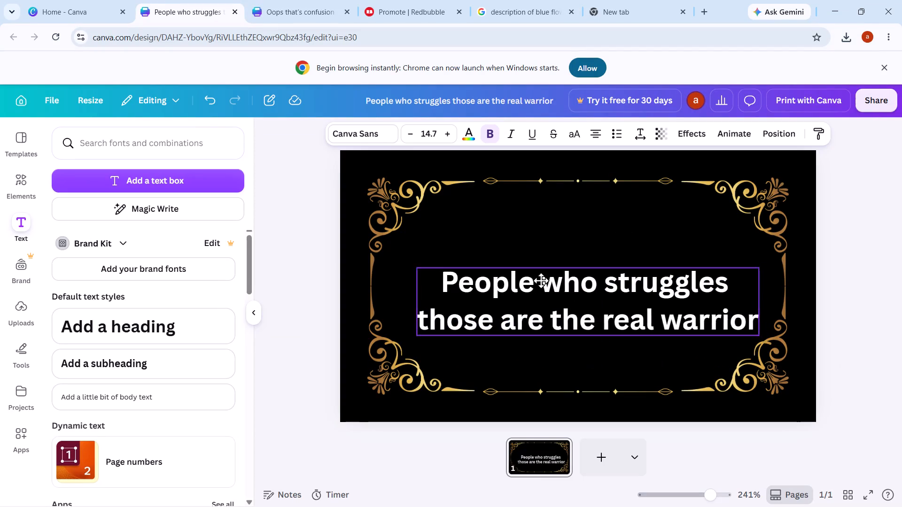
drag(541, 280, 553, 269)
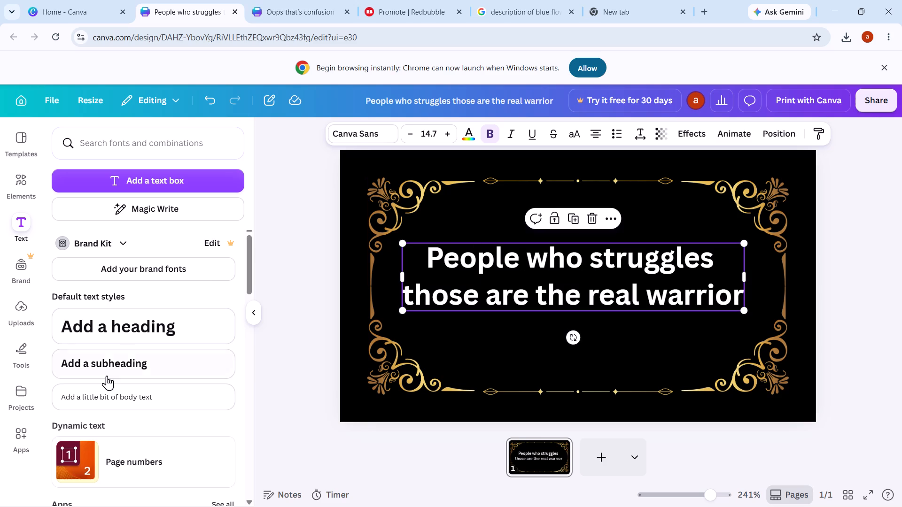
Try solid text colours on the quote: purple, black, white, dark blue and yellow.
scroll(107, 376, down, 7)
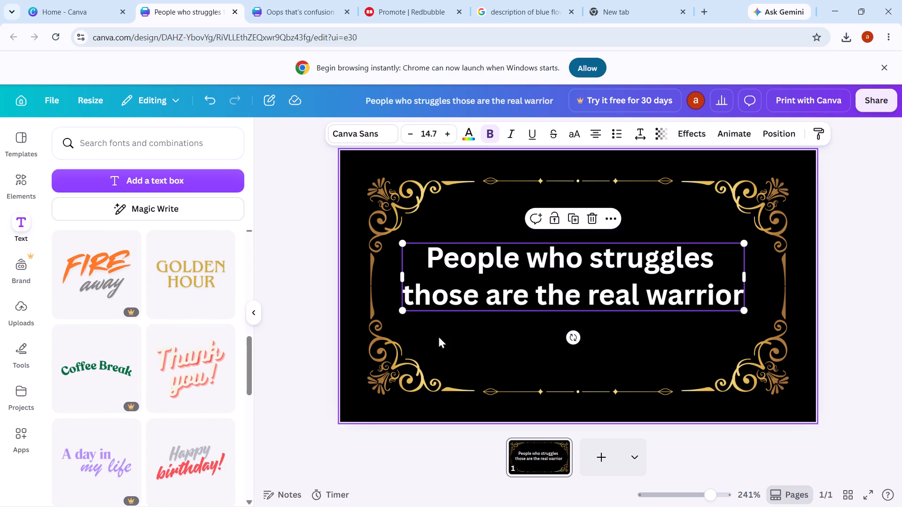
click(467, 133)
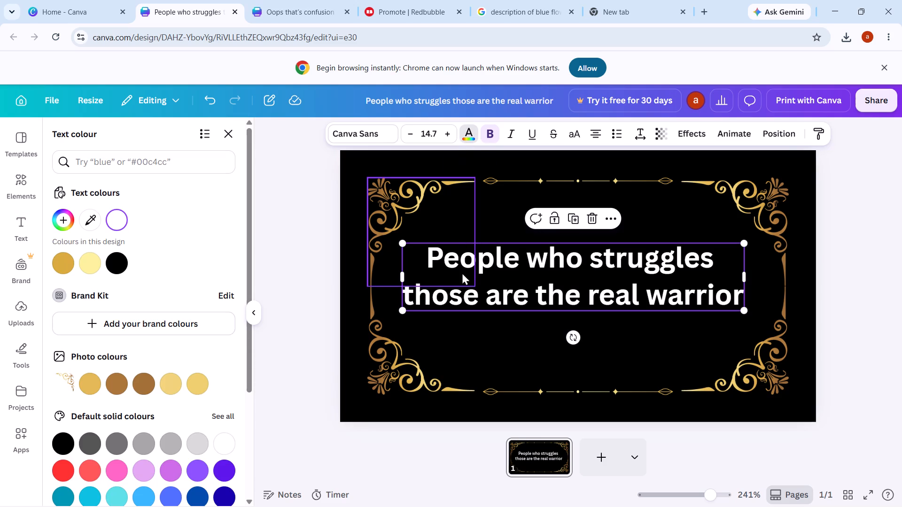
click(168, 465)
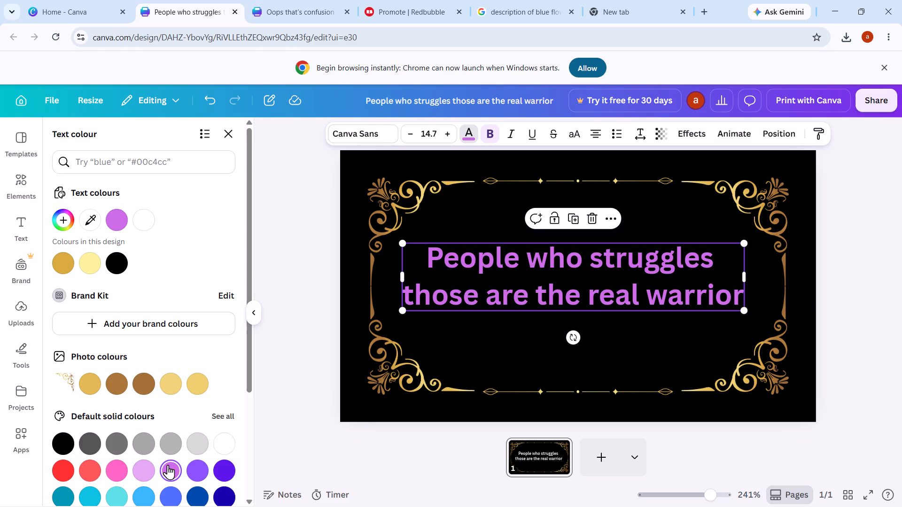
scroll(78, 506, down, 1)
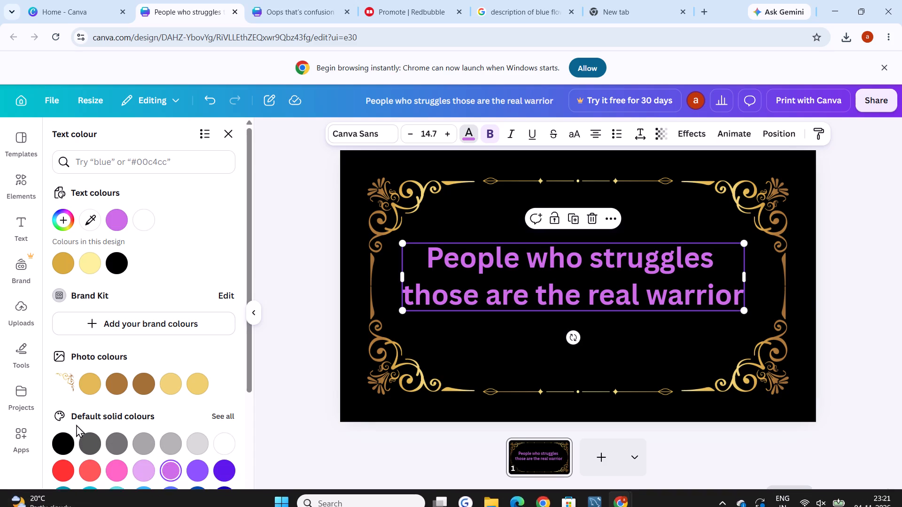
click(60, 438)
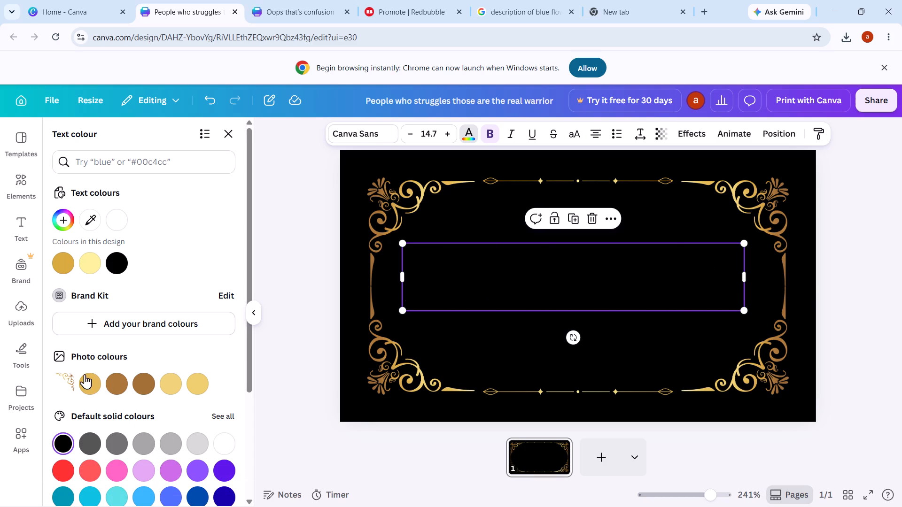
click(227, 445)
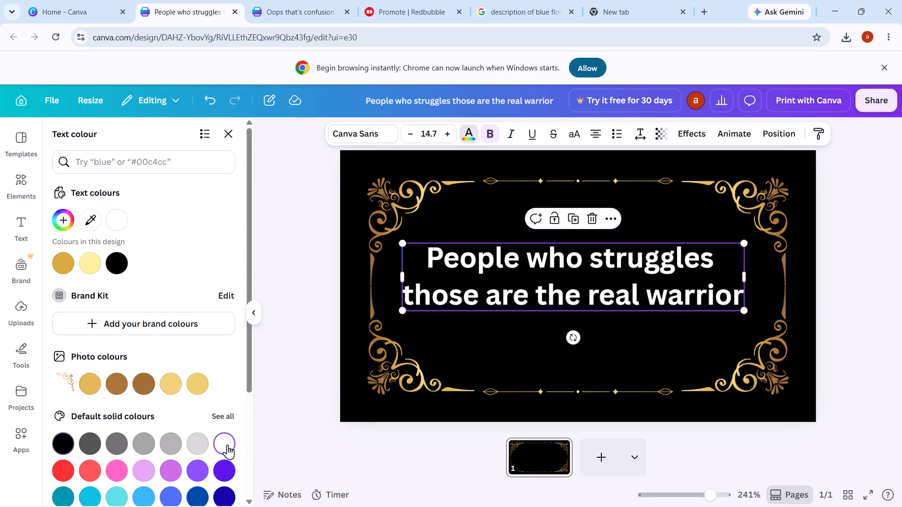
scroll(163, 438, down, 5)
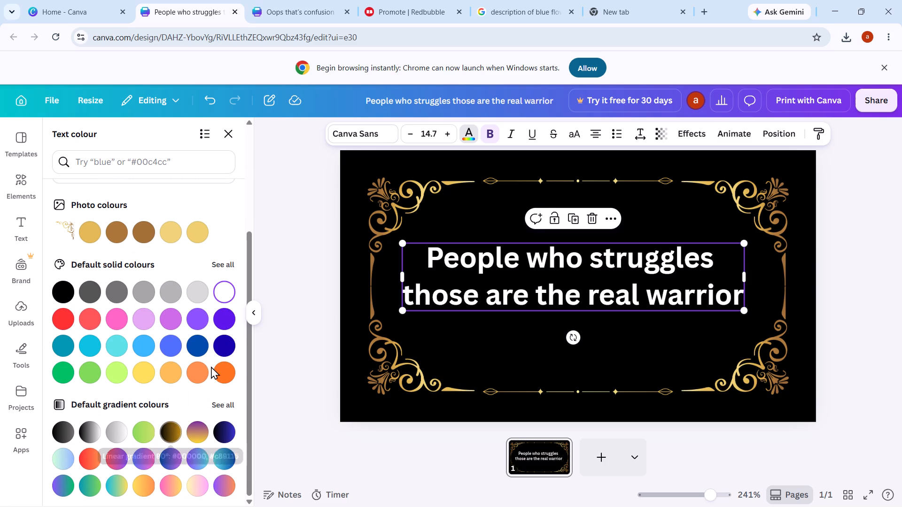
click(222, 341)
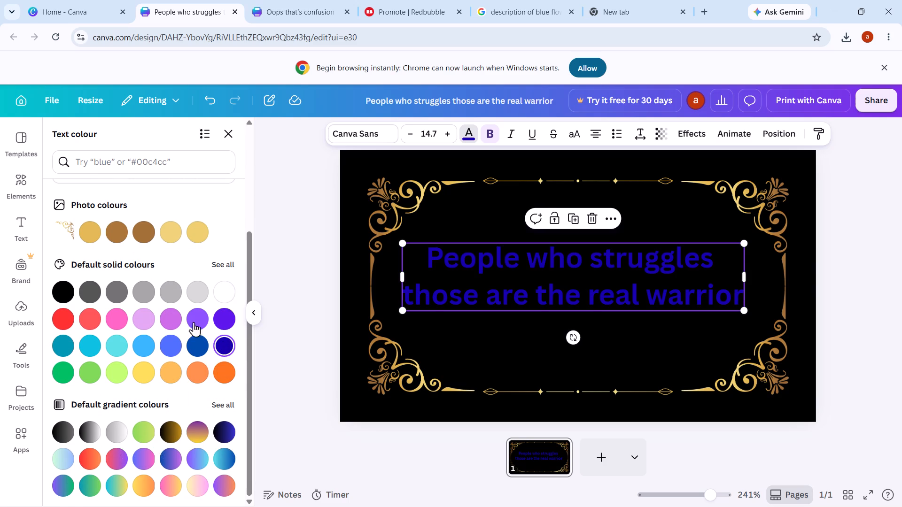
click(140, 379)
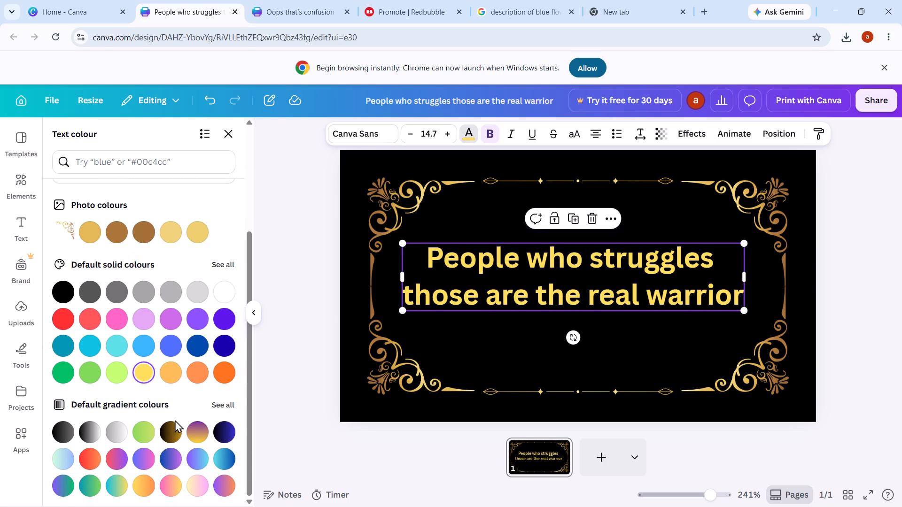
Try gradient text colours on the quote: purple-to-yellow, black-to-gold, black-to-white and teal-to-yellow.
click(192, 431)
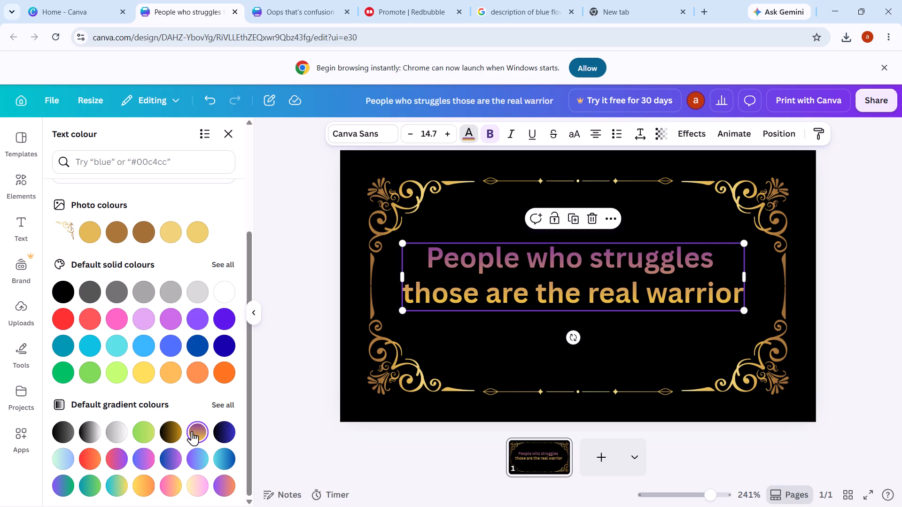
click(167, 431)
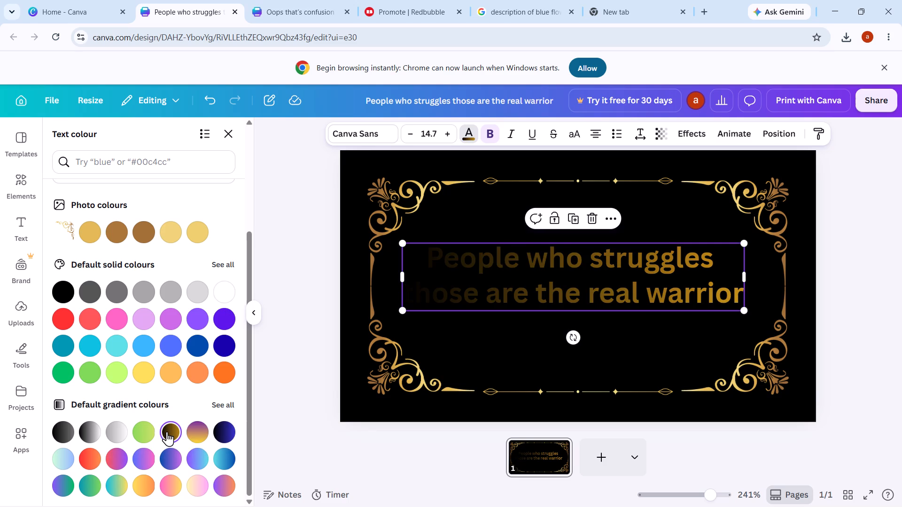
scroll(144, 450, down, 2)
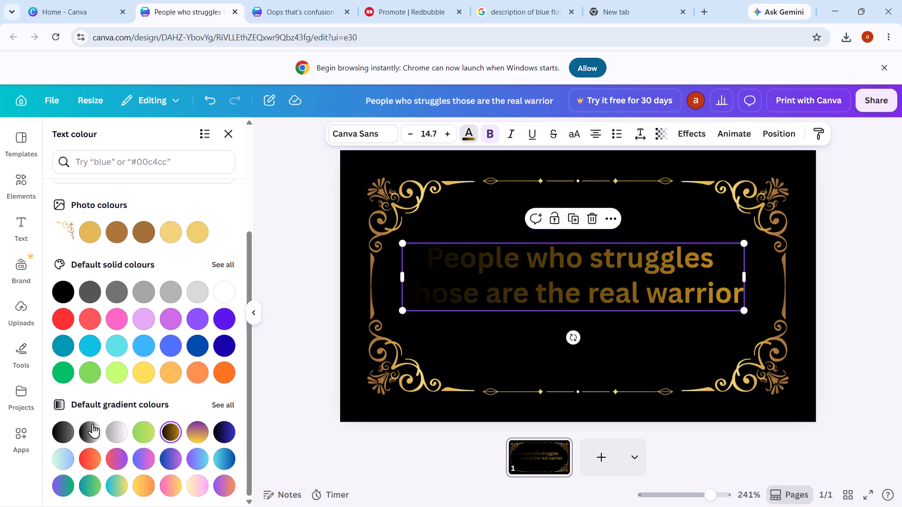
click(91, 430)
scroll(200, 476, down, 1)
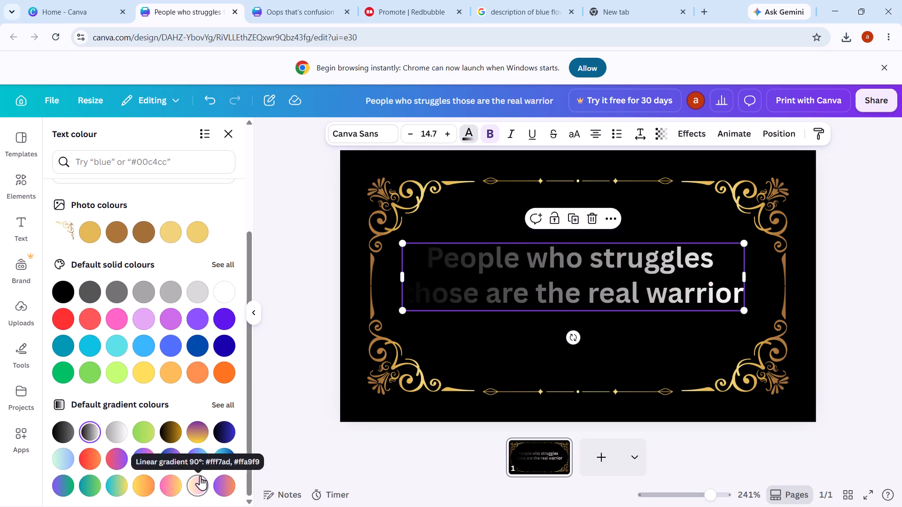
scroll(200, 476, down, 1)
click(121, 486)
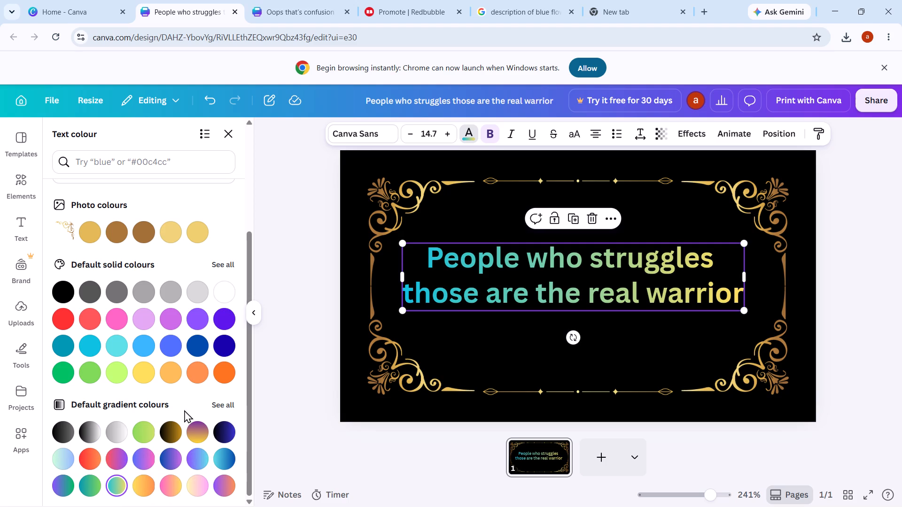
Italicize the two-line quote.
click(504, 131)
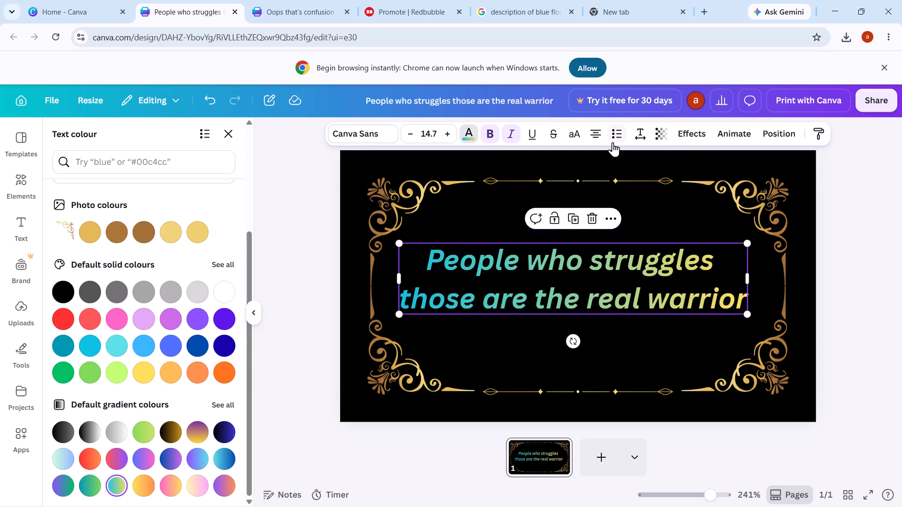
Try the pink-to-yellow gradient on the quote, settling on the default yellow-to-orange gradient.
scroll(186, 363, down, 5)
scroll(126, 381, up, 5)
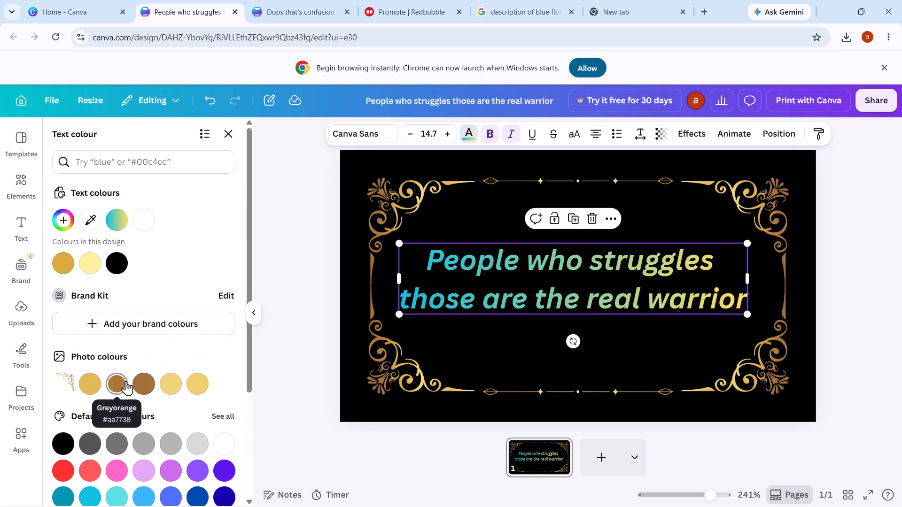
scroll(126, 381, down, 7)
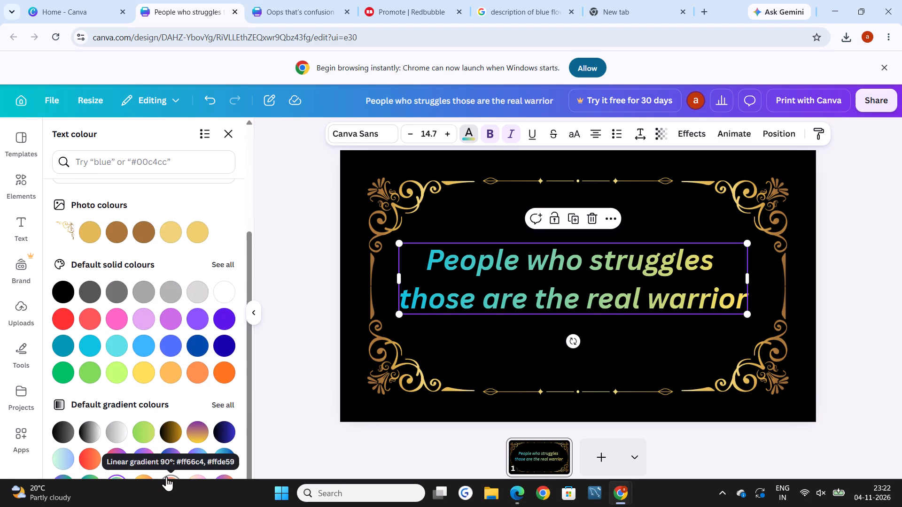
click(166, 476)
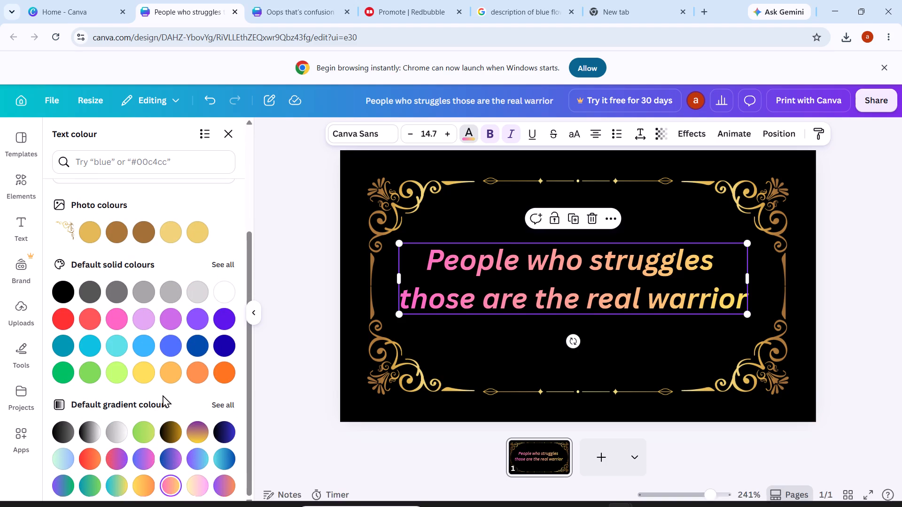
scroll(163, 395, down, 1)
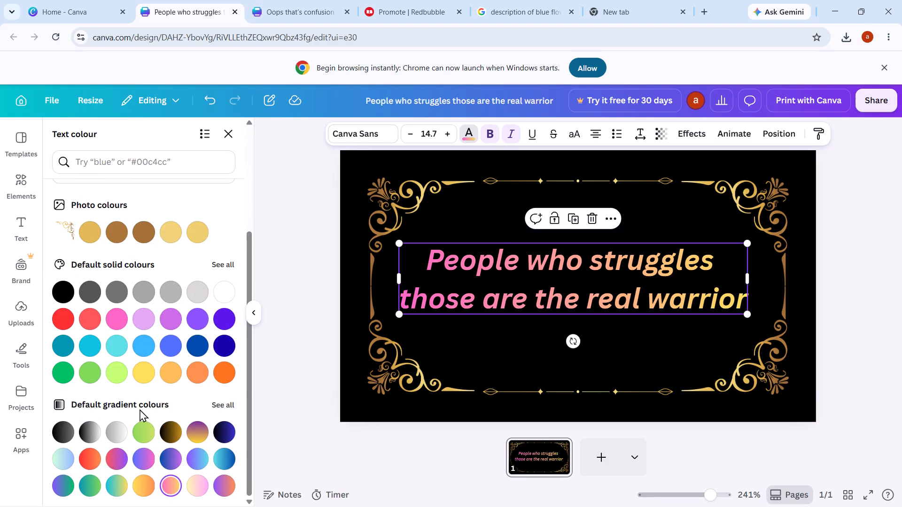
click(140, 484)
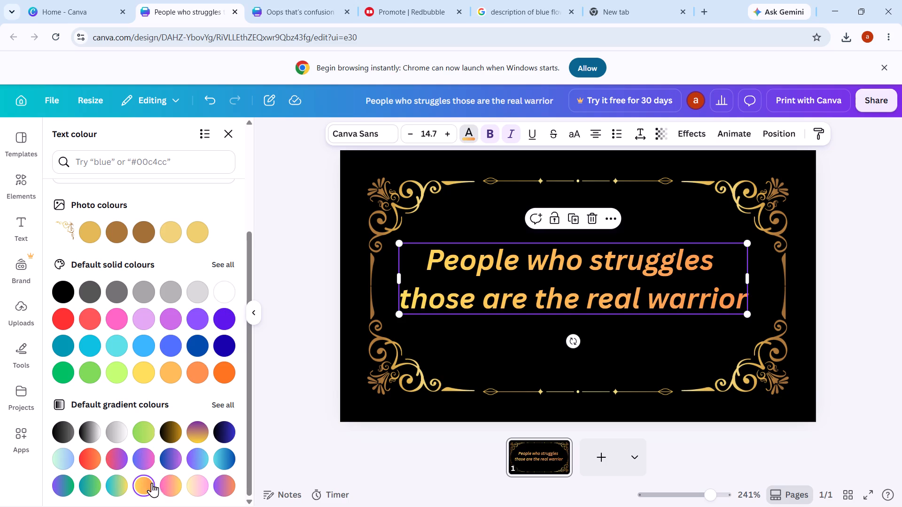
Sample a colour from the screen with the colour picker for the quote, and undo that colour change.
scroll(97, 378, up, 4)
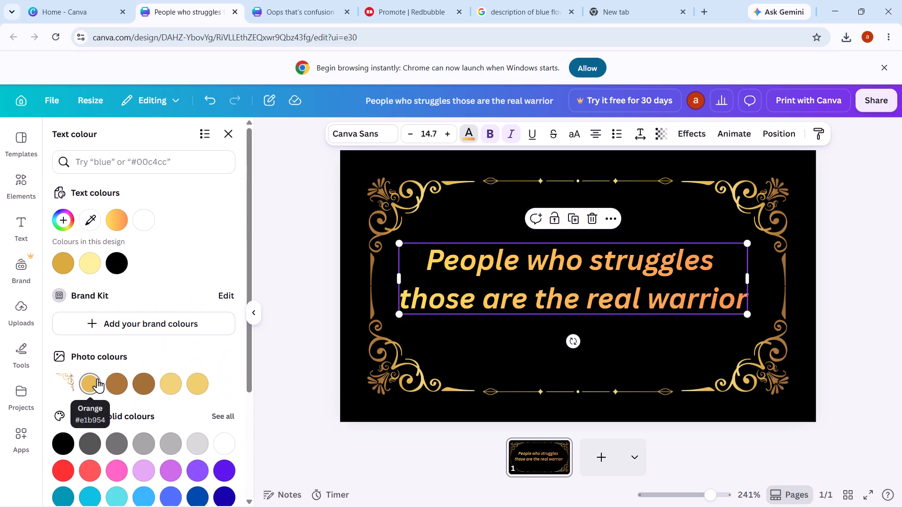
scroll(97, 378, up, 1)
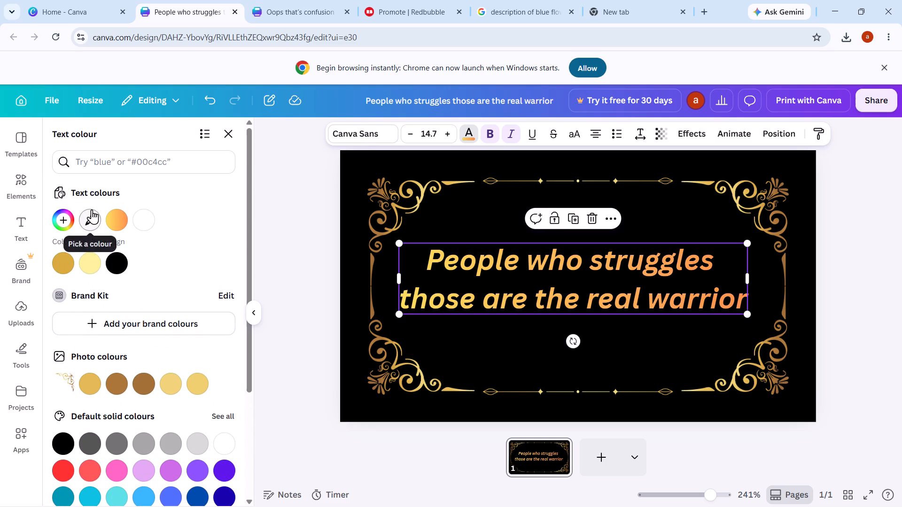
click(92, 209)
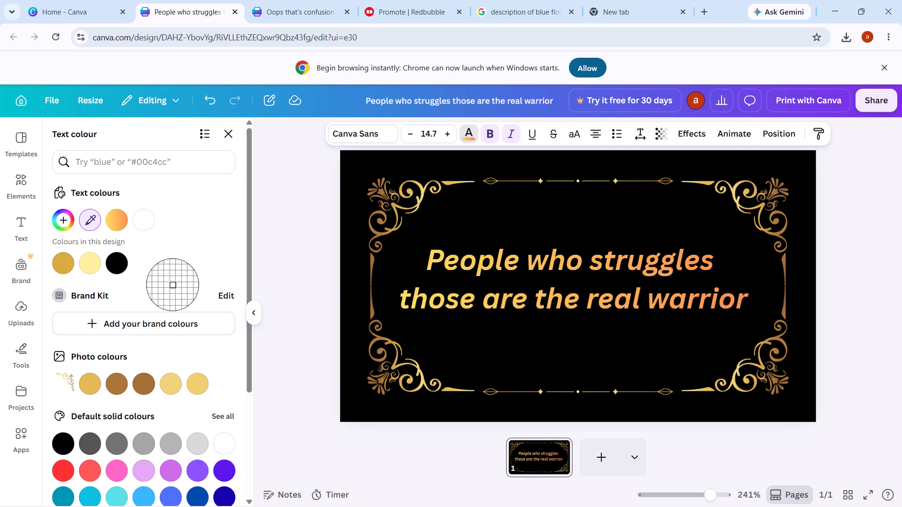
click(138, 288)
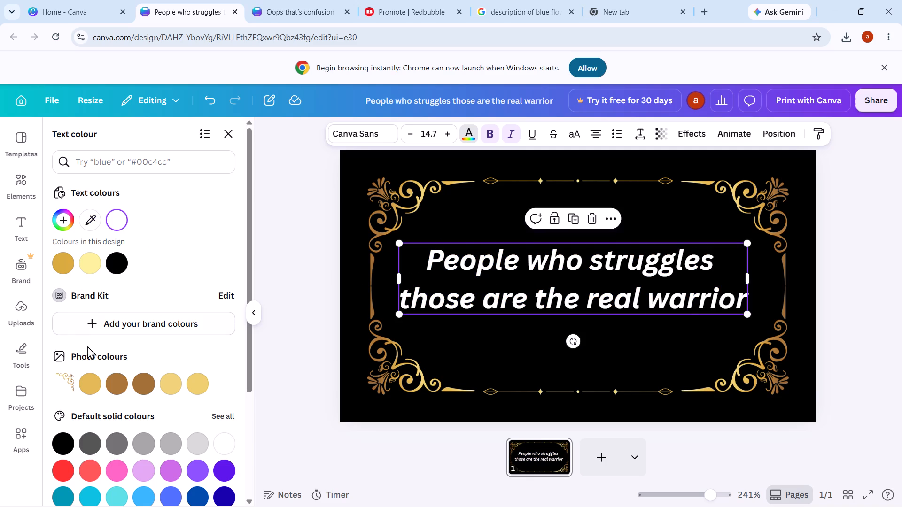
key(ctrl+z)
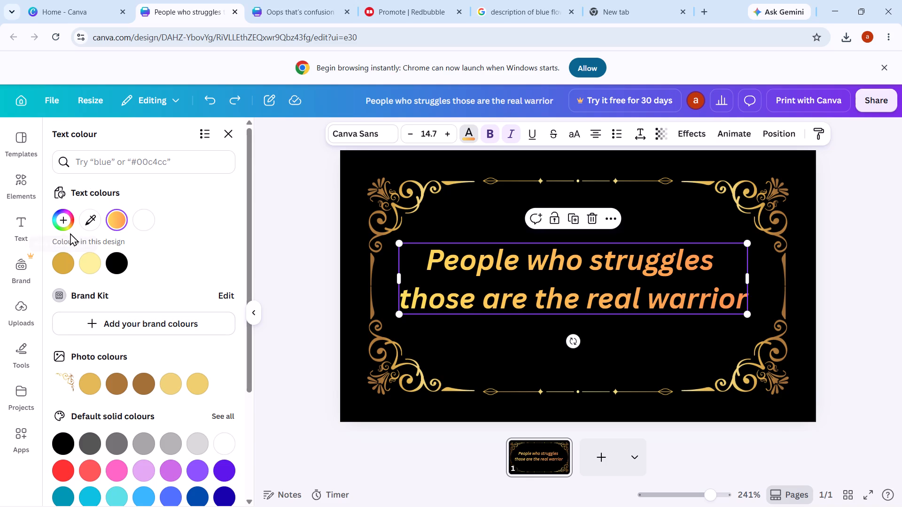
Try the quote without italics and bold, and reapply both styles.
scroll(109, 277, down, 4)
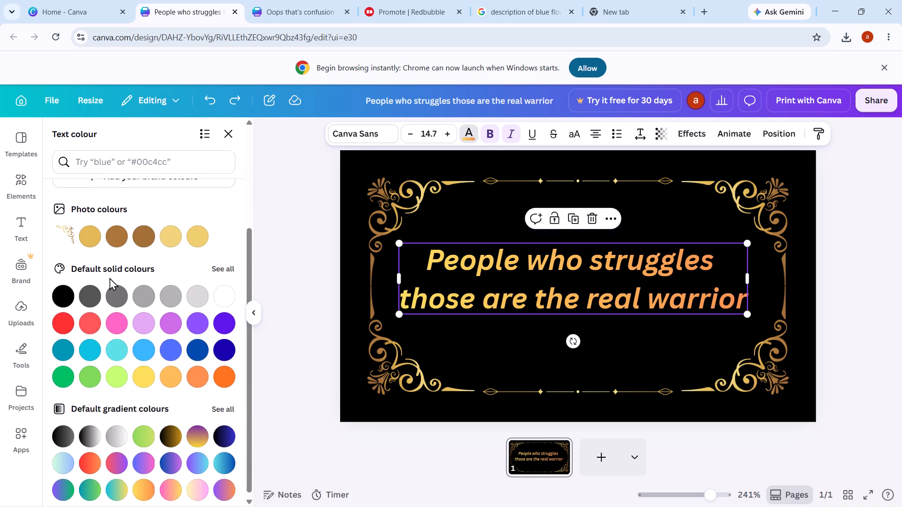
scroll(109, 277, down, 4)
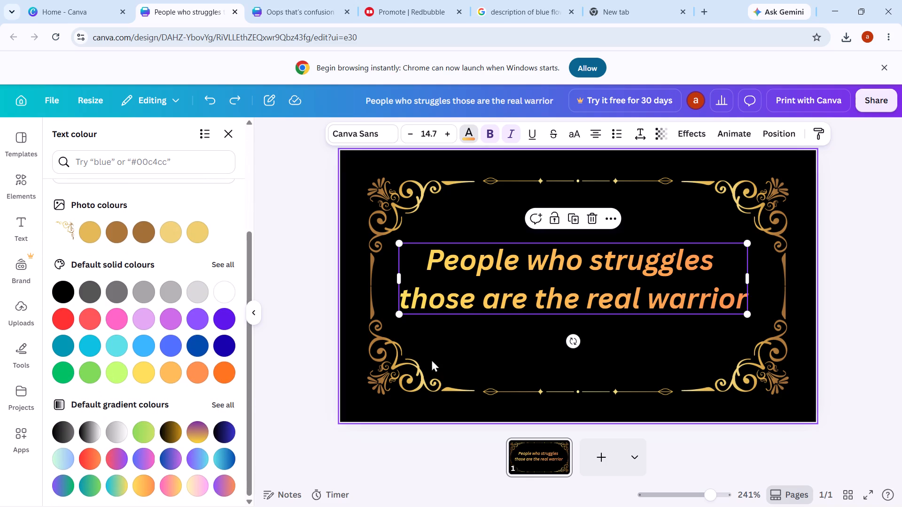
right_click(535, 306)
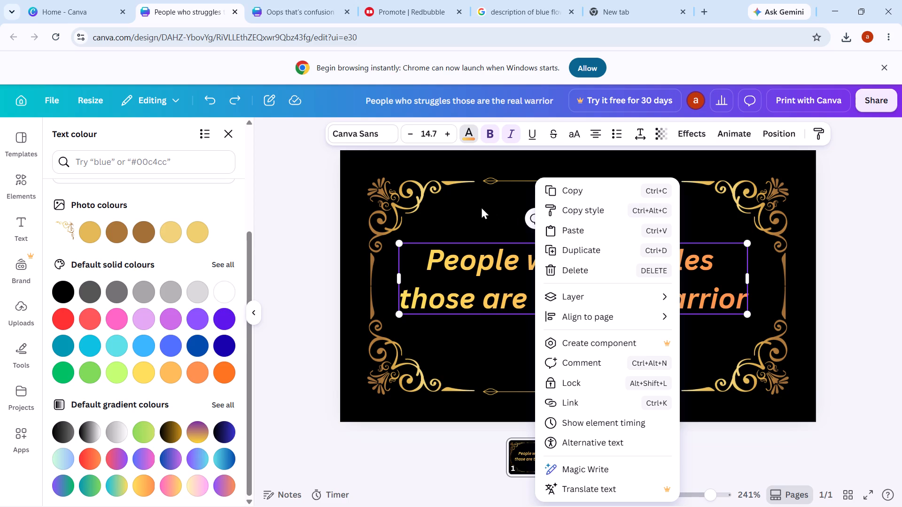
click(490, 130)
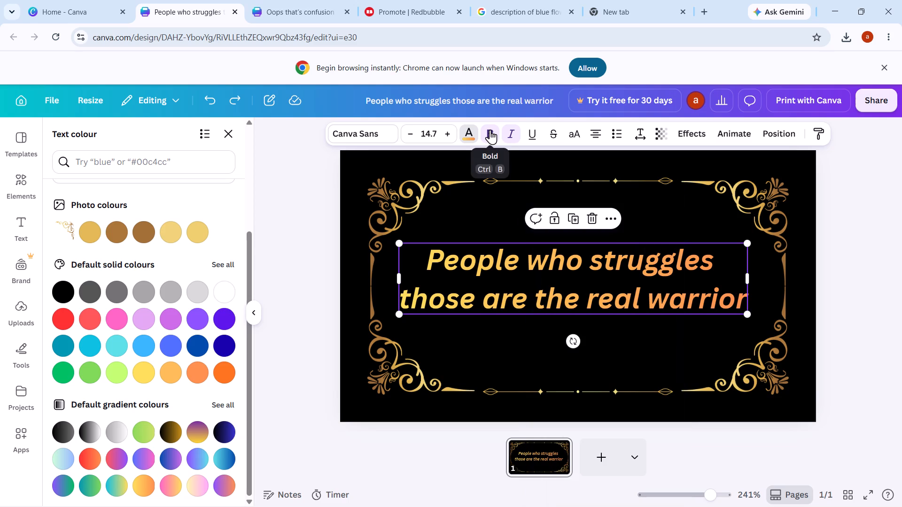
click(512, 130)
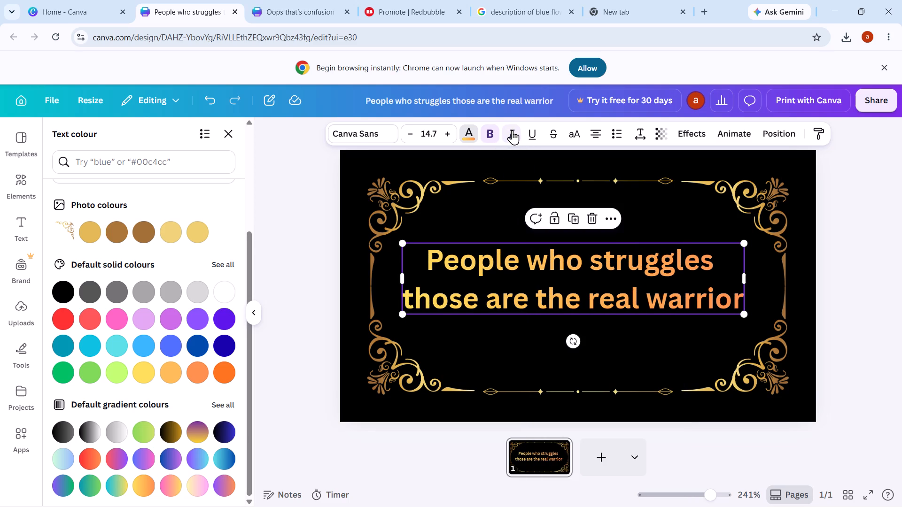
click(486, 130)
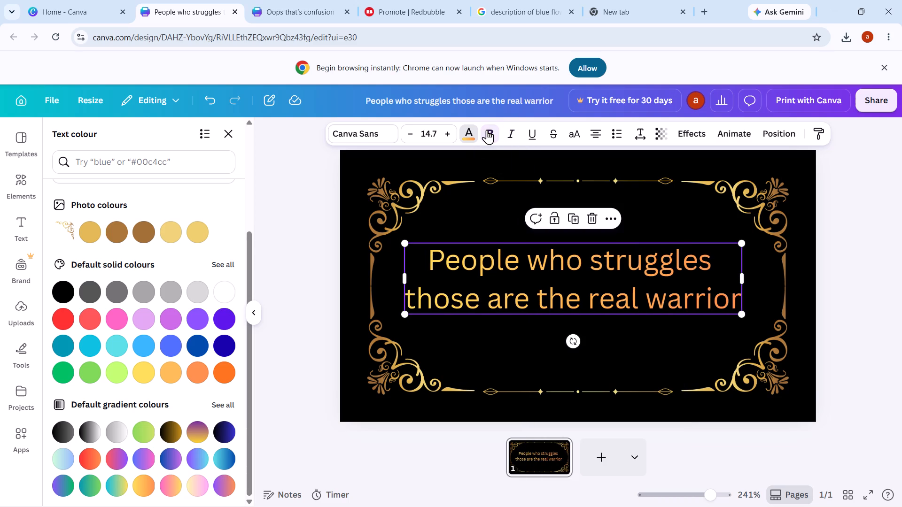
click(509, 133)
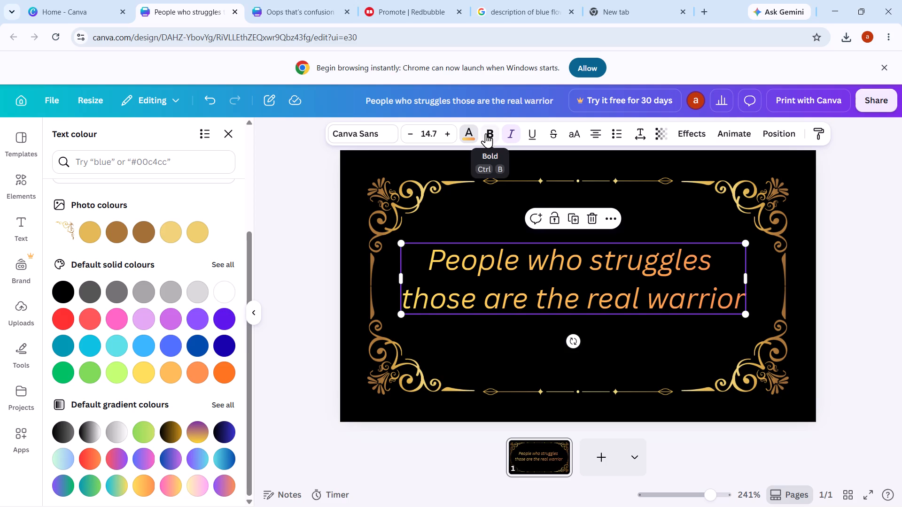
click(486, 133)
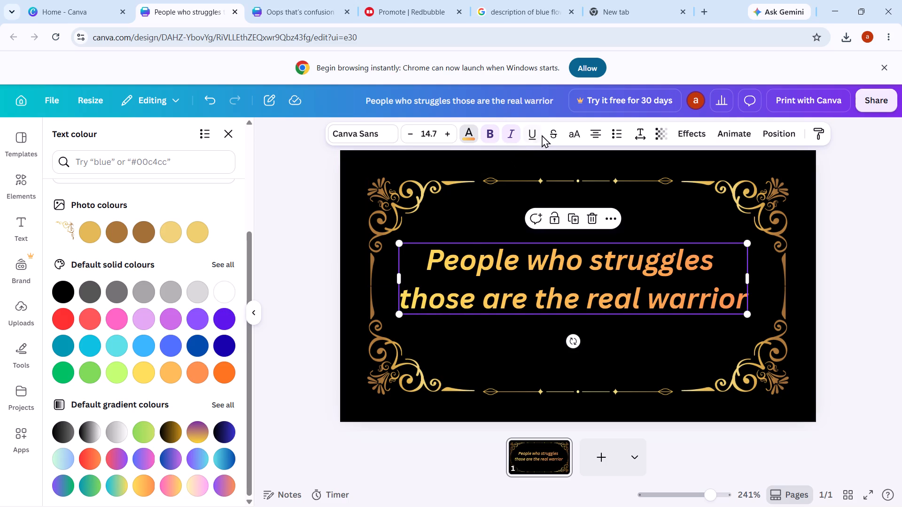
Underline both lines of the quote.
click(532, 137)
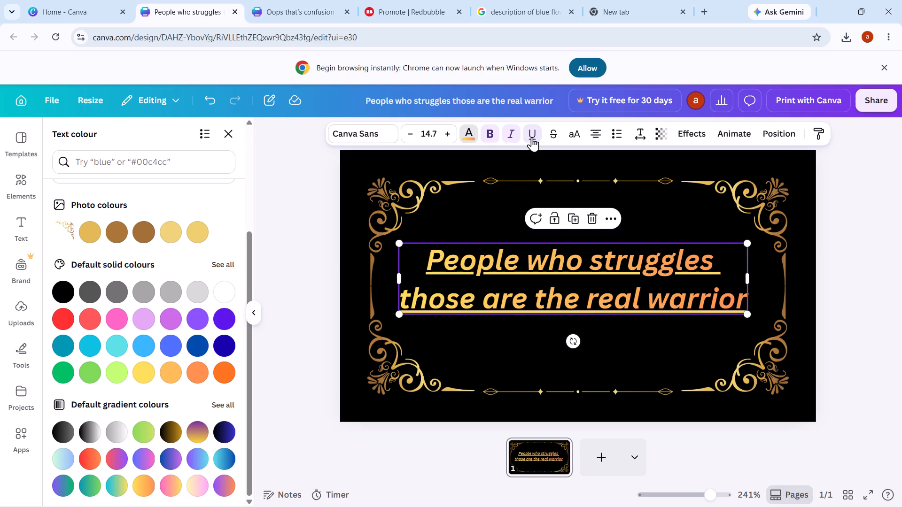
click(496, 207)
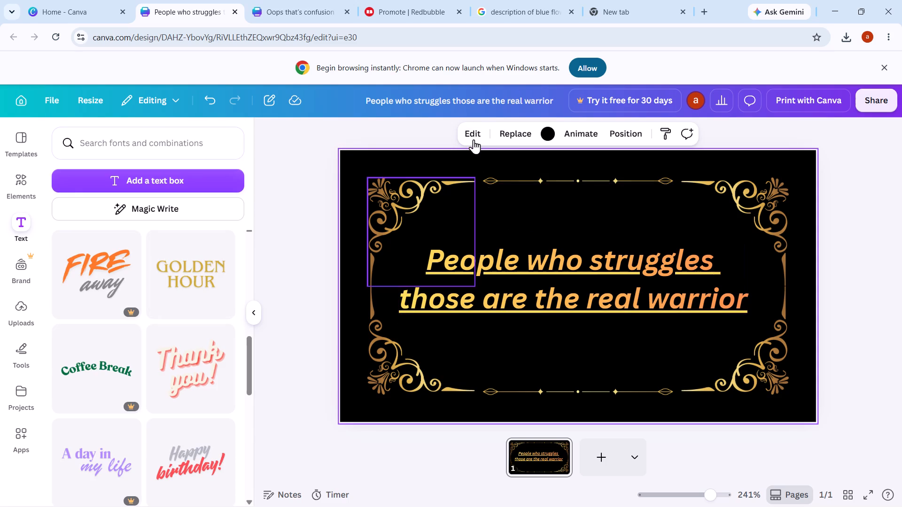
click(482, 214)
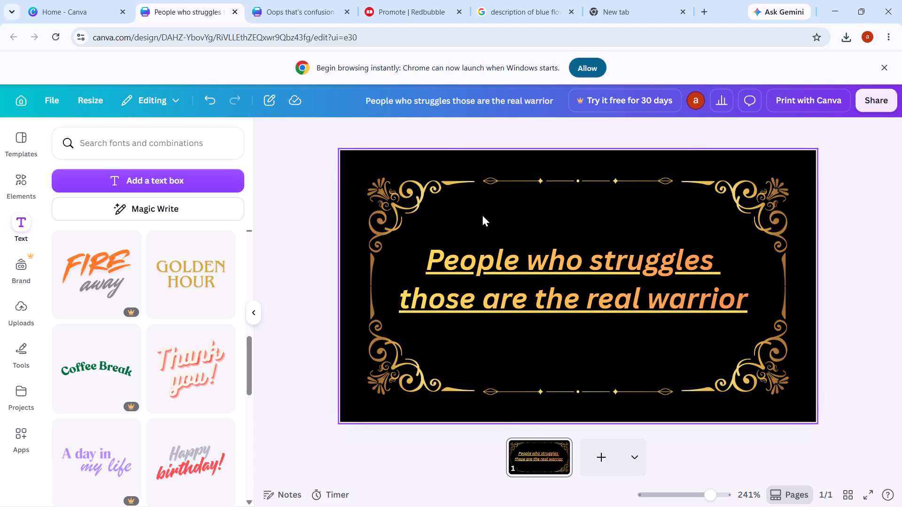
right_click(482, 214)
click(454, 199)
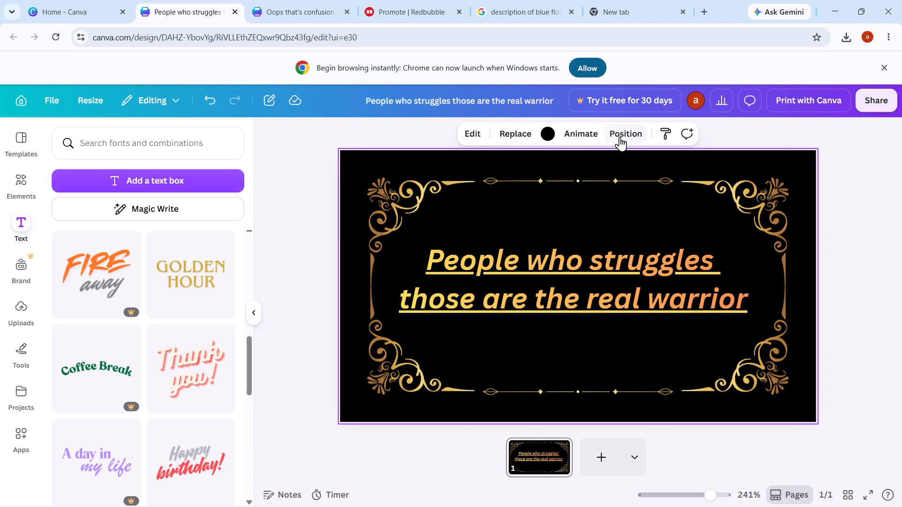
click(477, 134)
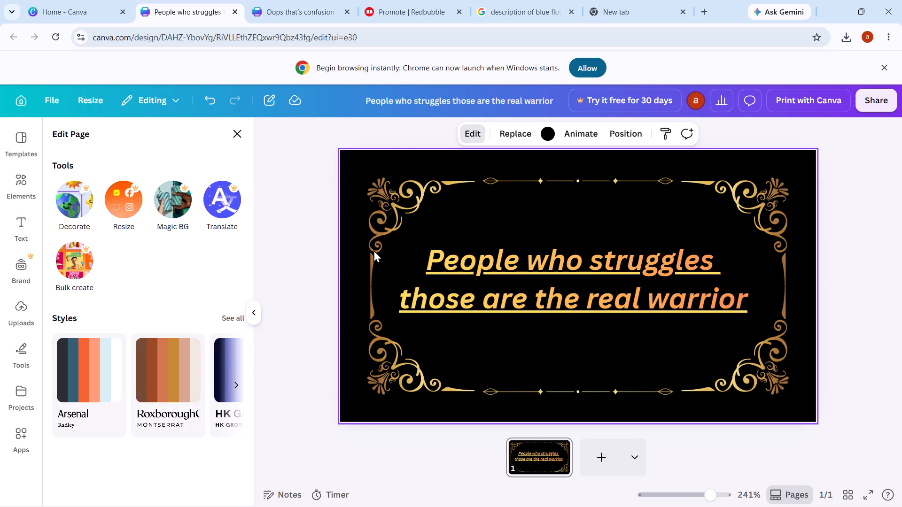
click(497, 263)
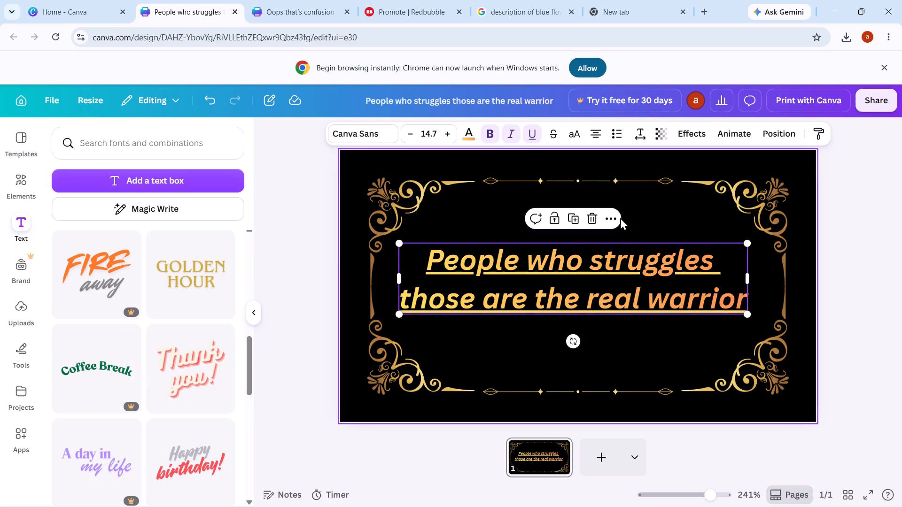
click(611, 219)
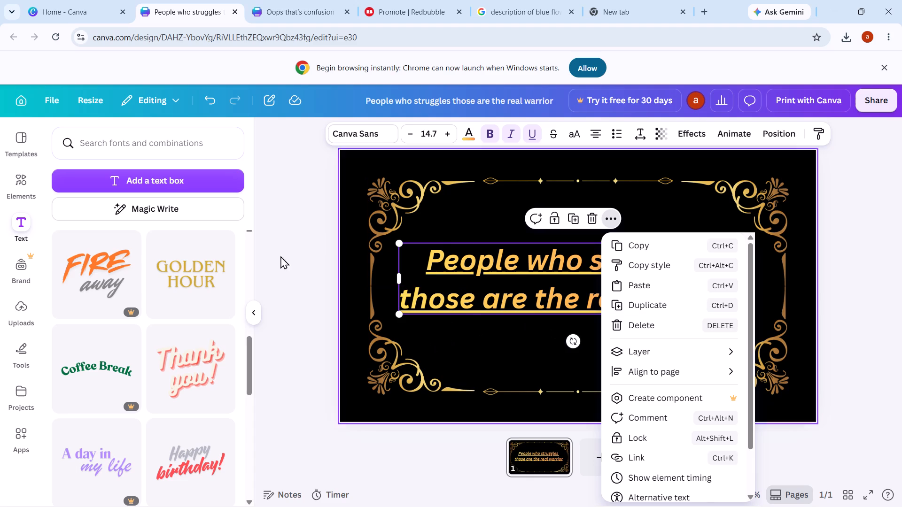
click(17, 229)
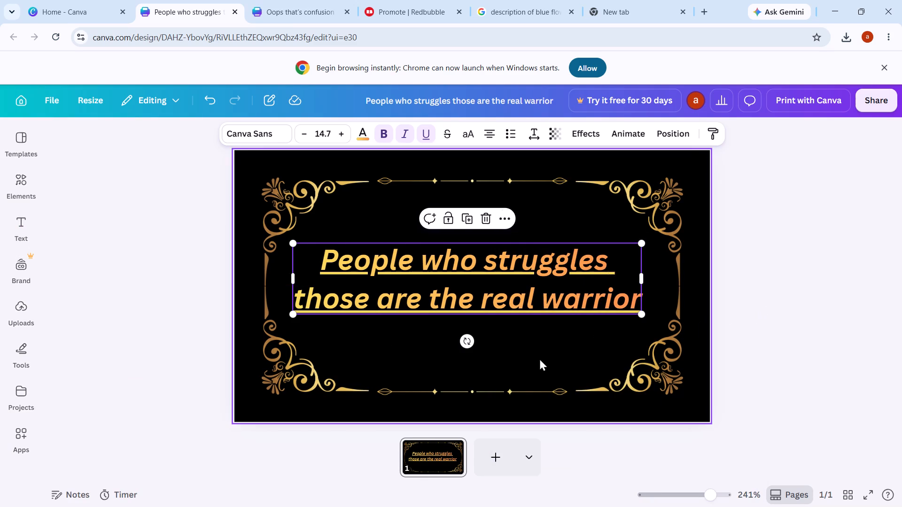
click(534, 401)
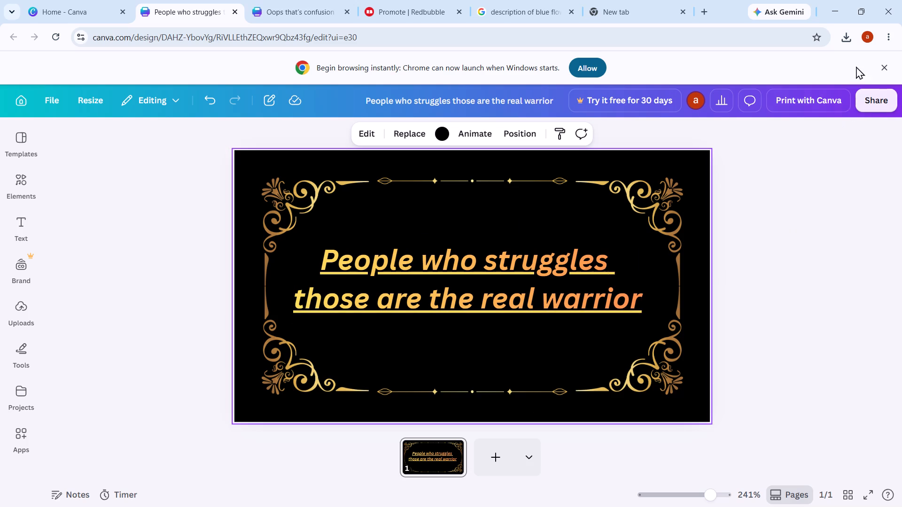
Download the finished quote tag as a PNG at high quality.
click(869, 101)
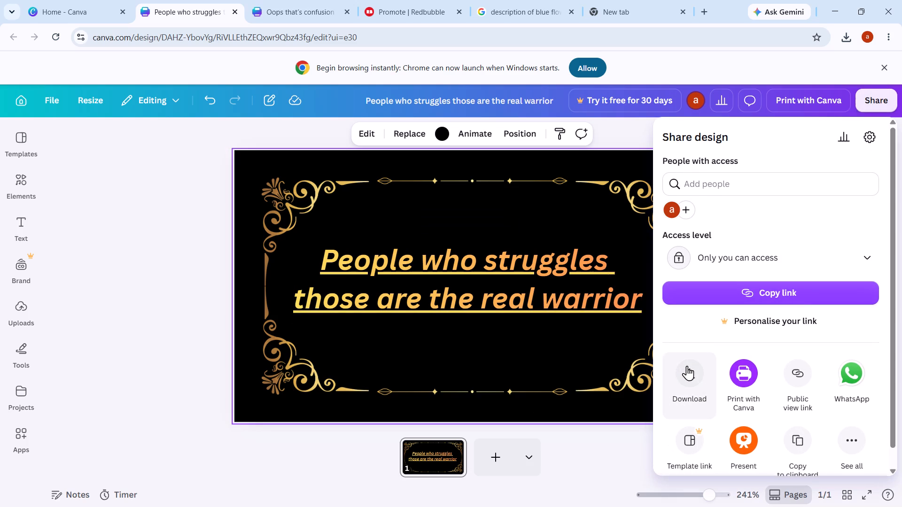
click(688, 367)
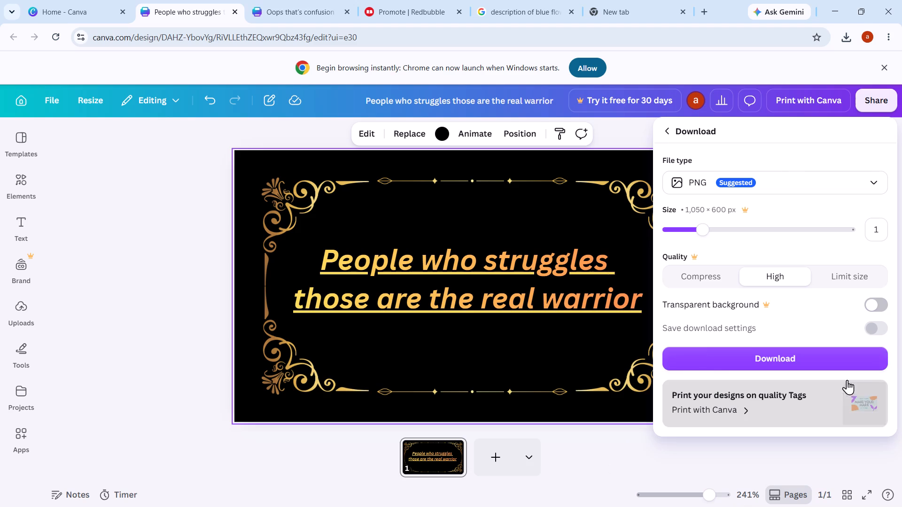
click(765, 359)
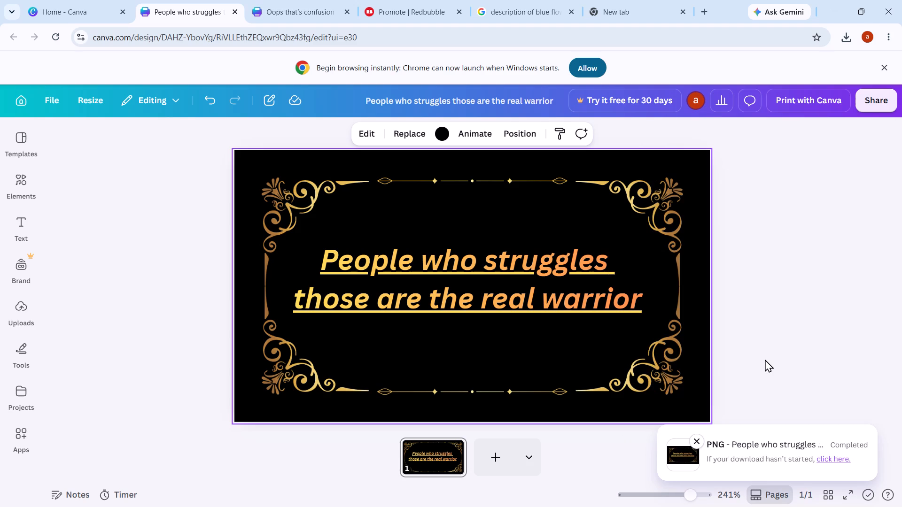
Open the downloaded PNG to check it, show it in its Downloads folder, and return to the browser.
double_click(769, 75)
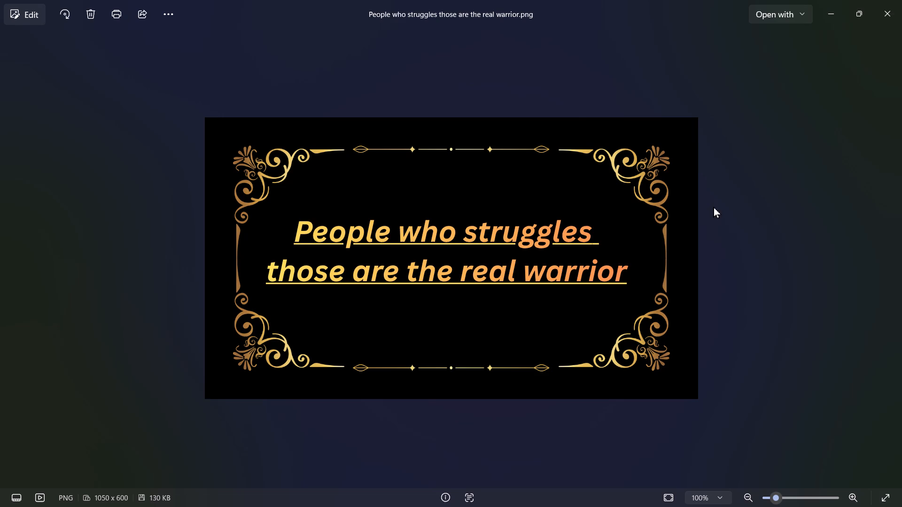
click(890, 7)
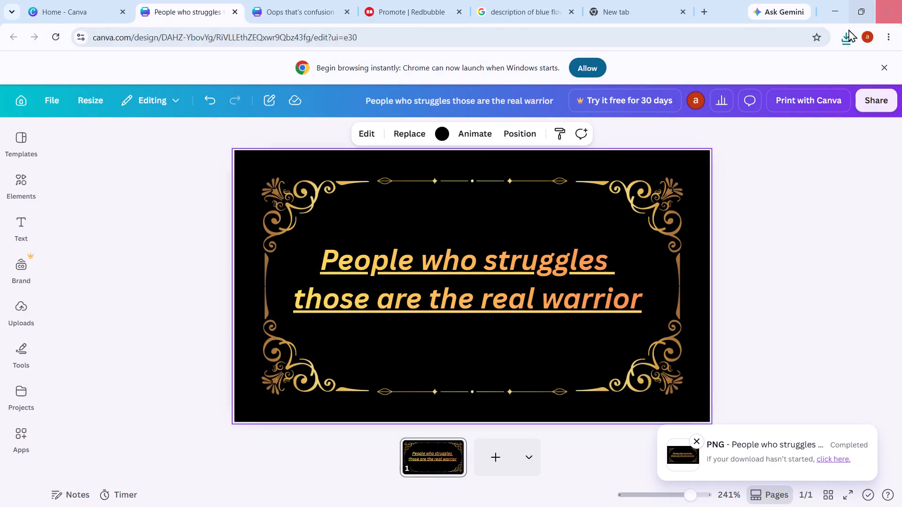
click(838, 43)
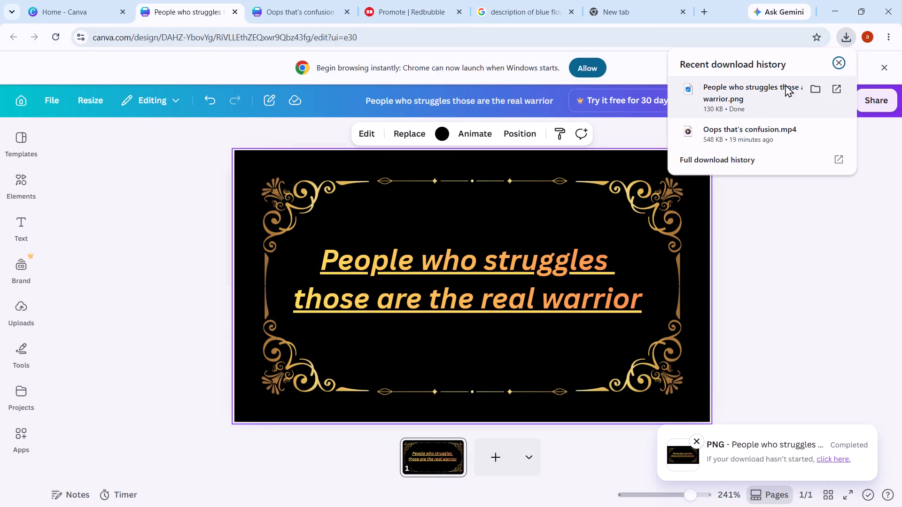
click(812, 94)
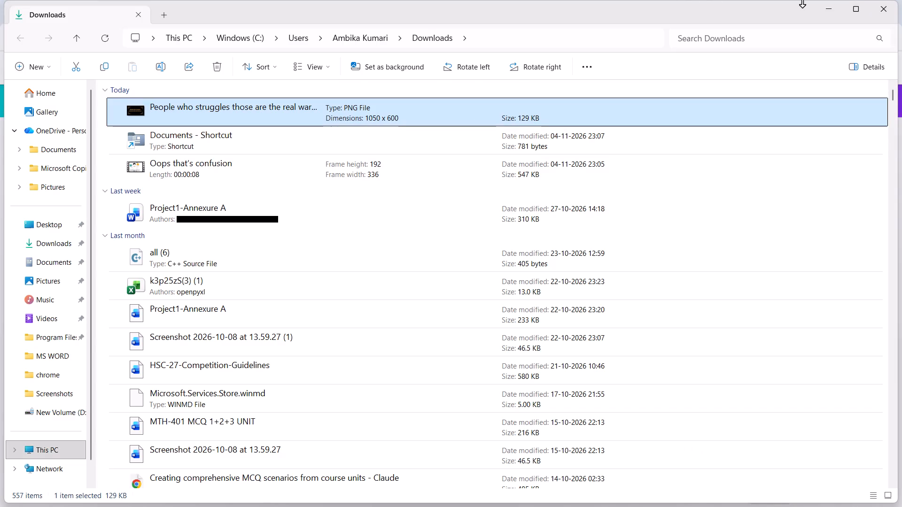
click(879, 11)
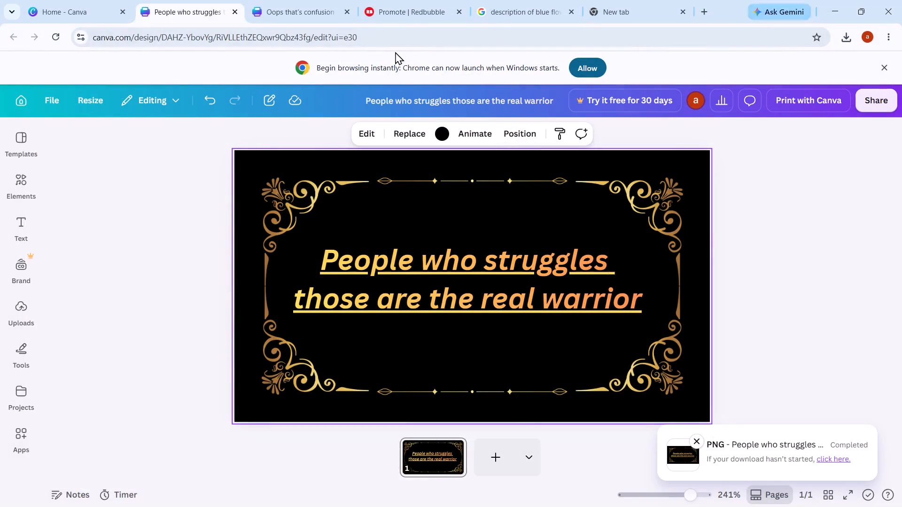
Add a new work on Redbubble by uploading "People who struggles those are the real warrior.png" from Downloads.
click(407, 9)
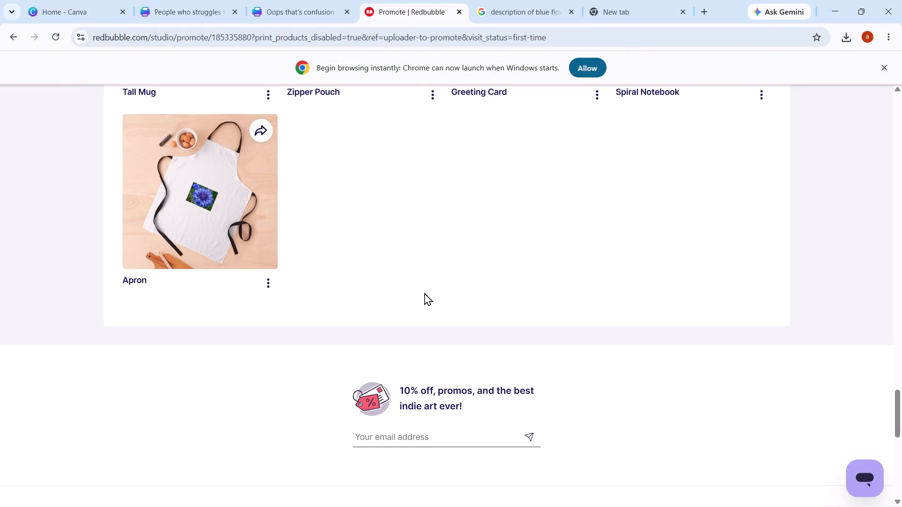
scroll(424, 292, up, 18)
scroll(424, 292, up, 7)
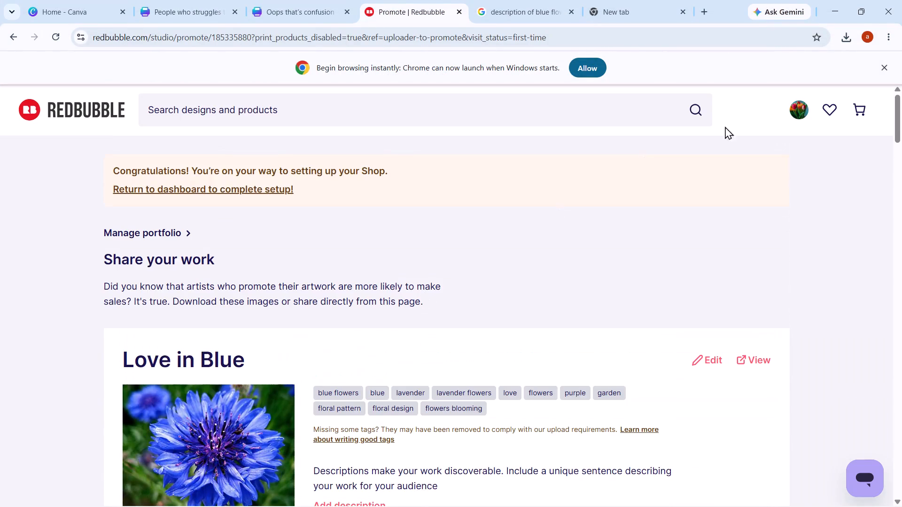
click(797, 114)
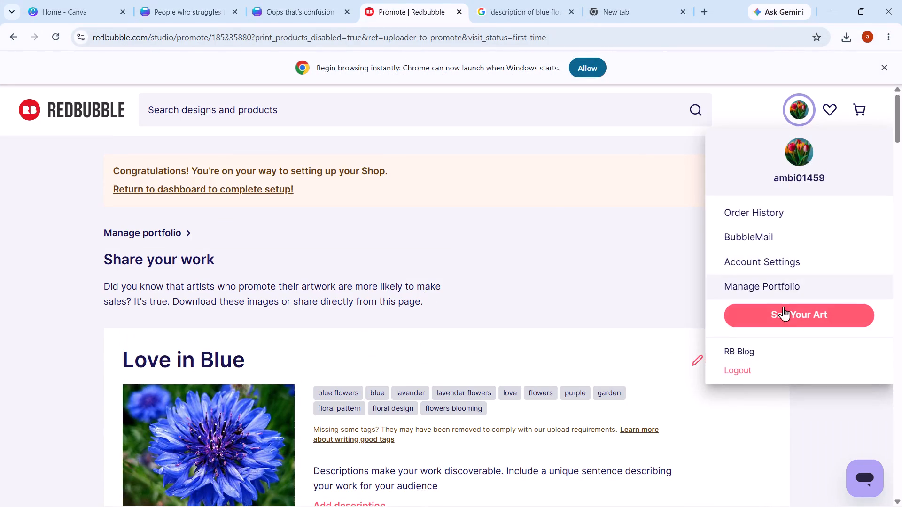
click(783, 314)
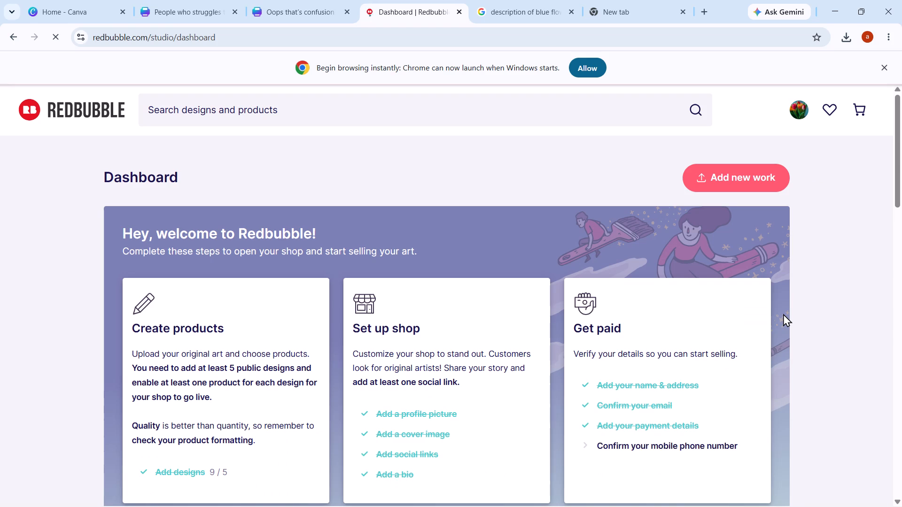
click(736, 174)
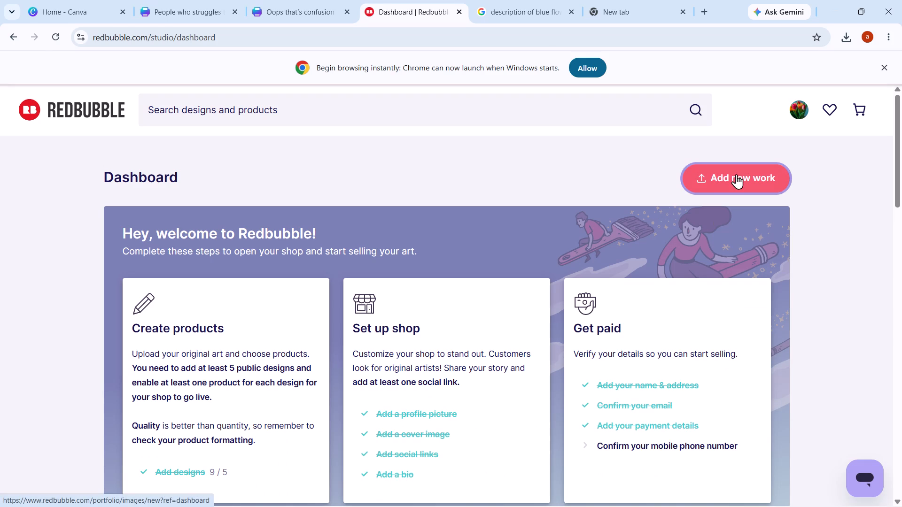
click(380, 361)
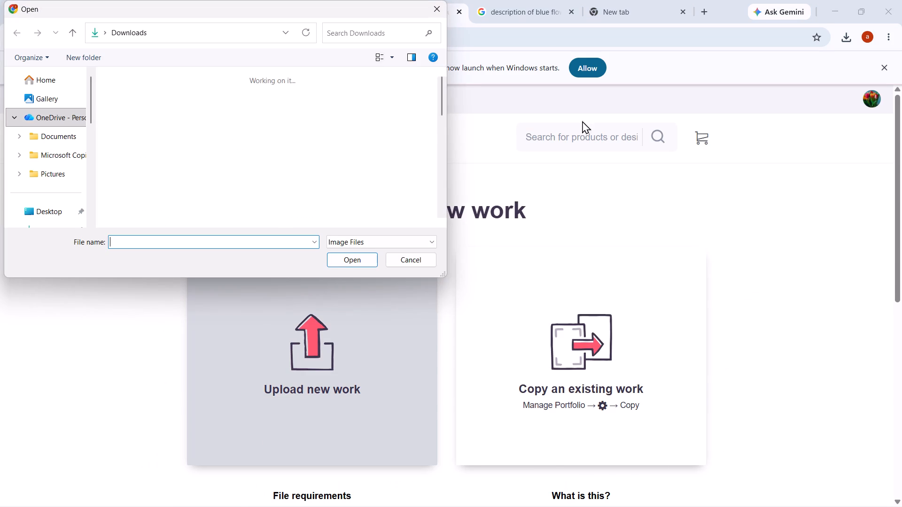
double_click(210, 95)
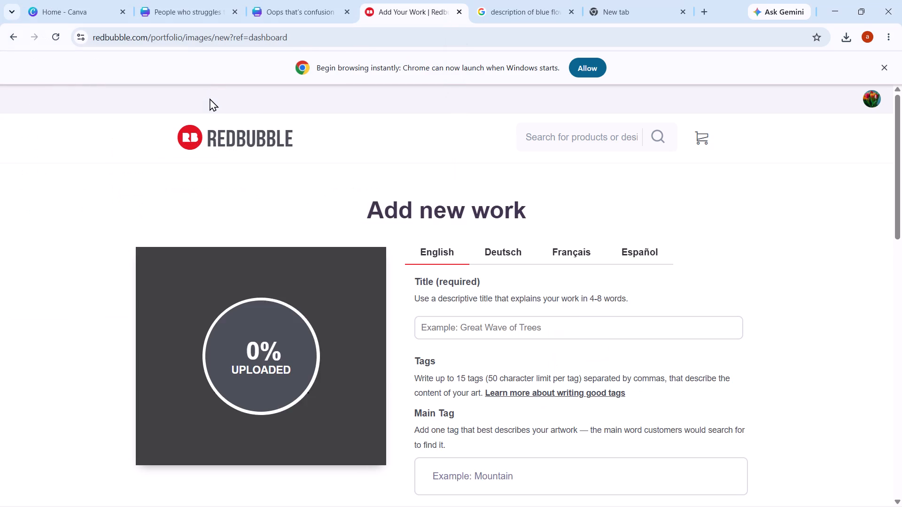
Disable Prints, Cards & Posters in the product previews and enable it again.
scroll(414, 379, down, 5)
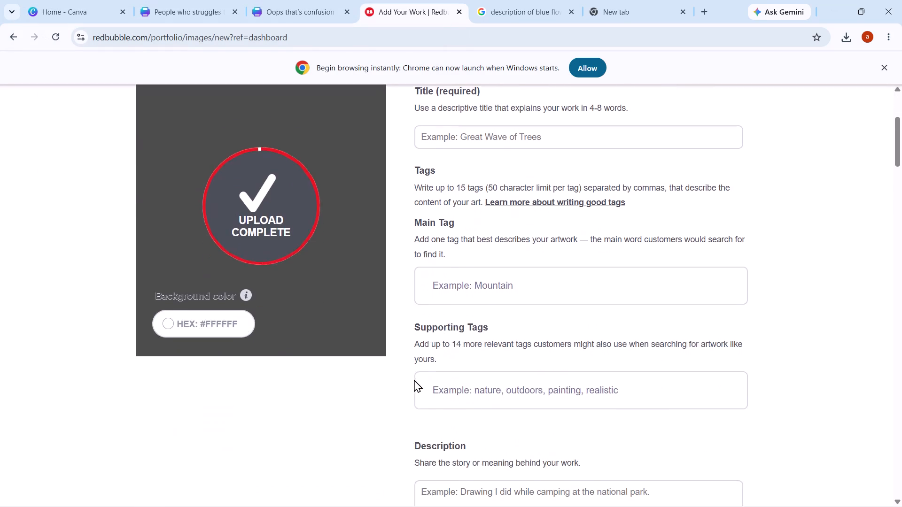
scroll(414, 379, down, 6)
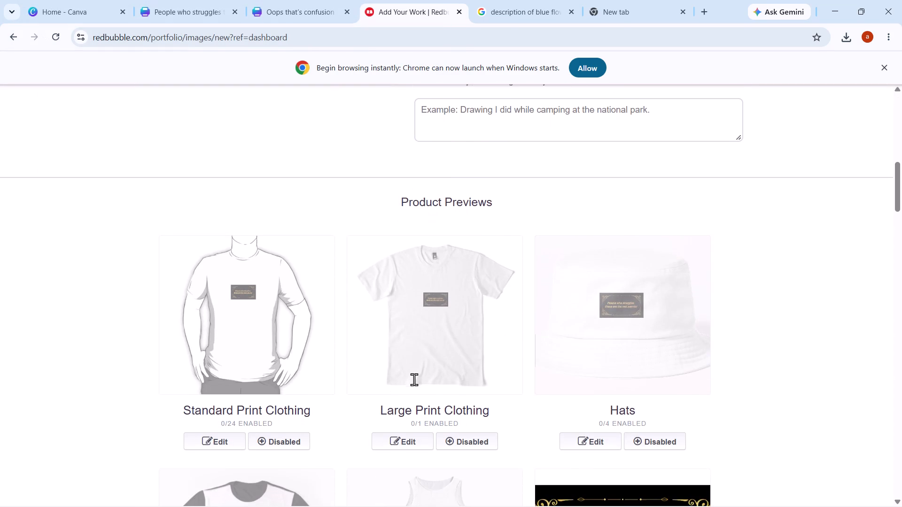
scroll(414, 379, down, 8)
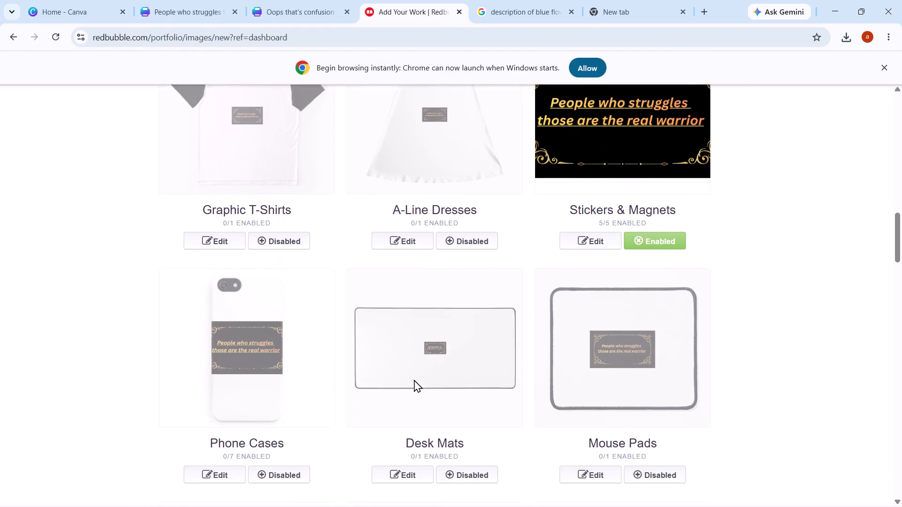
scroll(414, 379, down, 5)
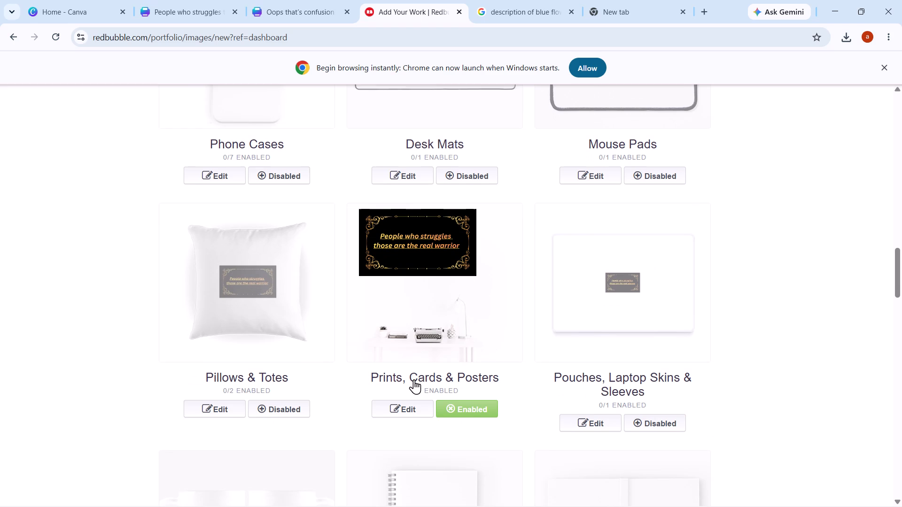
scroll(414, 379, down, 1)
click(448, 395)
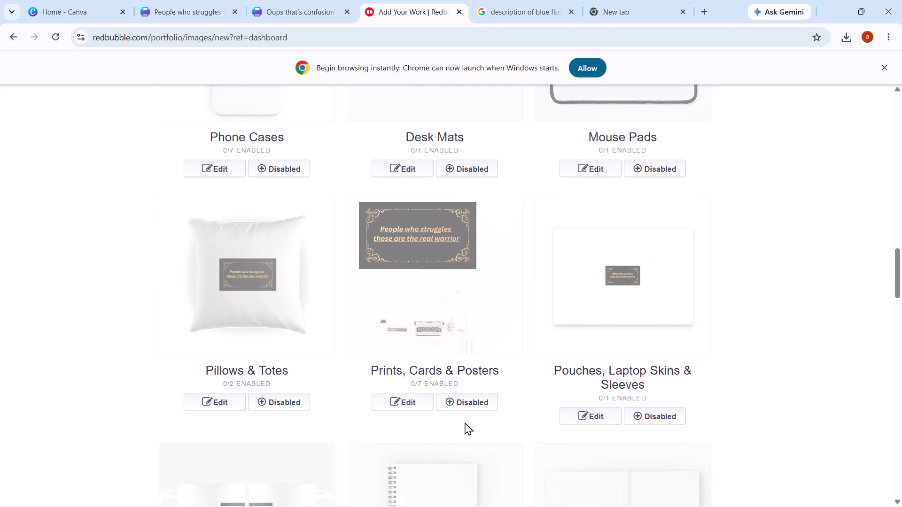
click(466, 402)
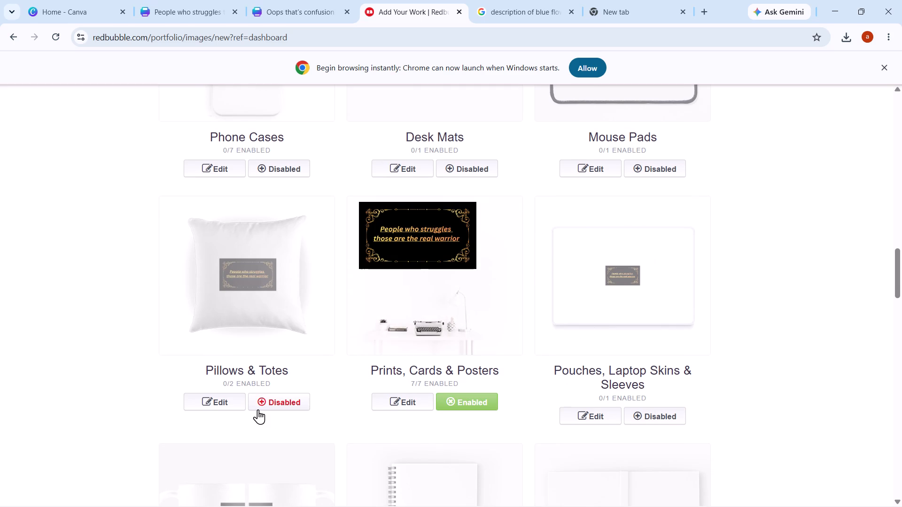
Enable Pillows & Totes, Mouse Pads, Hats, Graphic T-Shirts and Phone Cases in the product previews.
click(258, 409)
scroll(427, 354, up, 1)
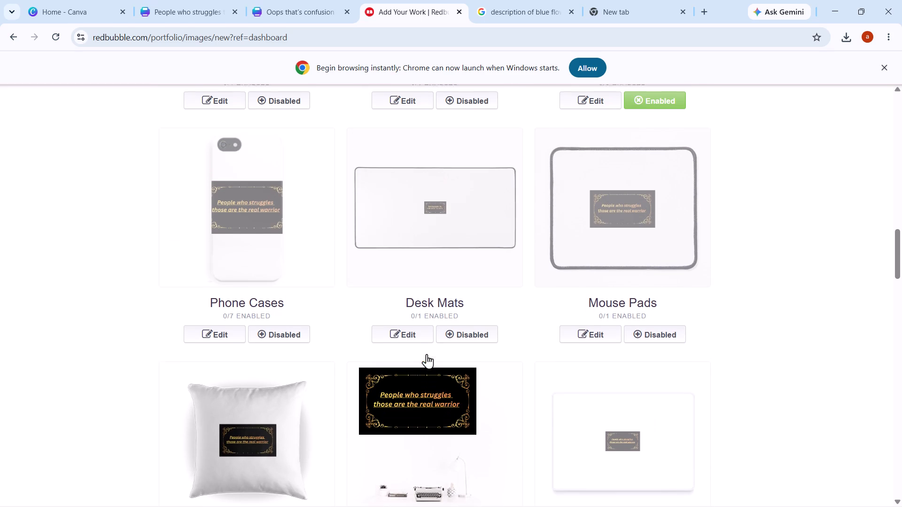
scroll(427, 354, up, 1)
click(673, 328)
scroll(673, 328, up, 2)
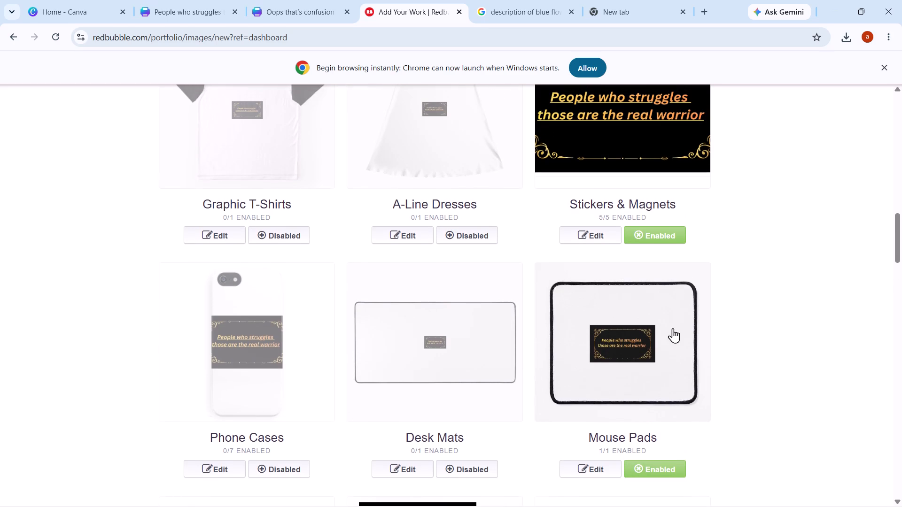
scroll(513, 319, up, 5)
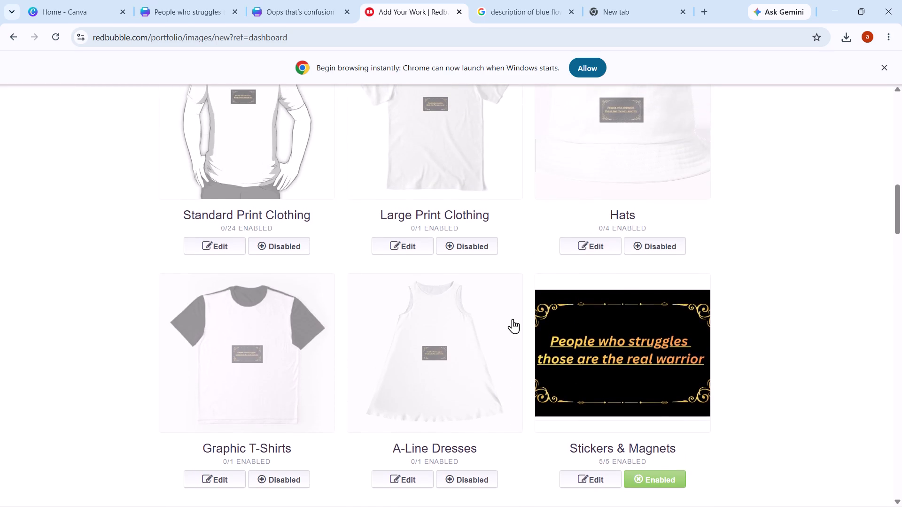
scroll(513, 319, up, 2)
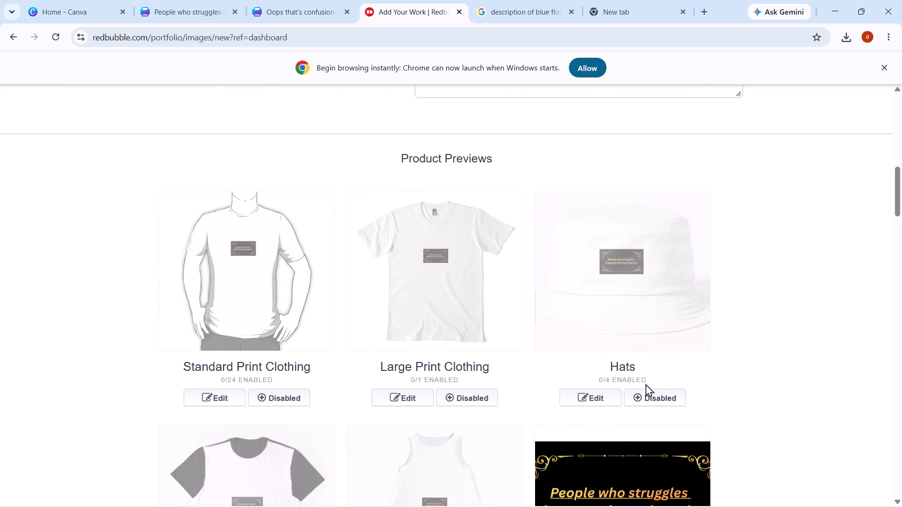
click(646, 390)
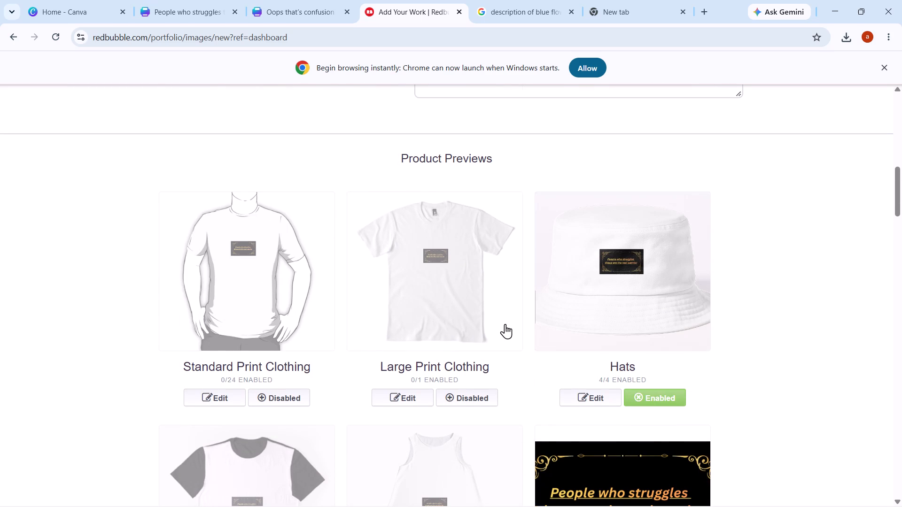
scroll(421, 364, down, 4)
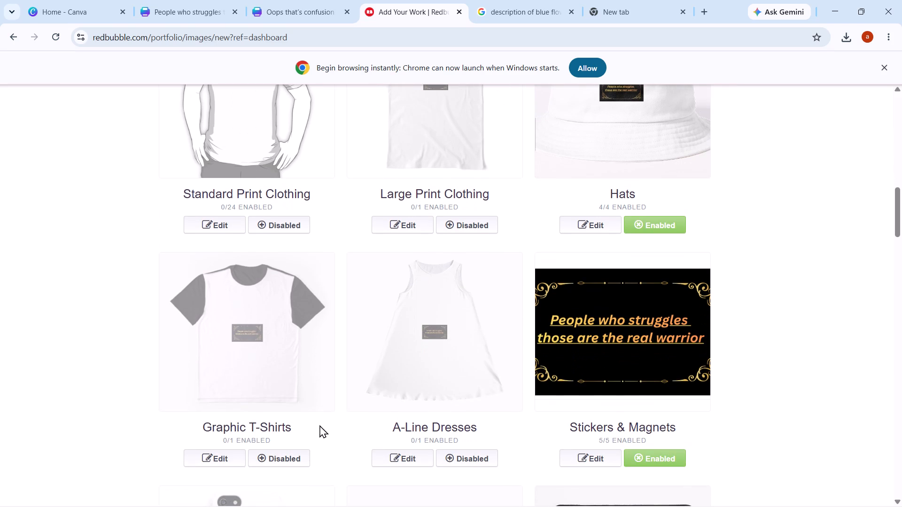
click(291, 453)
scroll(464, 379, down, 3)
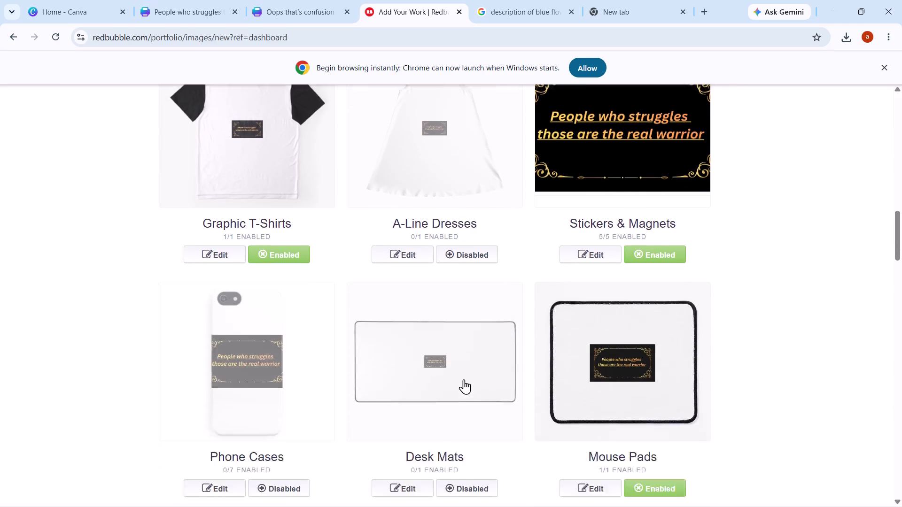
scroll(464, 379, down, 2)
click(295, 339)
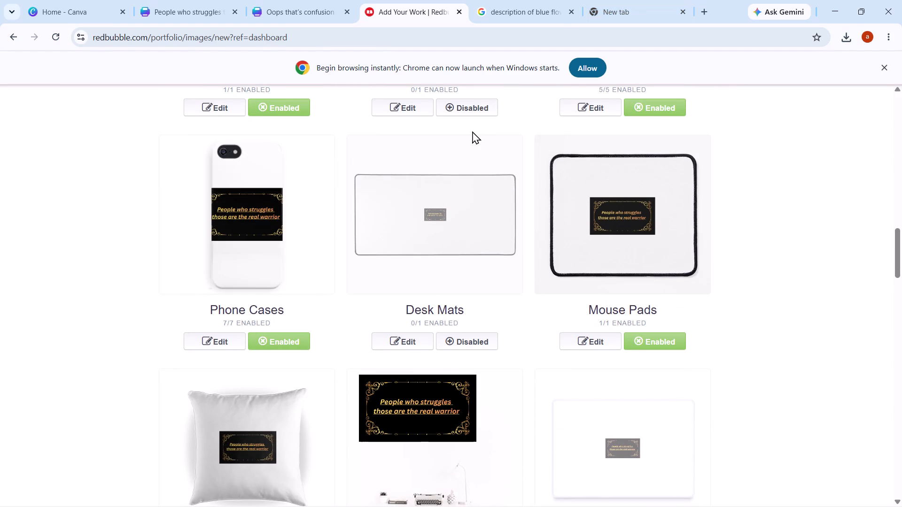
Enable Mugs, Spiral Notebooks, Acrylic Blocks & Coasters and Pin Buttons in the product previews.
scroll(472, 131, down, 6)
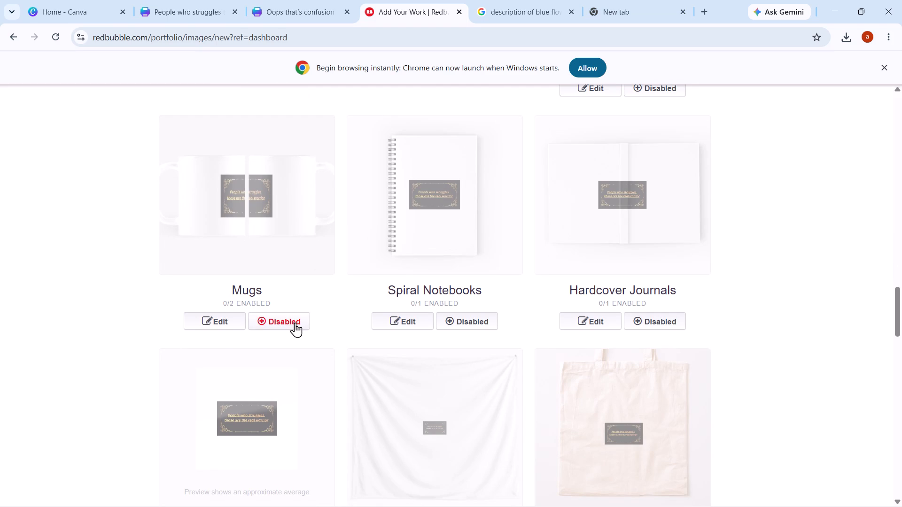
click(295, 323)
click(470, 323)
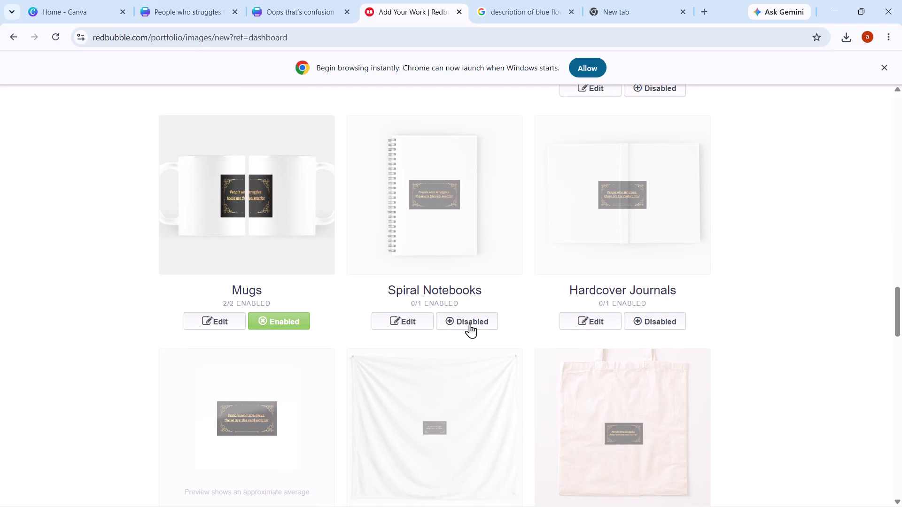
scroll(485, 376, down, 2)
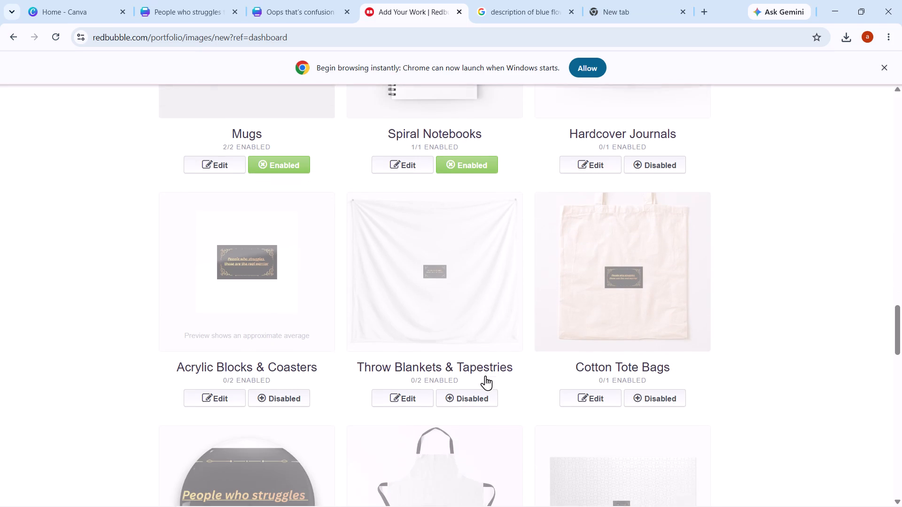
scroll(485, 376, down, 1)
click(292, 392)
scroll(292, 392, down, 1)
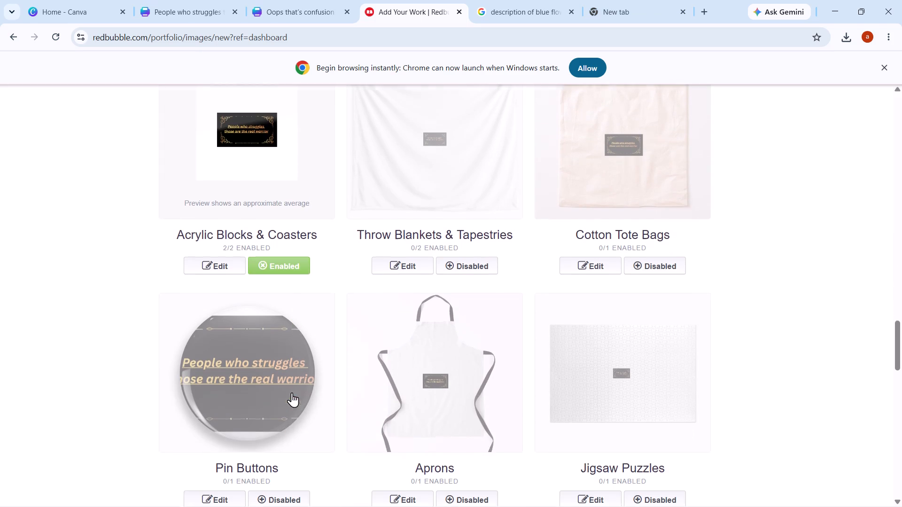
scroll(292, 392, down, 1)
click(273, 452)
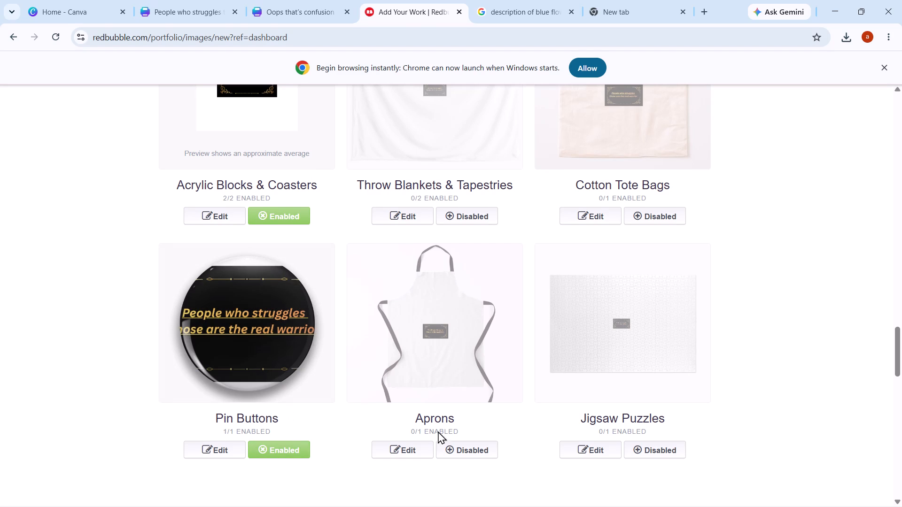
Enter "Real Warrior" as the English title of the new work.
scroll(467, 447, down, 9)
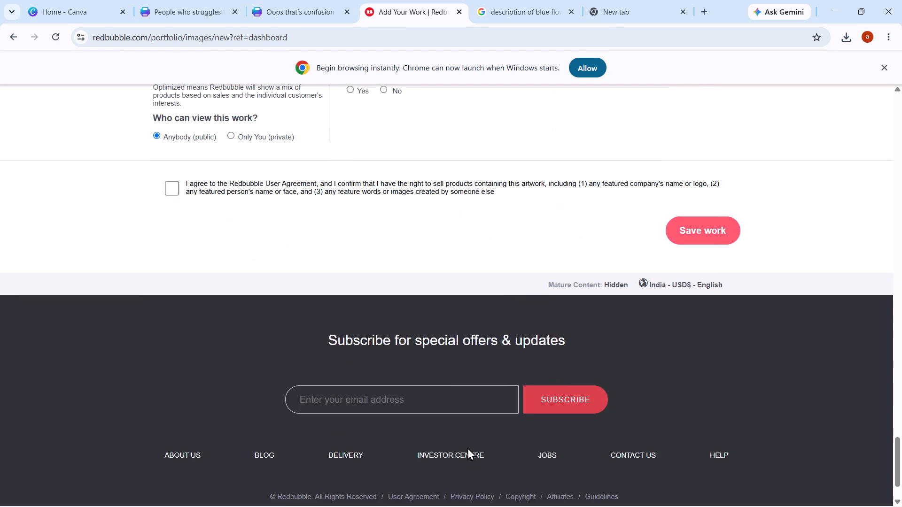
scroll(467, 447, up, 10)
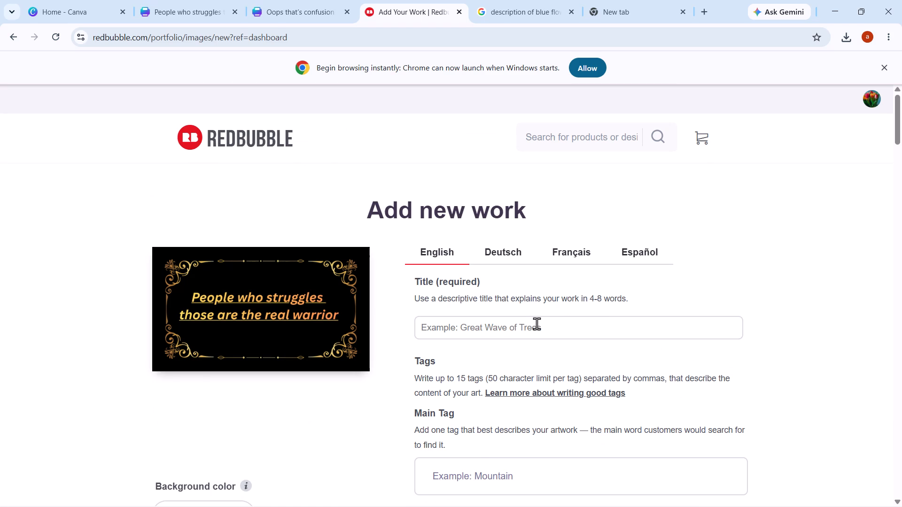
click(537, 323)
key(r)
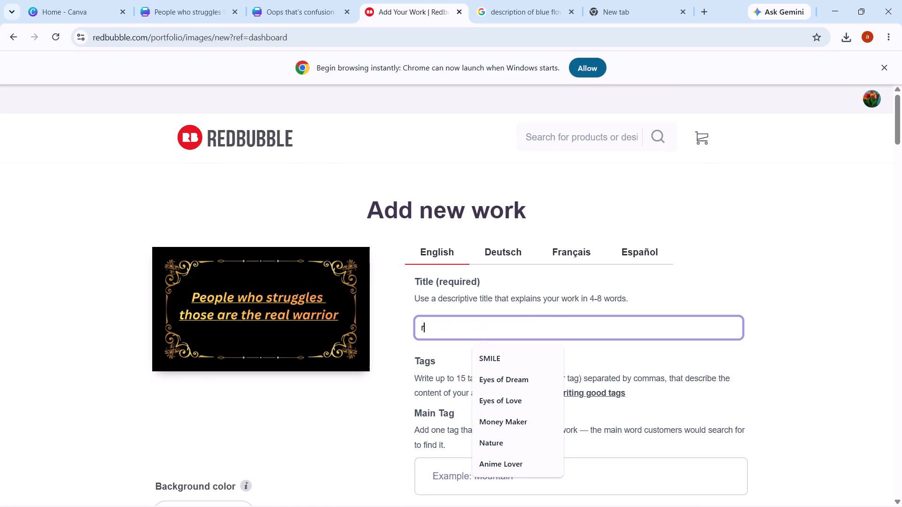
text(eal)
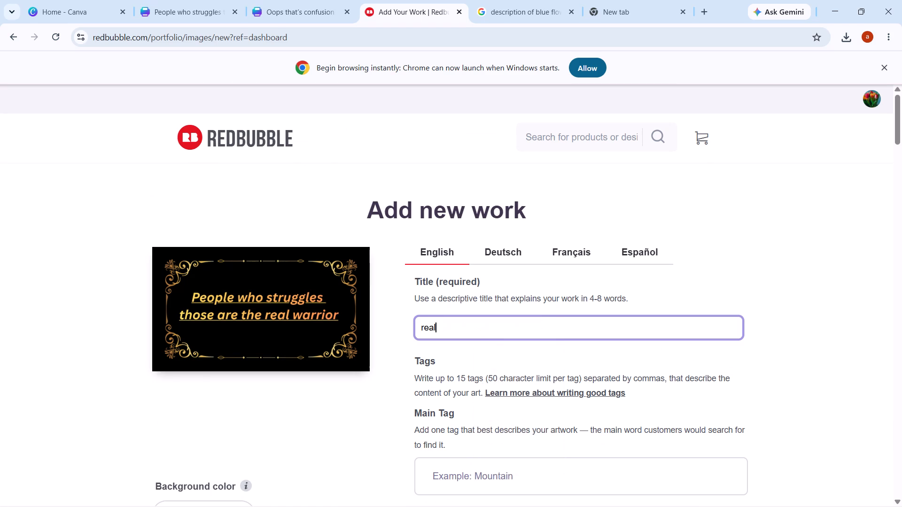
key(BackSpace)
key(BackSpace)
key(BackSpace)
key(BackSpace)
key(BackSpace)
key(BackSpace)
key(BackSpace)
key(BackSpace)
key(BackSpace)
key(BackSpace)
key(BackSpace)
key(BackSpace)
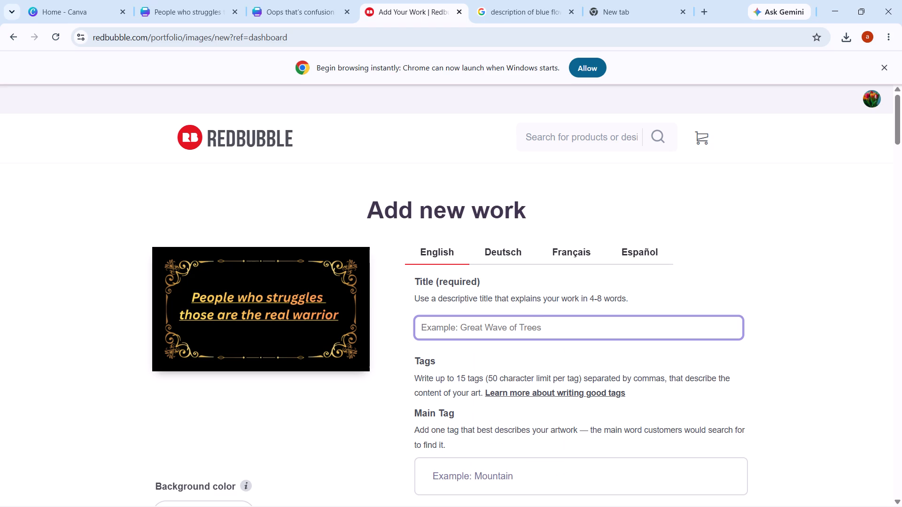
text(Real Warrior)
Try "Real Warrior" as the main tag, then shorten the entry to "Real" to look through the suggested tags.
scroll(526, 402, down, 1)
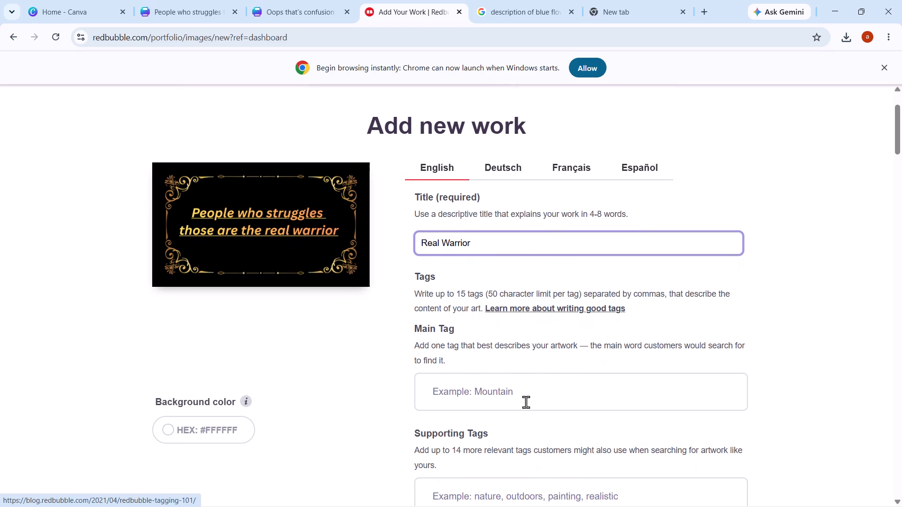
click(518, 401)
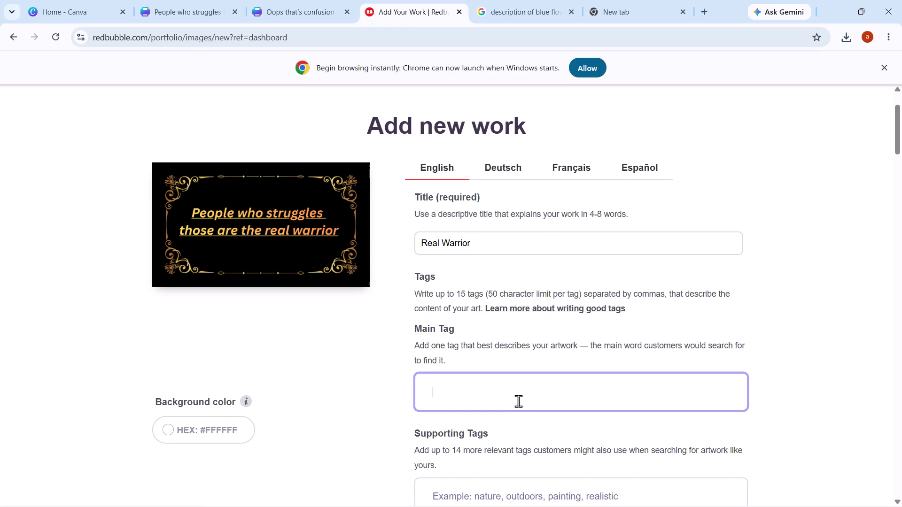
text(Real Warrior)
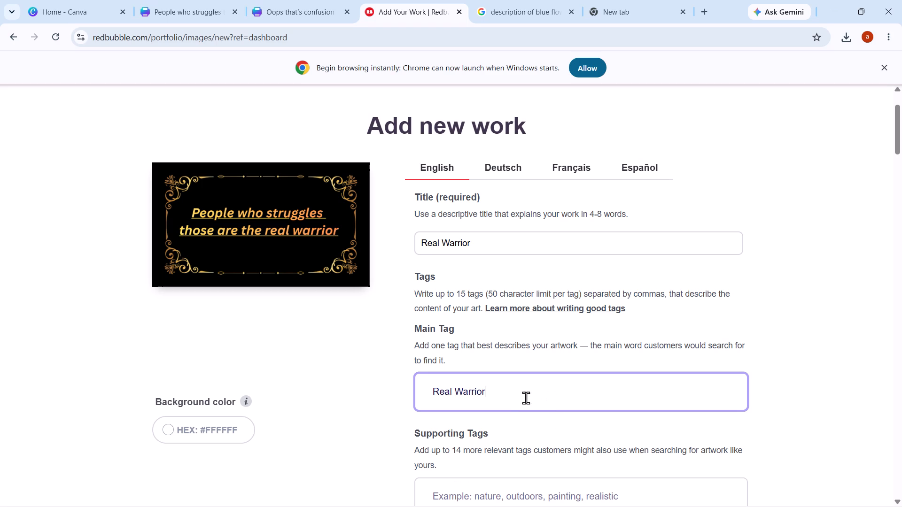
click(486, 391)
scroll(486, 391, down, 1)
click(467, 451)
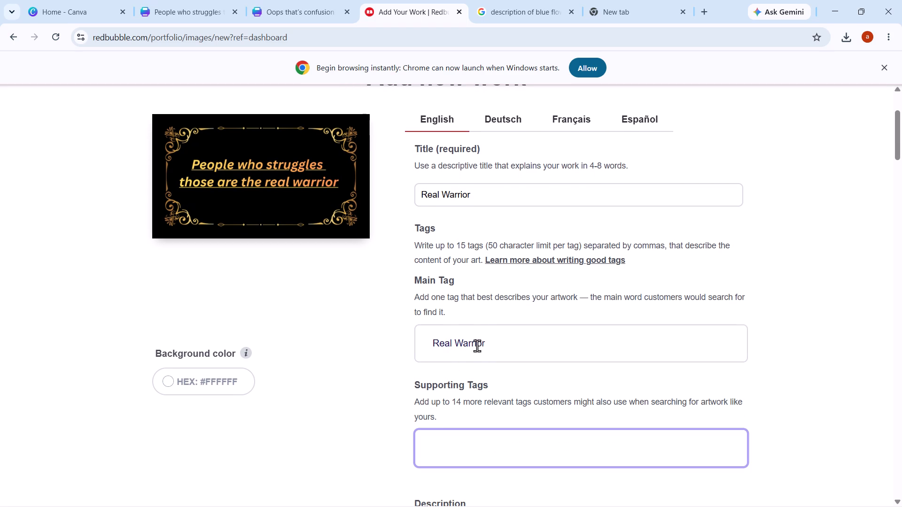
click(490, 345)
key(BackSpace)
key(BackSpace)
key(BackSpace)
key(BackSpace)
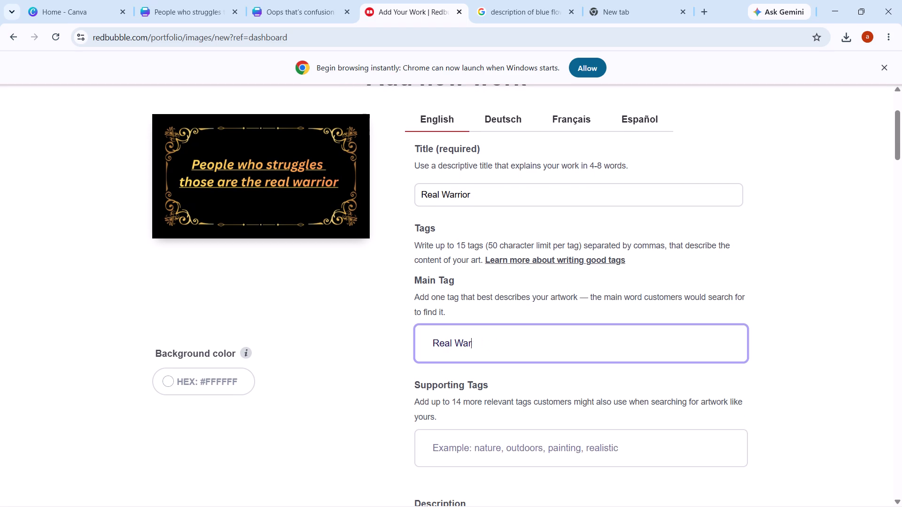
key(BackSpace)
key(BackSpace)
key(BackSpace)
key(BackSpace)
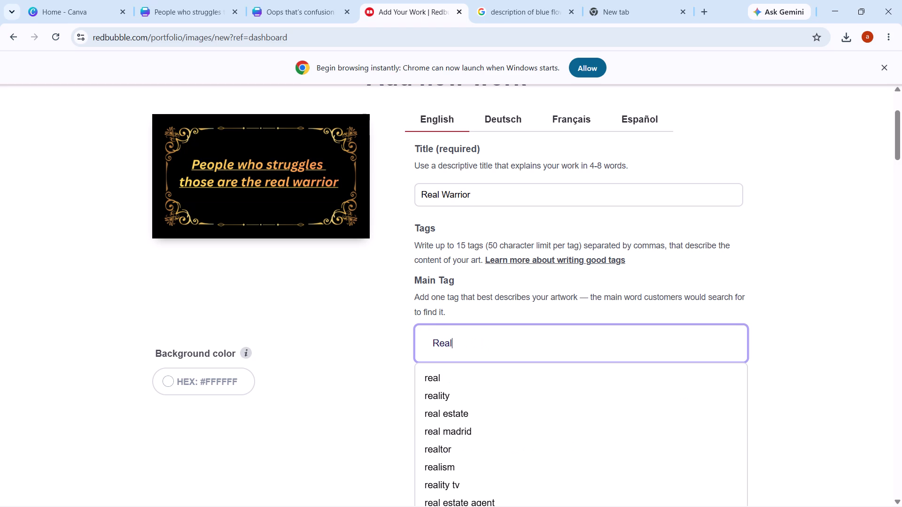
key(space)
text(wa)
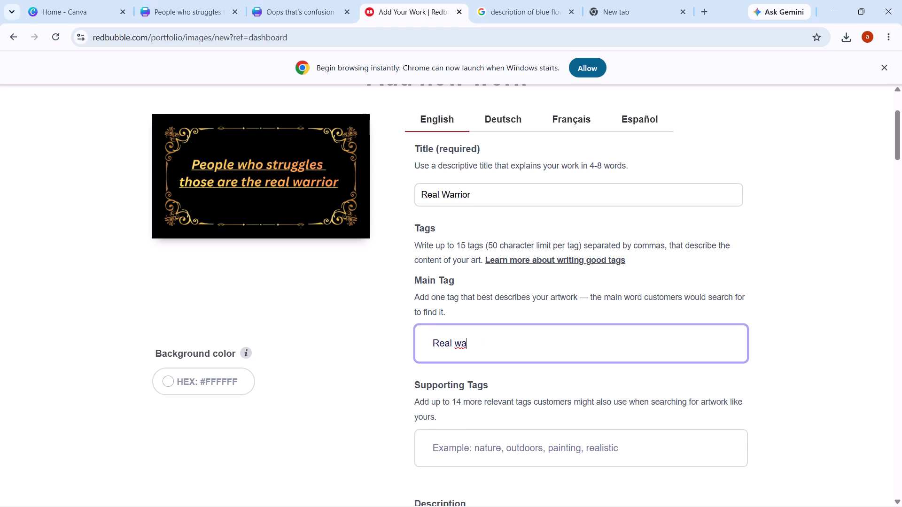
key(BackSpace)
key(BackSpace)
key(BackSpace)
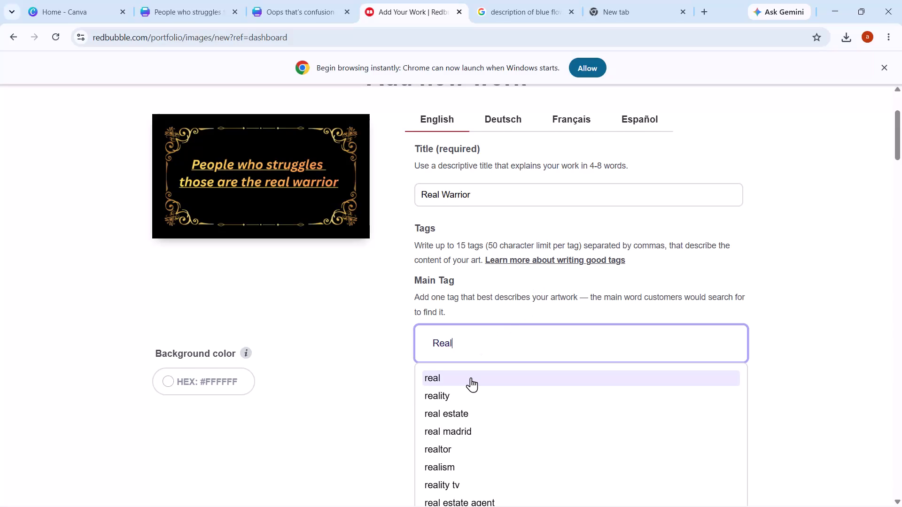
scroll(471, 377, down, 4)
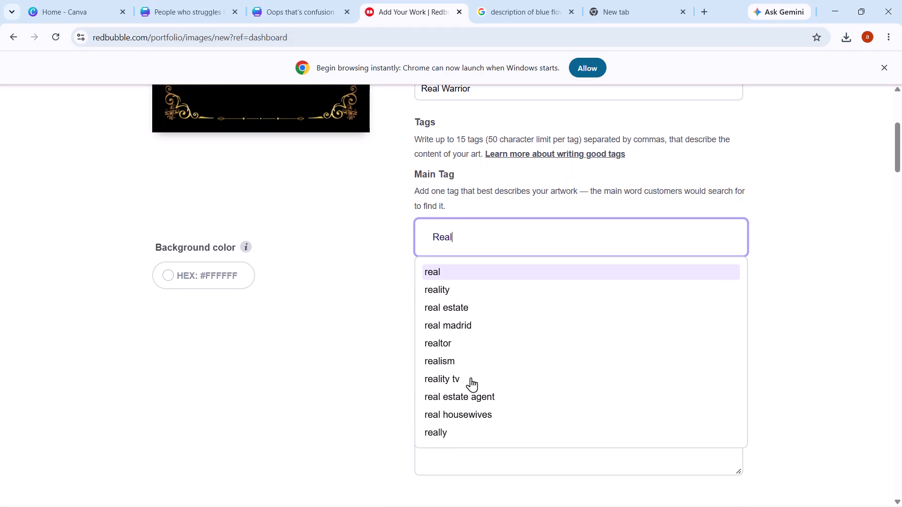
Replace the main tag entry with the suggested tag "warriors".
key(BackSpace)
key(BackSpace)
key(BackSpace)
key(BackSpace)
key(BackSpace)
key(BackSpace)
key(BackSpace)
key(BackSpace)
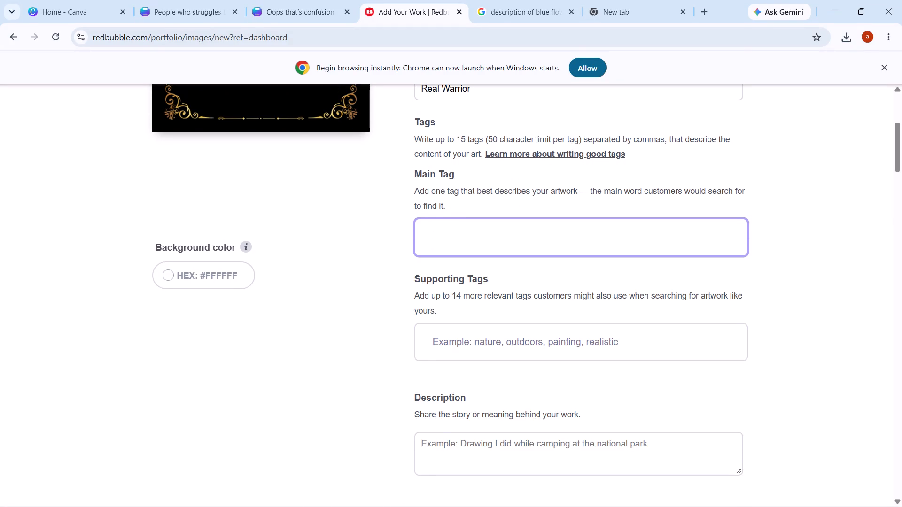
text(Wa)
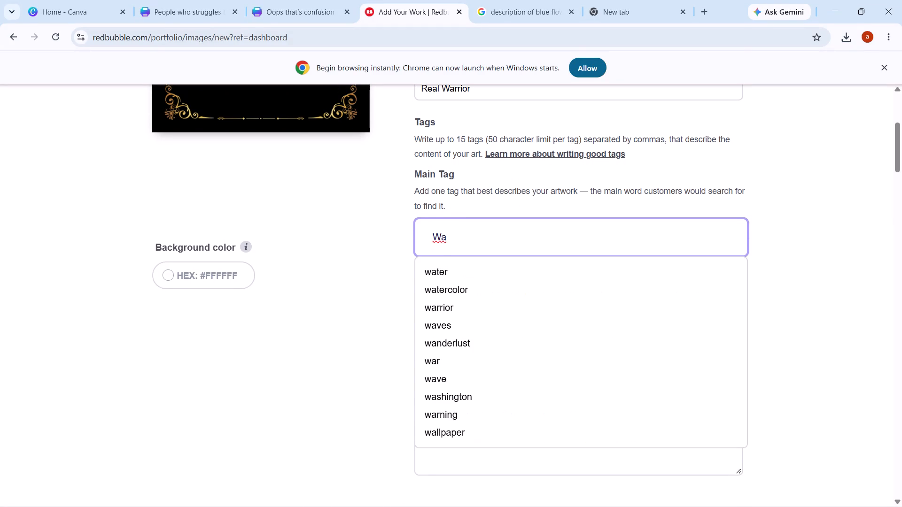
key(r)
key(r)
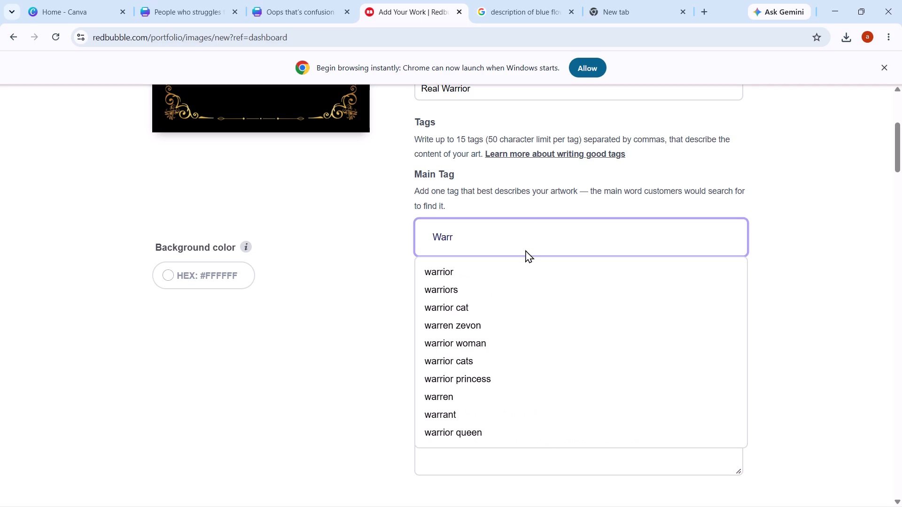
click(444, 289)
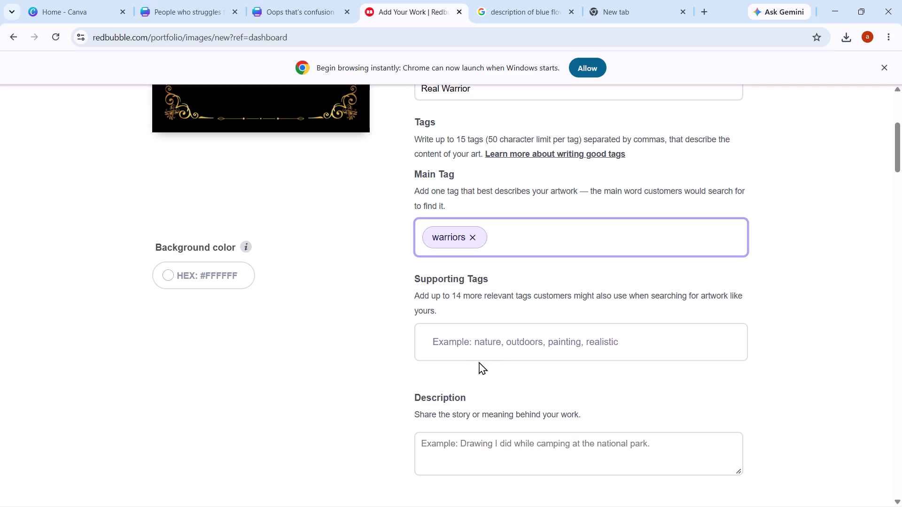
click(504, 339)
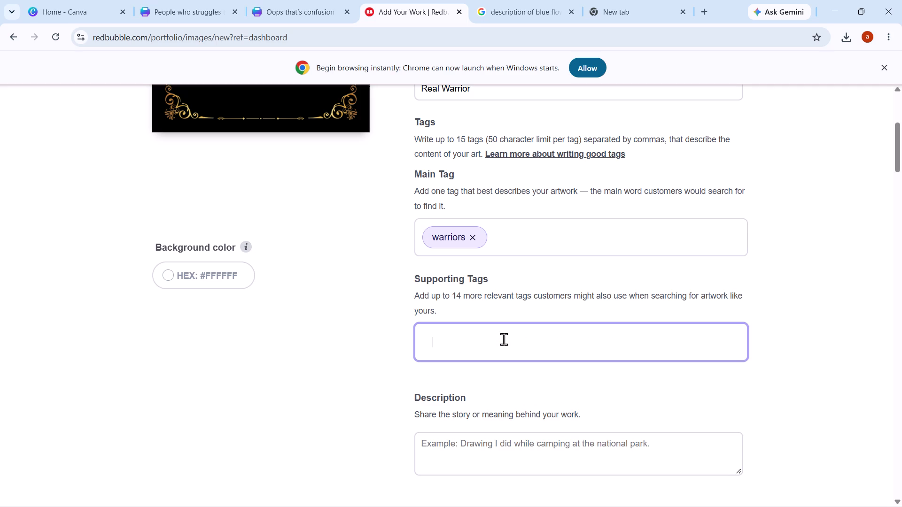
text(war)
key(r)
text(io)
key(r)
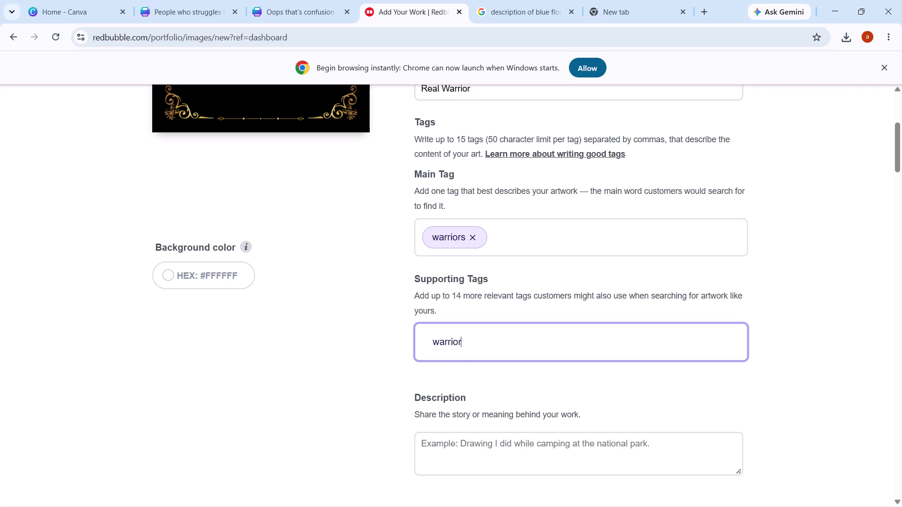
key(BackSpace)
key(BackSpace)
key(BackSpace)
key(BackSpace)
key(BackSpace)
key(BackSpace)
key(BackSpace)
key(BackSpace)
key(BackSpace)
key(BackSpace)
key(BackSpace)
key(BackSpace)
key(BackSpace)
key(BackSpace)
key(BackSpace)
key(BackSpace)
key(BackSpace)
Add "warrior", "war" and "struggle" as supporting tags.
text(war)
text(rior)
key(Return)
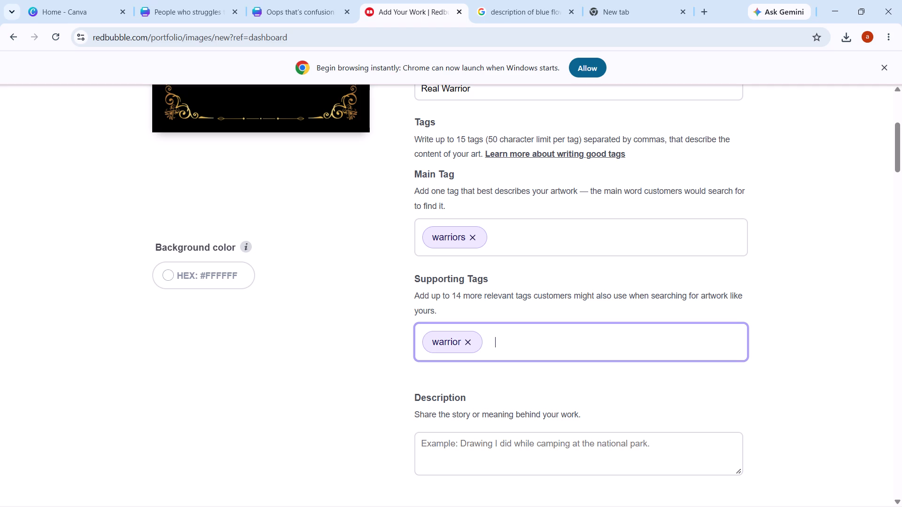
text(war)
key(Return)
text(struggle)
key(Return)
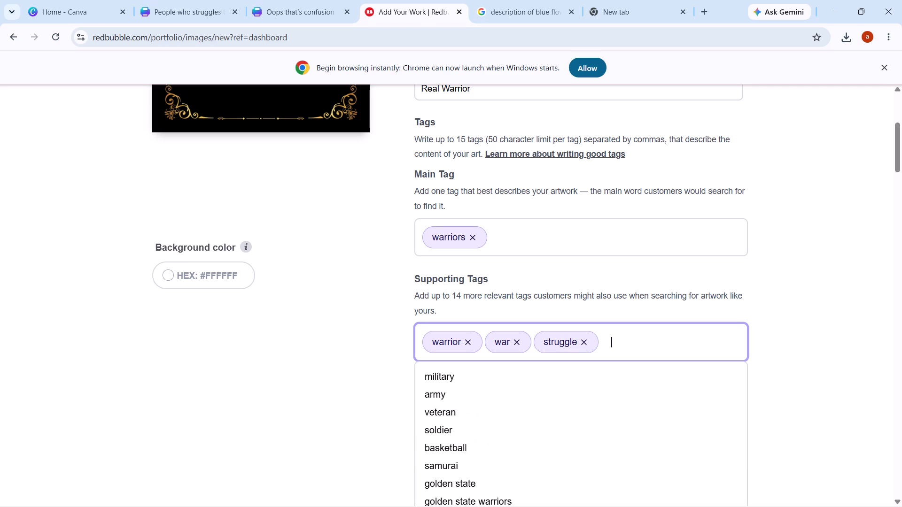
Add the suggested supporting tags "struggle is real", "army" and "military".
text(str)
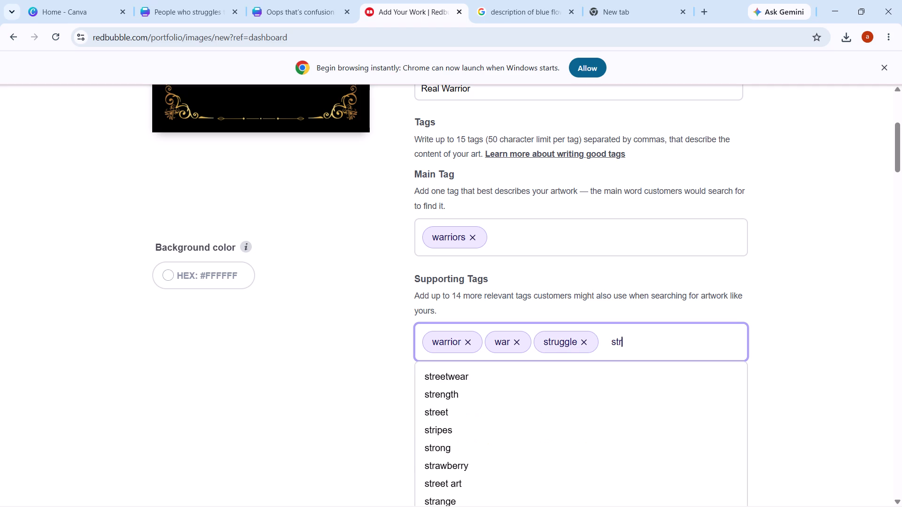
key(u)
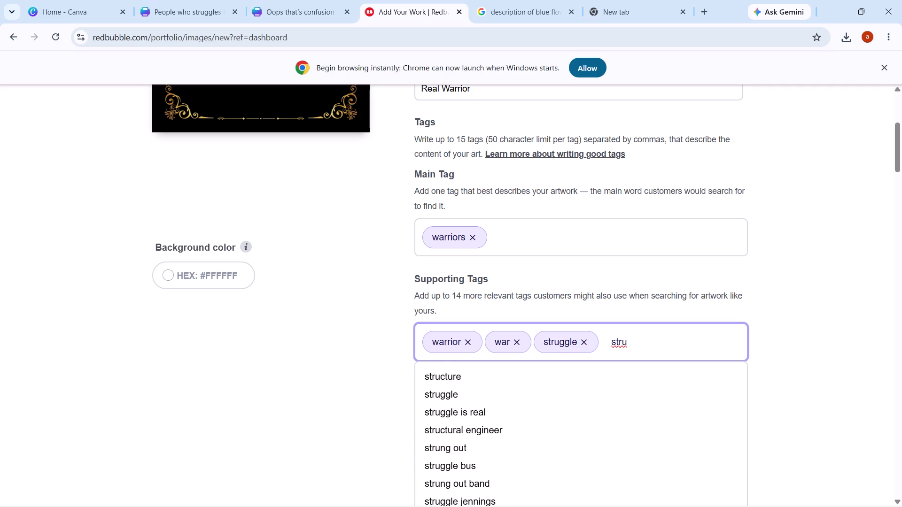
click(428, 415)
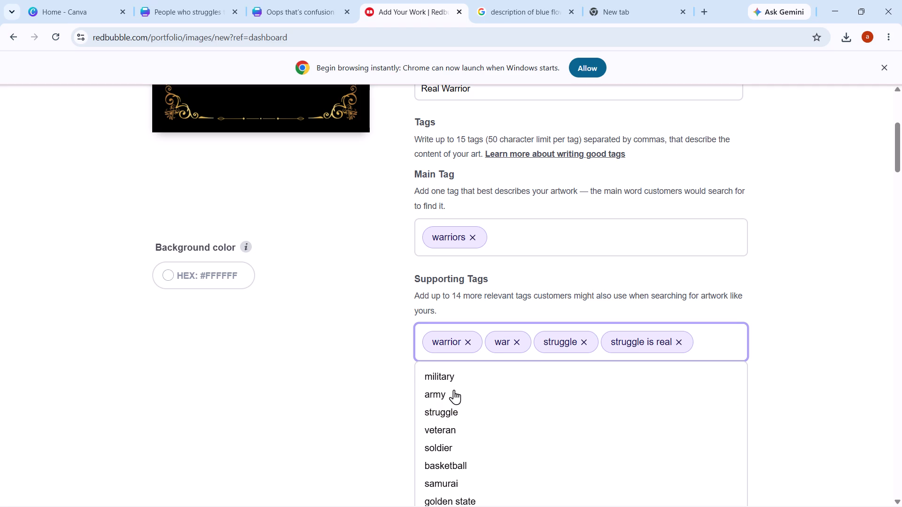
click(454, 390)
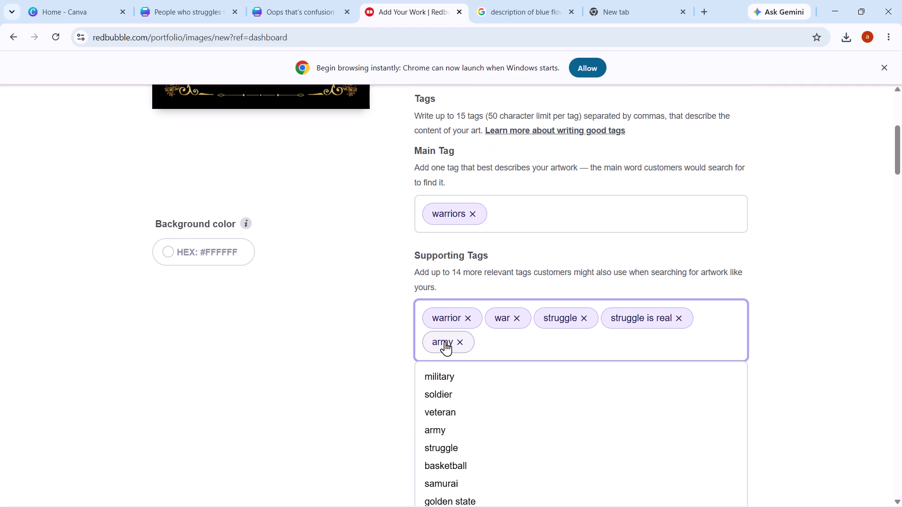
text(mil)
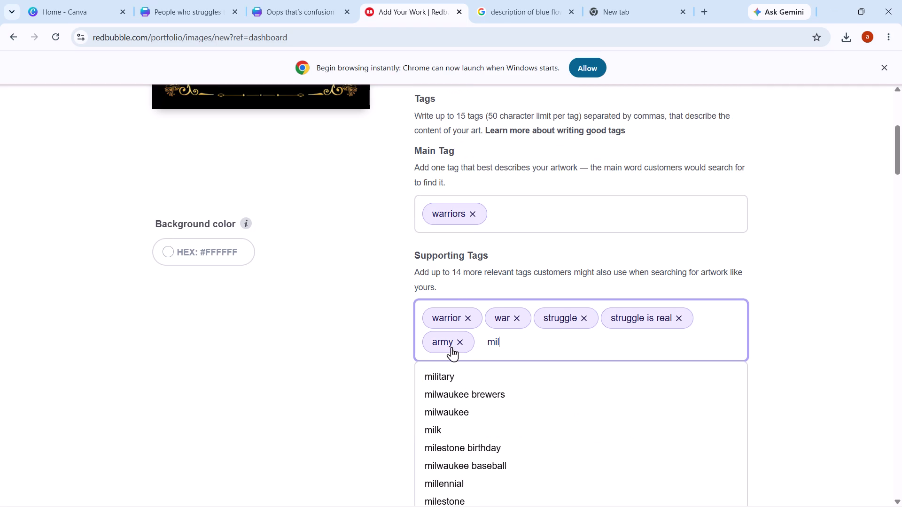
click(454, 385)
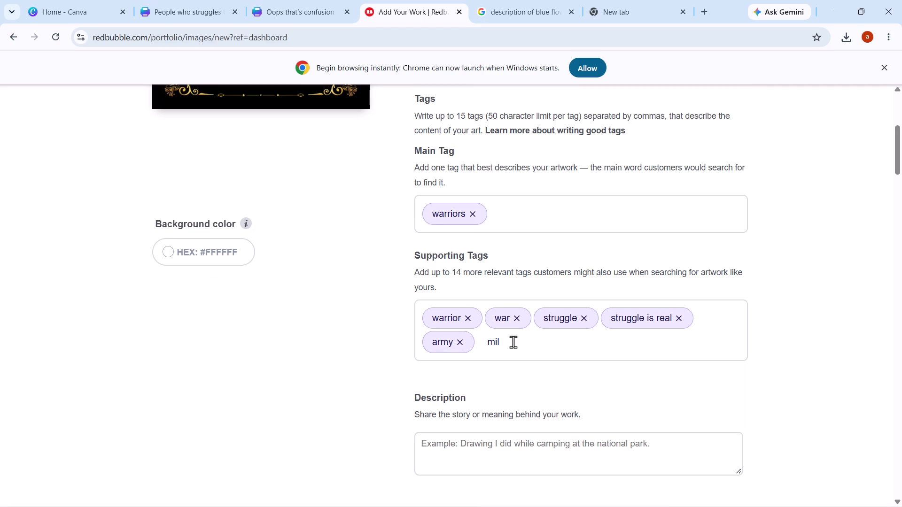
click(513, 342)
click(466, 377)
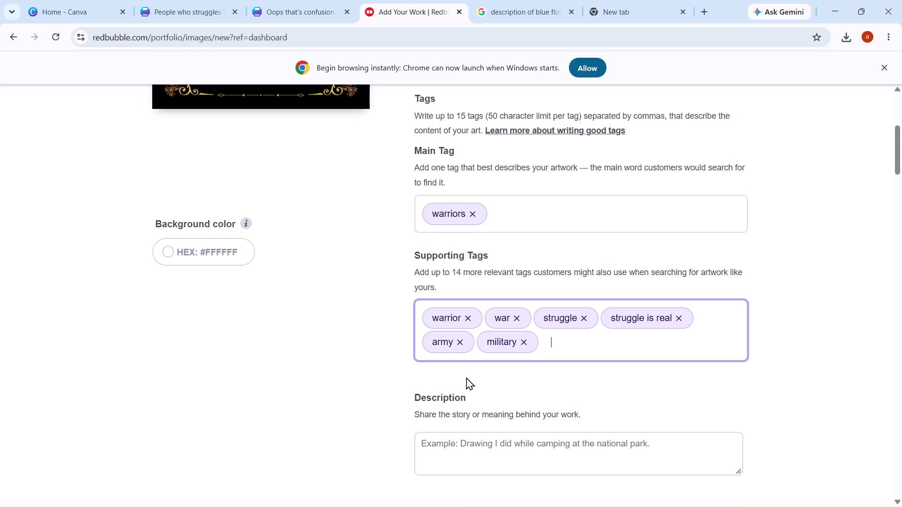
Add the suggested supporting tags "golden state warriors", "golden state" and "soldier".
scroll(466, 377, down, 2)
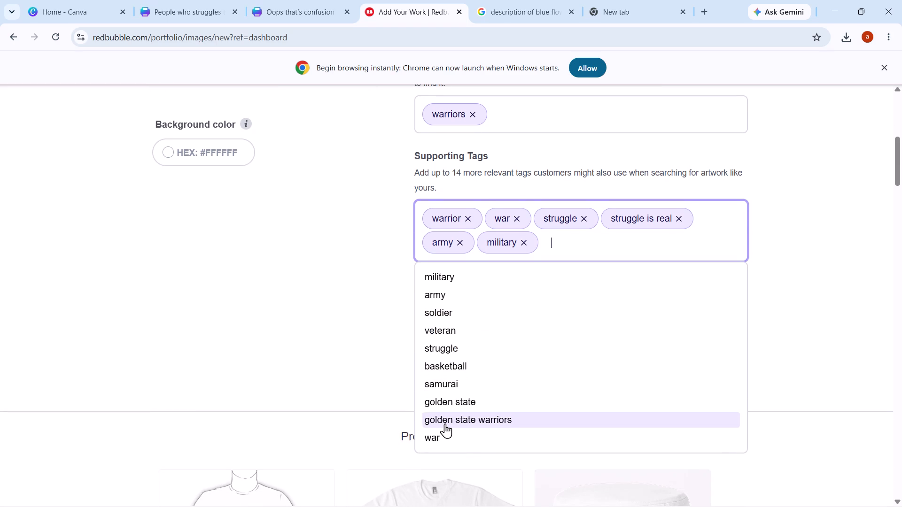
click(445, 423)
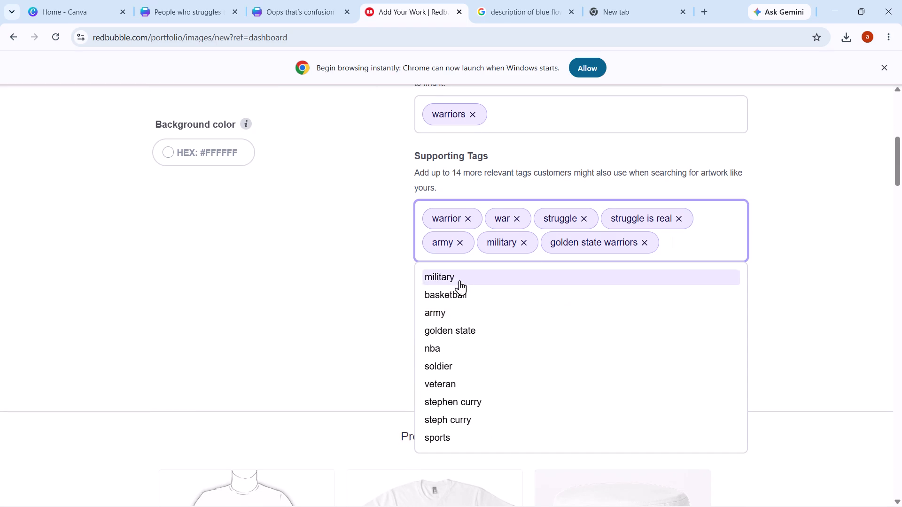
click(446, 334)
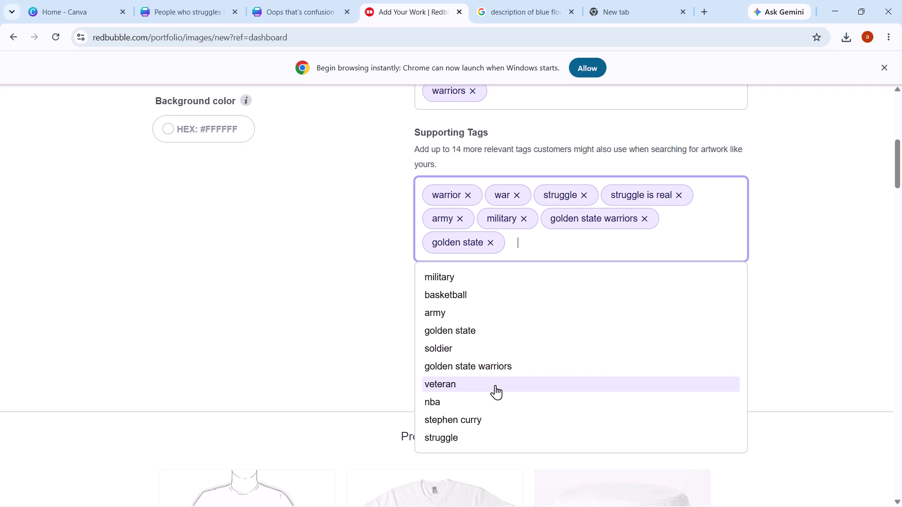
click(476, 354)
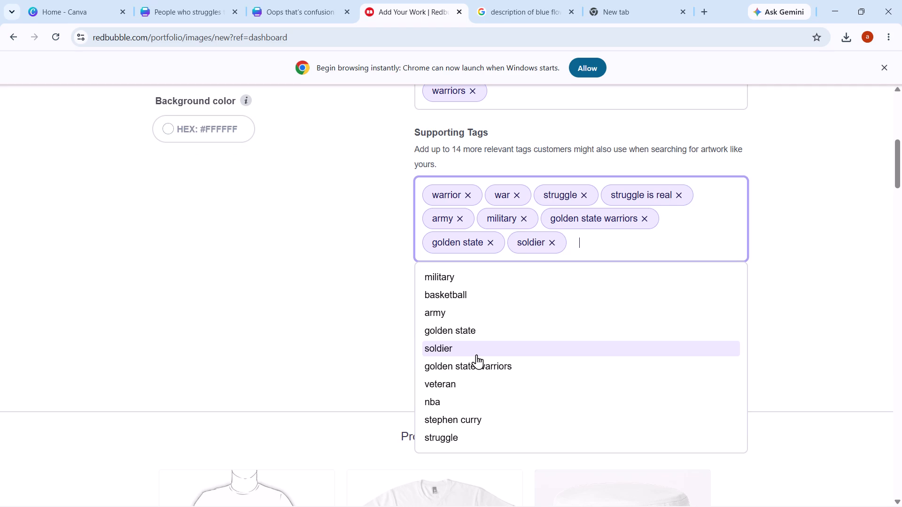
scroll(851, 277, down, 2)
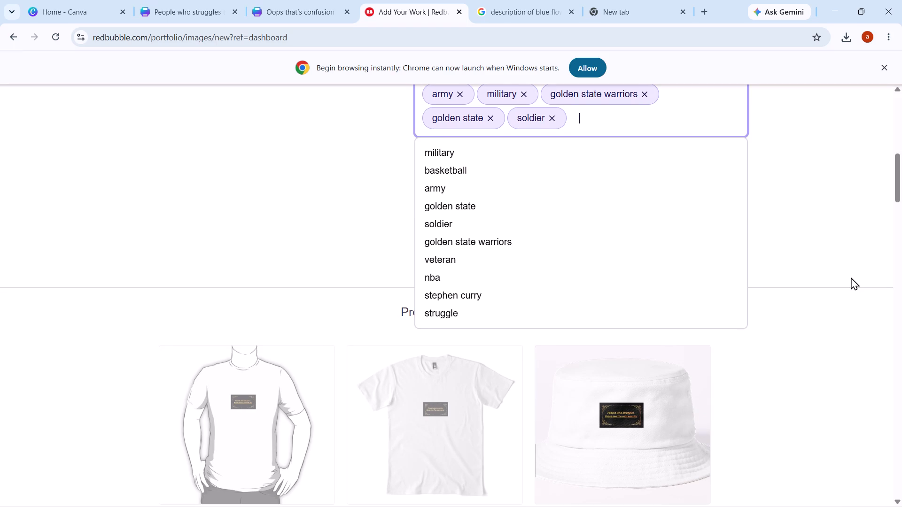
click(851, 277)
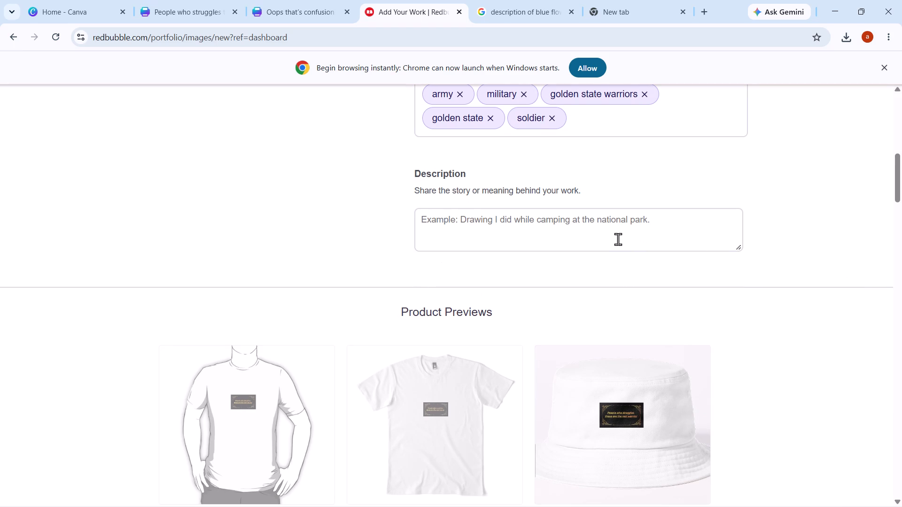
Accept the user agreement, mark the work as not mature content, and save it.
scroll(618, 239, down, 15)
scroll(618, 239, down, 6)
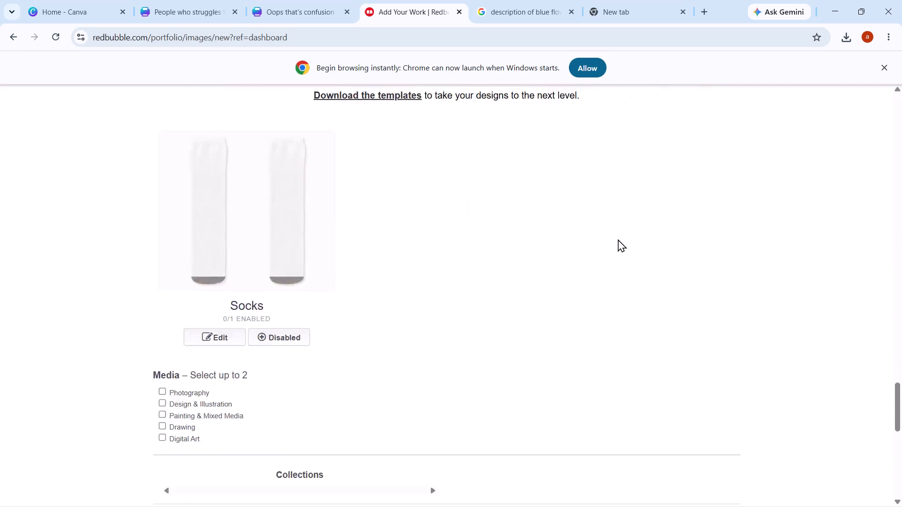
scroll(618, 239, down, 2)
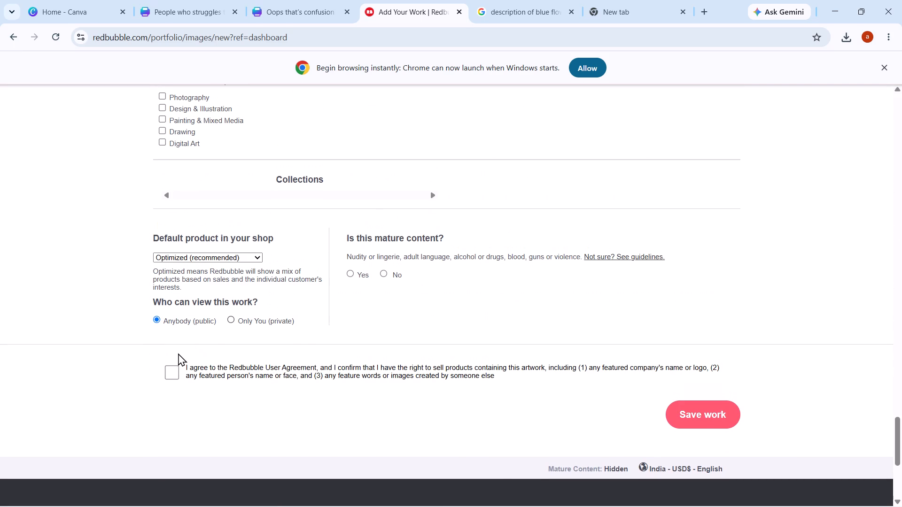
click(169, 369)
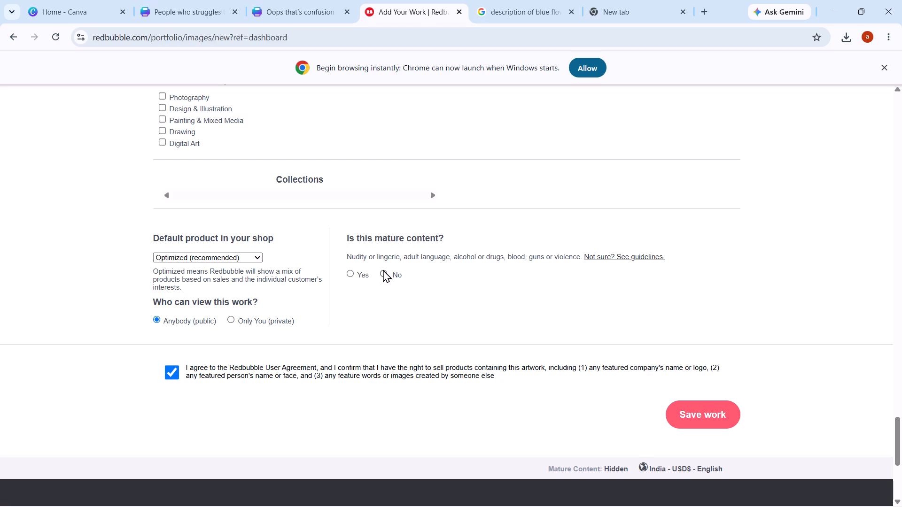
click(383, 269)
click(714, 422)
Look through the published "Real Warrior" work's share page and all its product previews.
scroll(468, 247, up, 3)
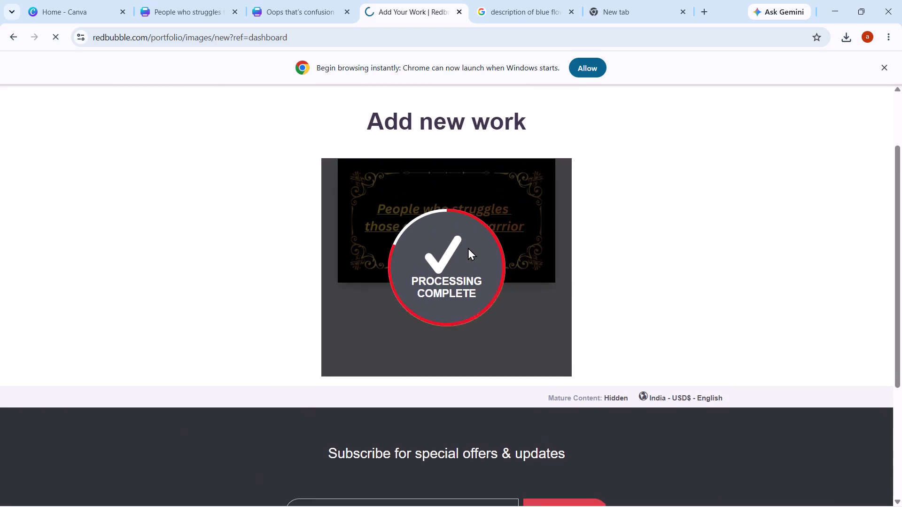
scroll(468, 247, up, 2)
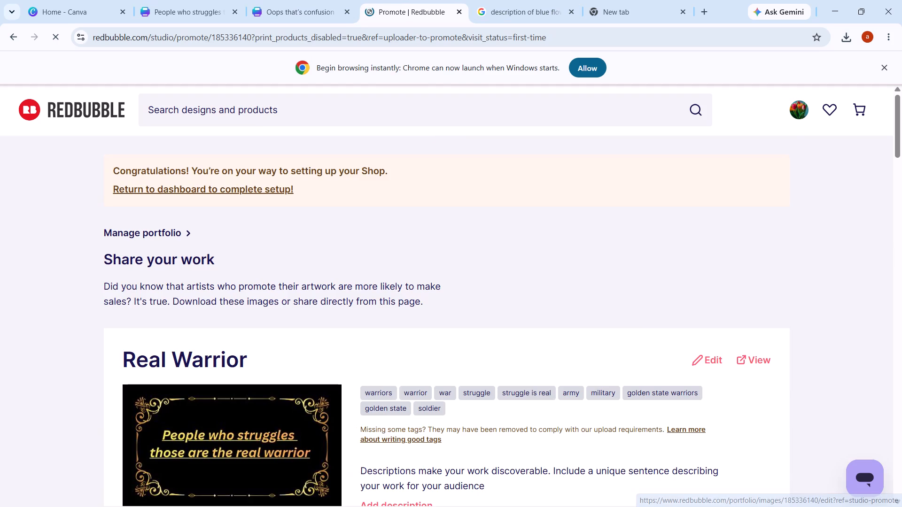
scroll(333, 333, down, 8)
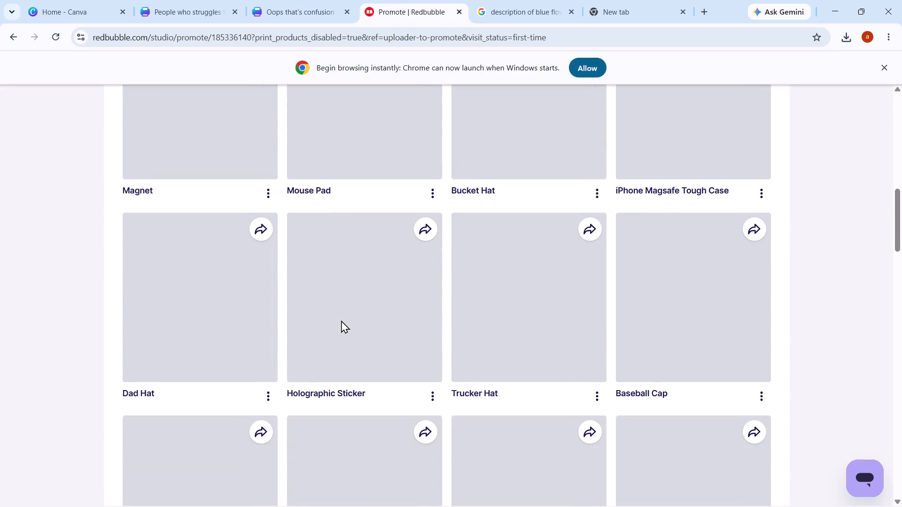
scroll(341, 320, down, 2)
scroll(341, 320, up, 3)
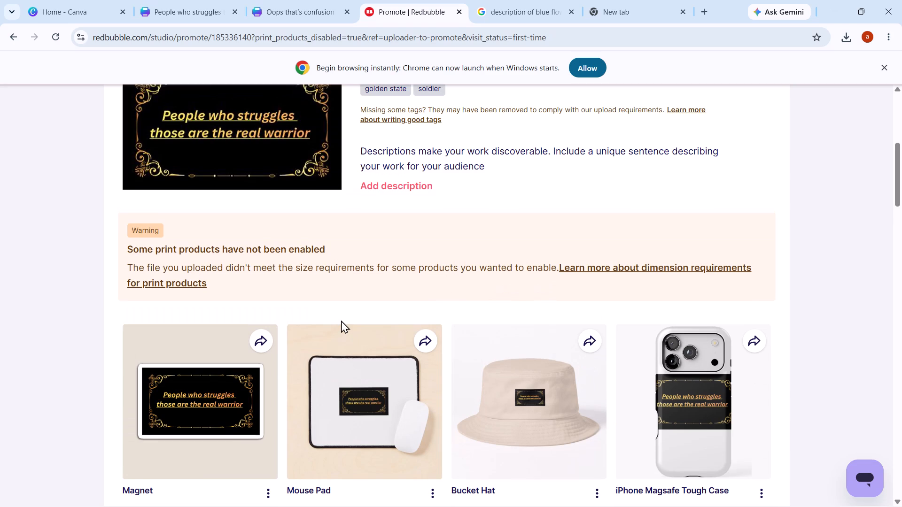
scroll(341, 320, down, 4)
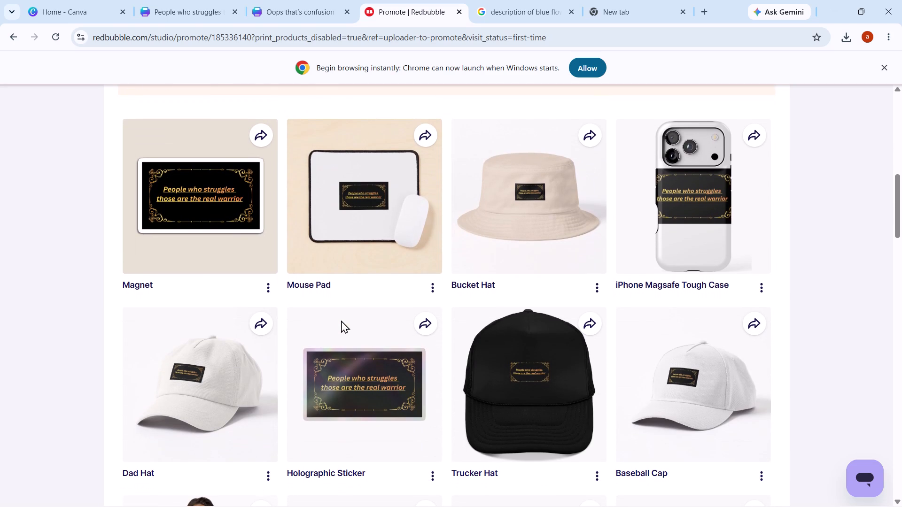
scroll(341, 320, down, 8)
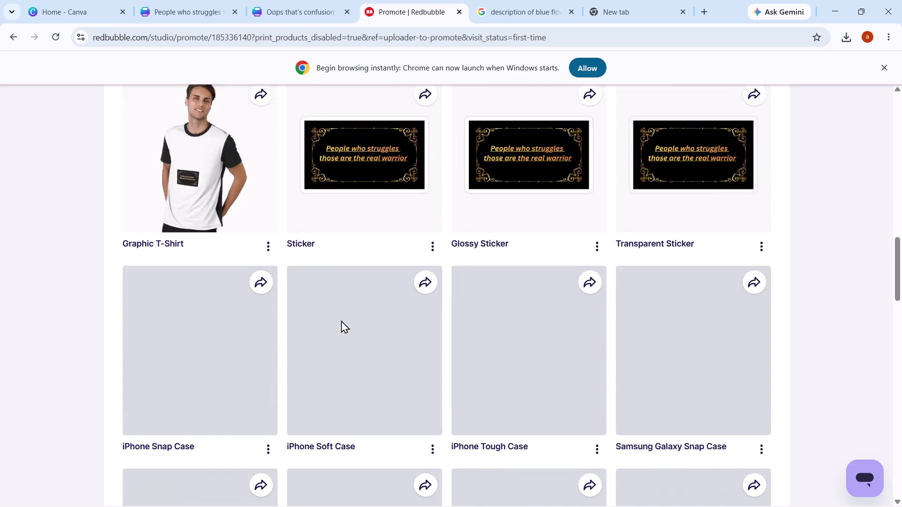
scroll(341, 320, down, 3)
scroll(341, 320, right, 1)
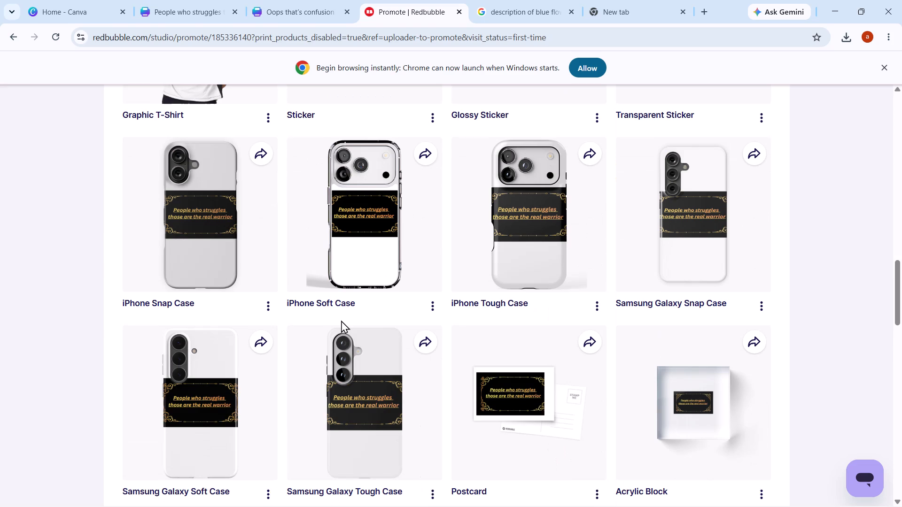
scroll(341, 320, right, 1)
scroll(342, 318, down, 2)
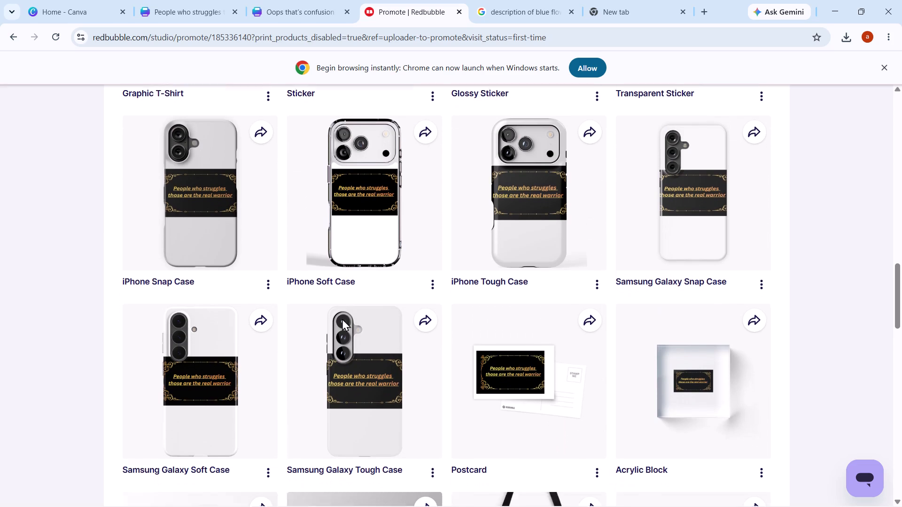
scroll(342, 318, down, 5)
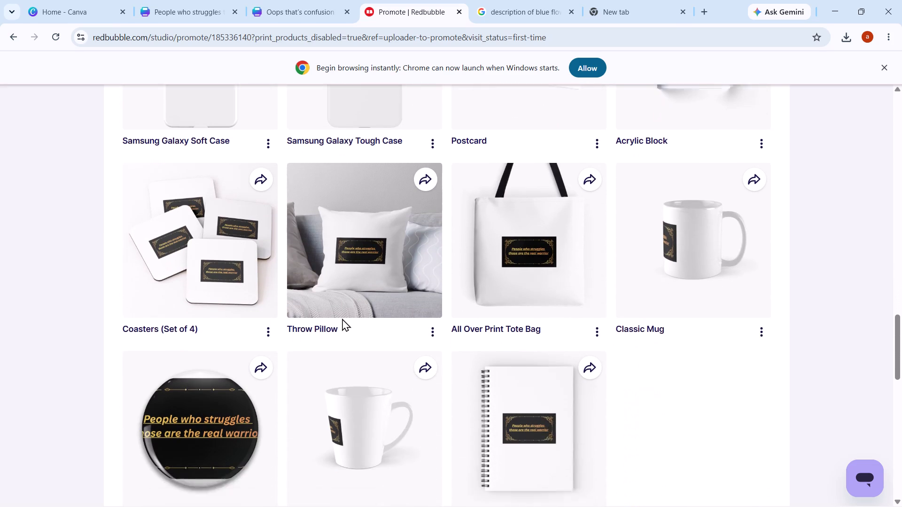
scroll(342, 318, down, 6)
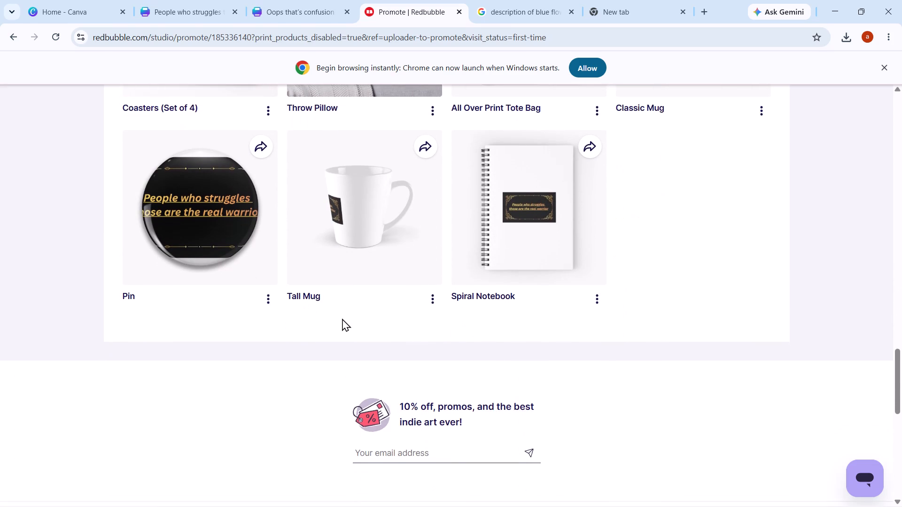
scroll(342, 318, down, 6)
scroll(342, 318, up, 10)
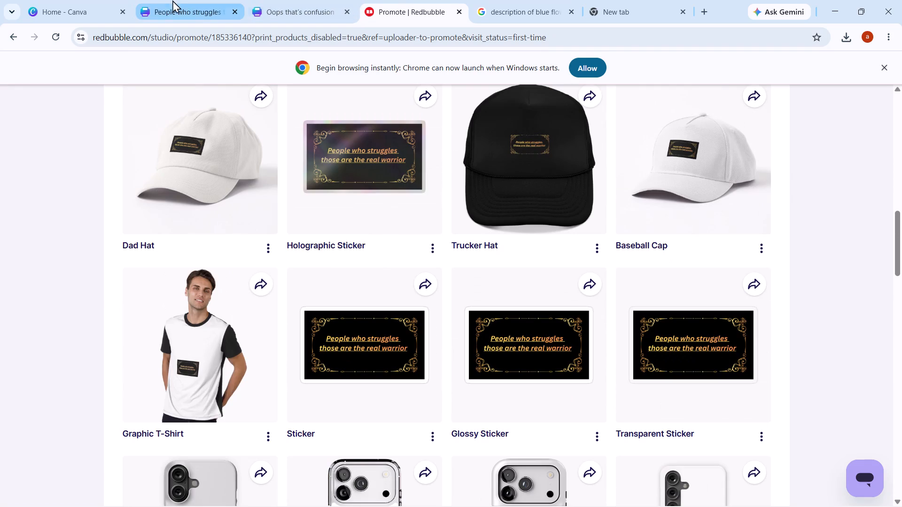
Switch to the real-warrior quote tag in Canva and apply the black-and-gold Pinyon Script template style to it.
click(167, 13)
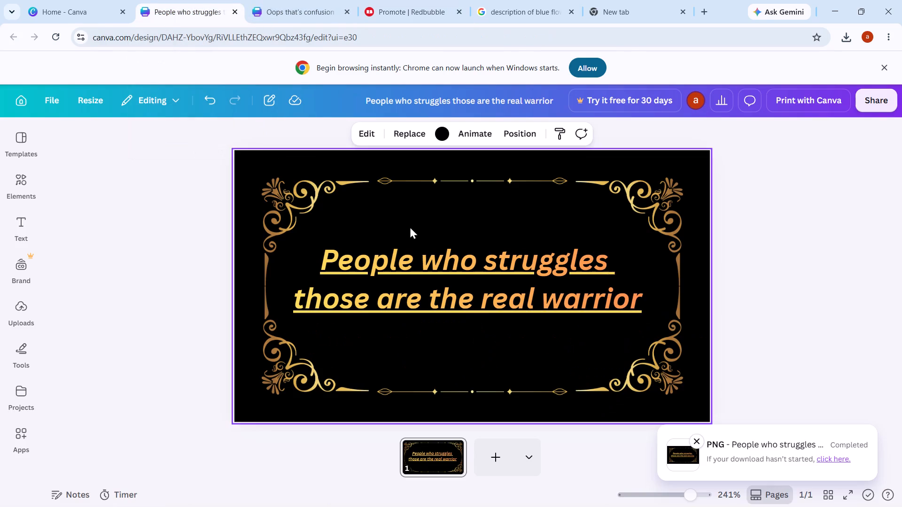
click(15, 128)
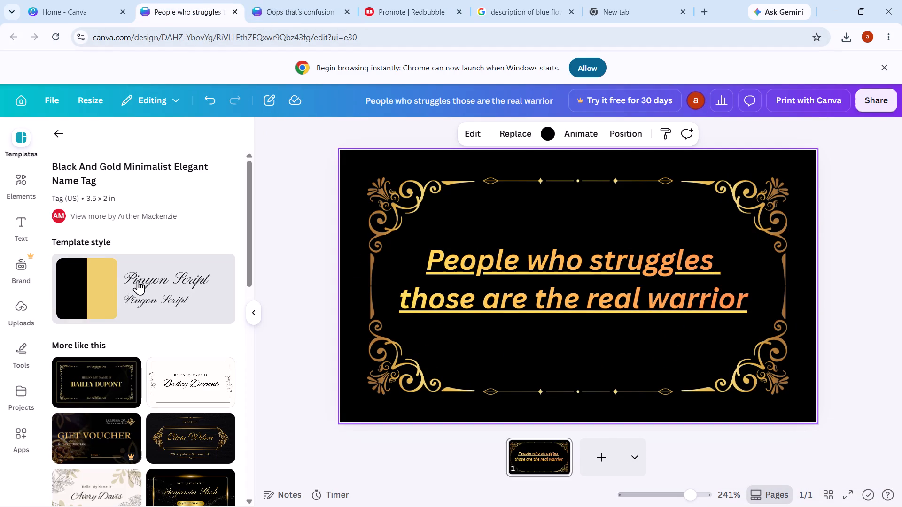
click(138, 280)
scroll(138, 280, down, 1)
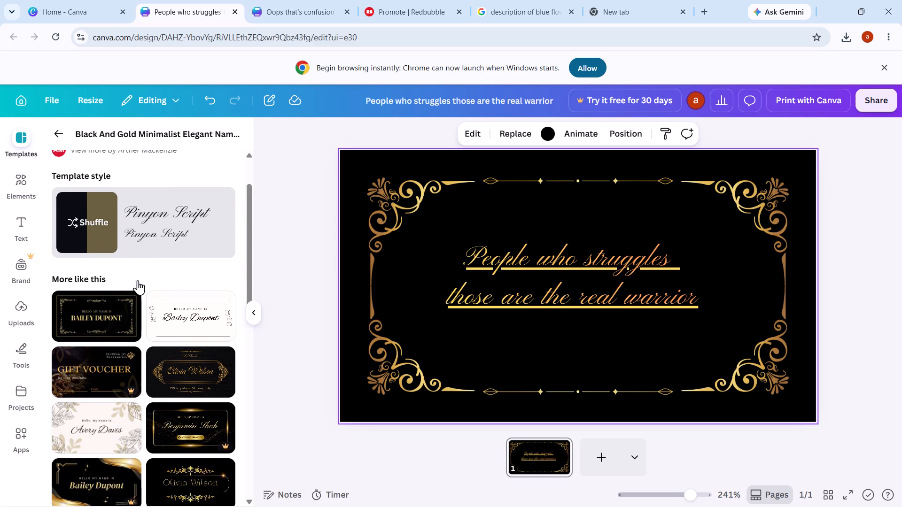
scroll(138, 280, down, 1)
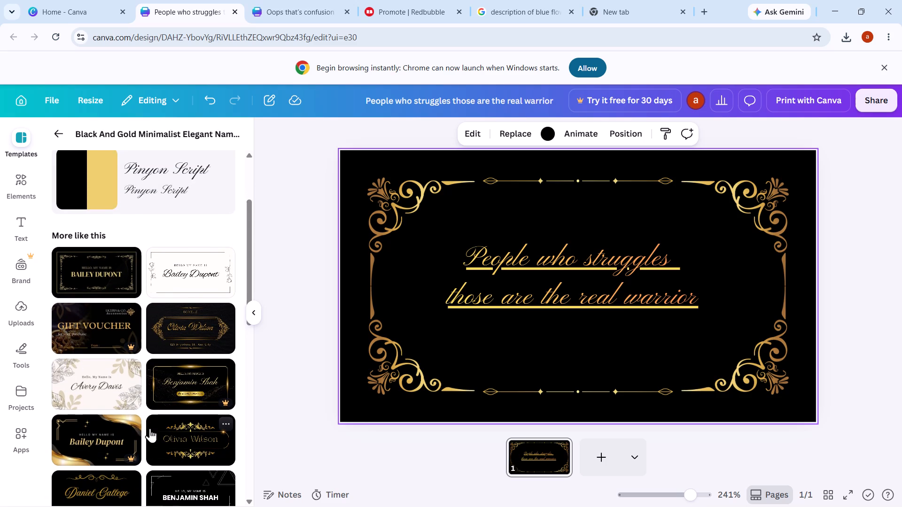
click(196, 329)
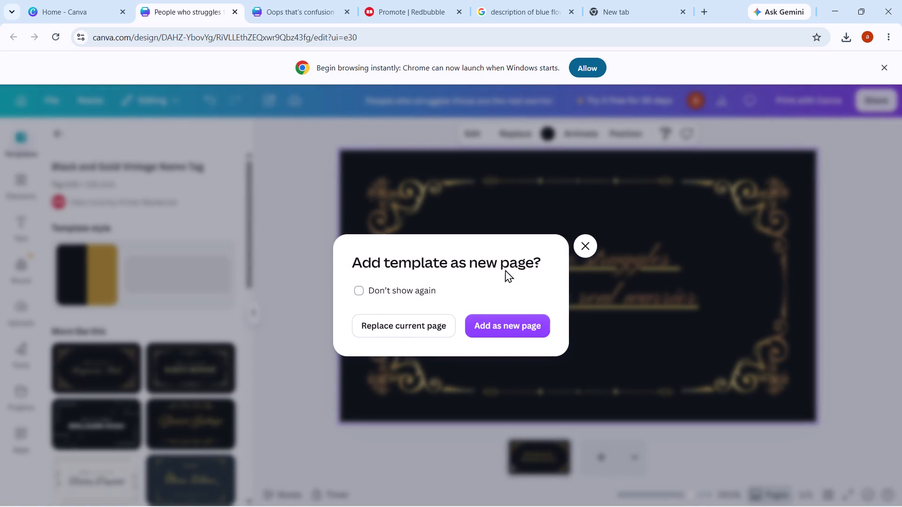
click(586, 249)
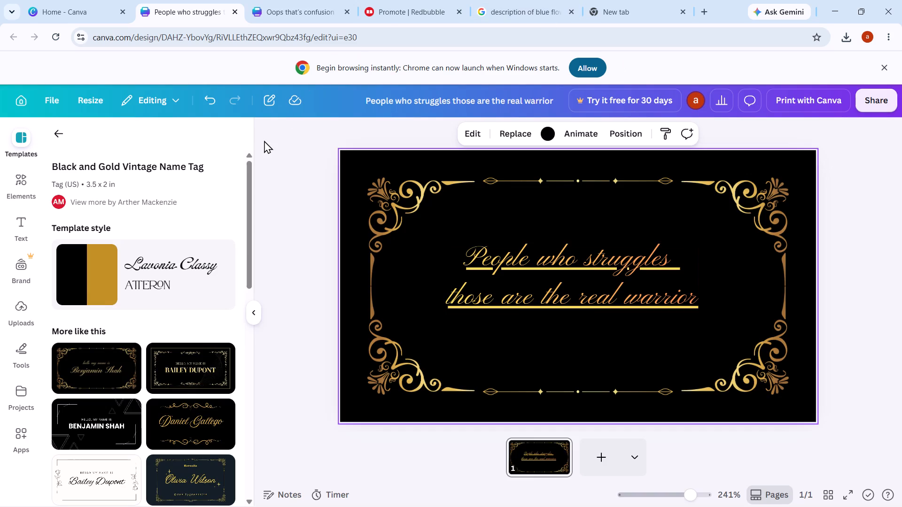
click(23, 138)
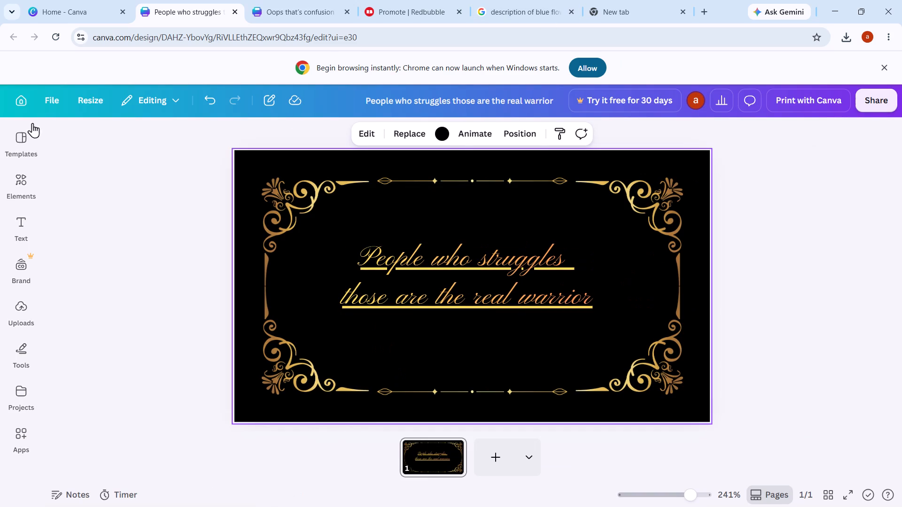
Start creating a new design and look through the suggested design types.
click(56, 93)
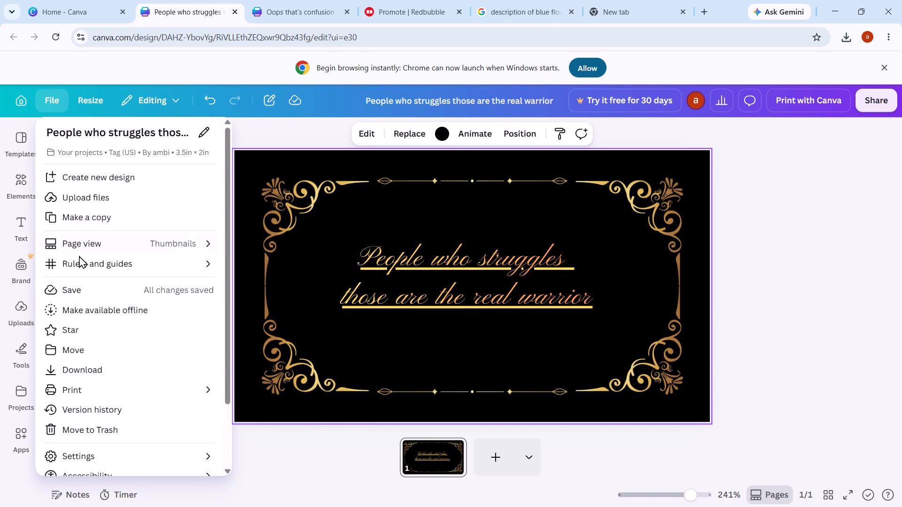
click(86, 179)
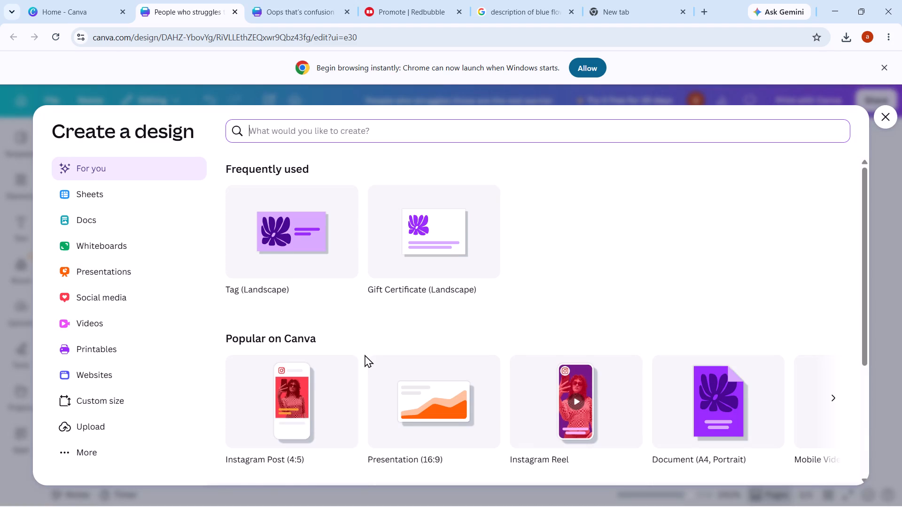
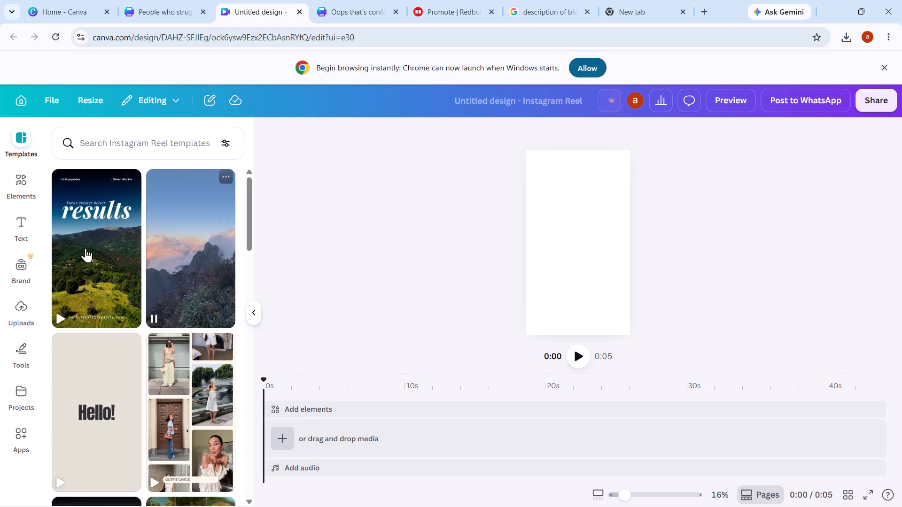
Search the Instagram Reel templates for "logo design" and look through the suggested designs.
scroll(125, 307, down, 4)
scroll(125, 307, up, 2)
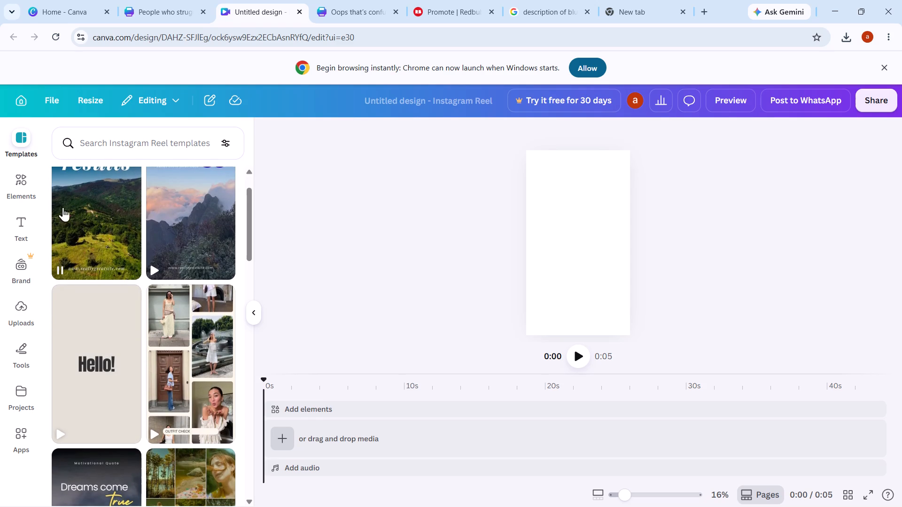
click(82, 142)
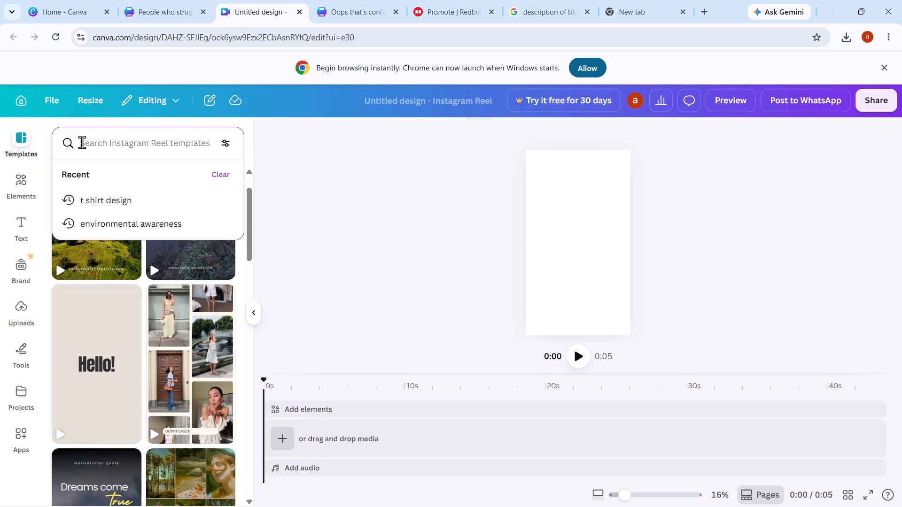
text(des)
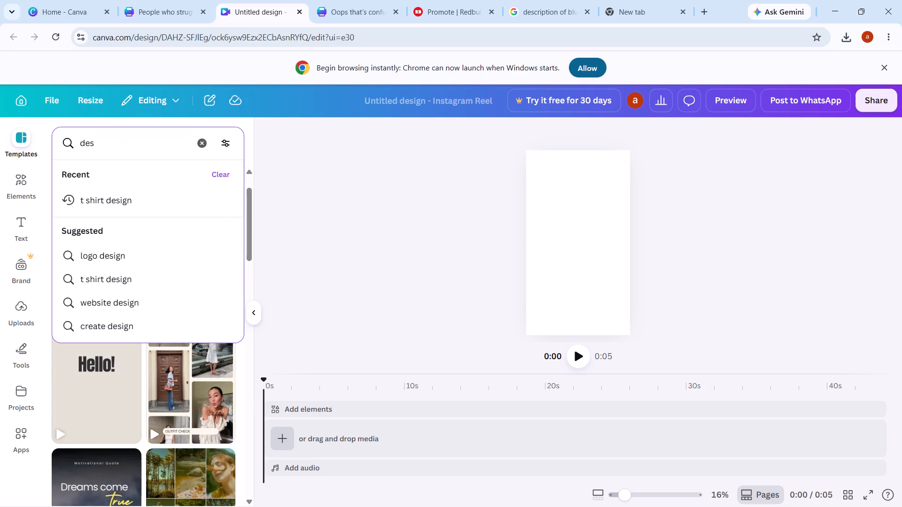
click(93, 256)
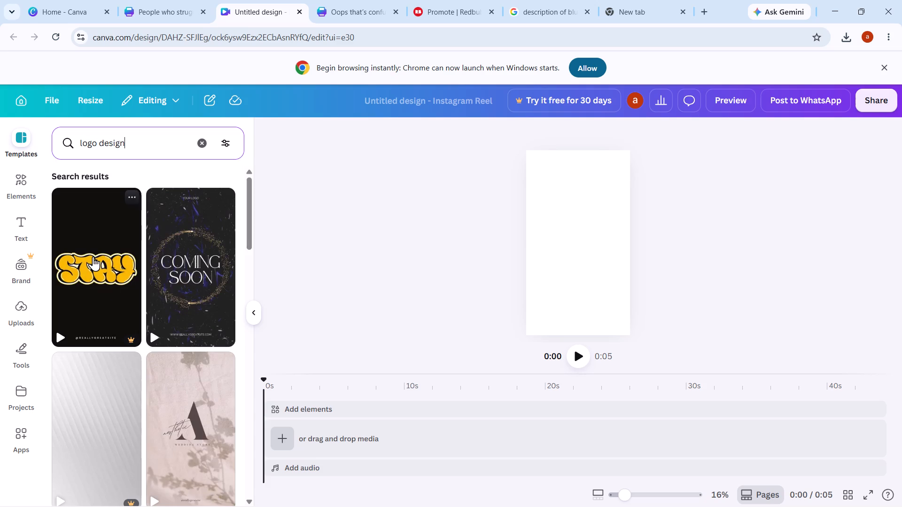
scroll(394, 292, down, 4)
scroll(394, 292, up, 5)
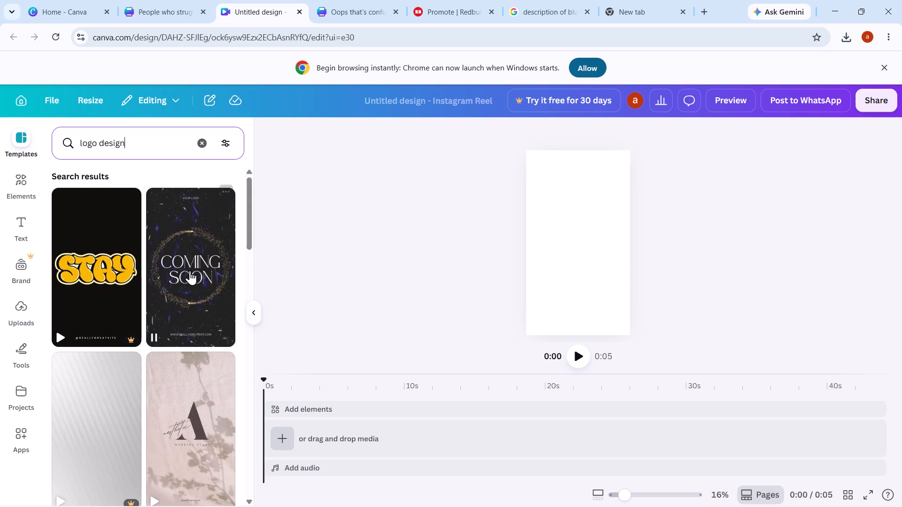
scroll(202, 298, down, 4)
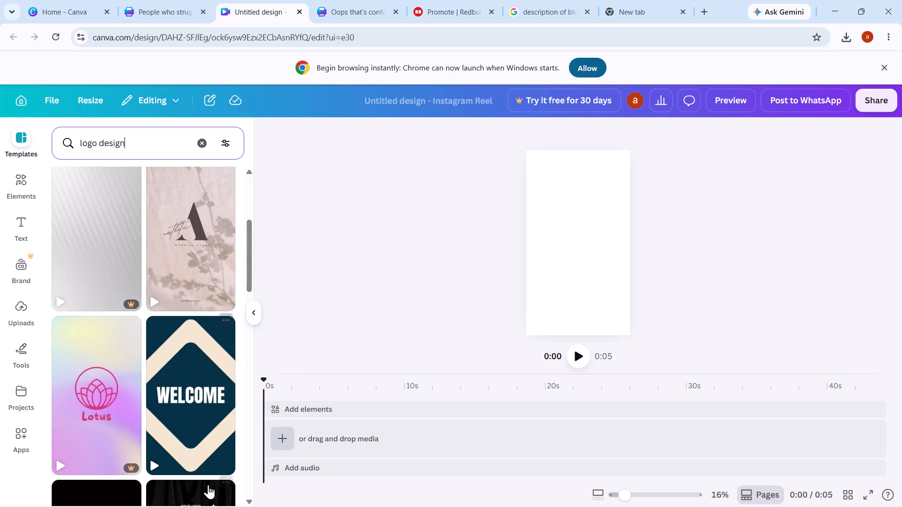
Look through the "logo design" template results for the Instagram Reel and close that design.
scroll(208, 375, up, 1)
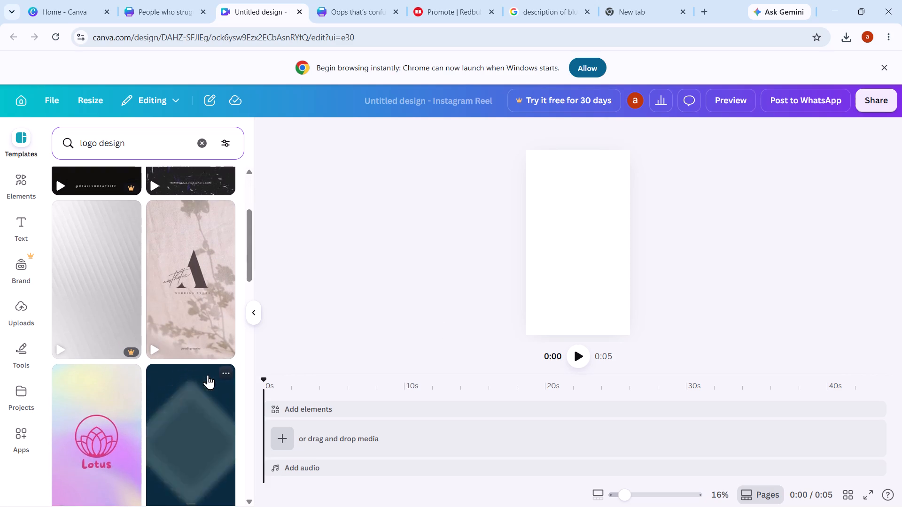
scroll(208, 375, up, 3)
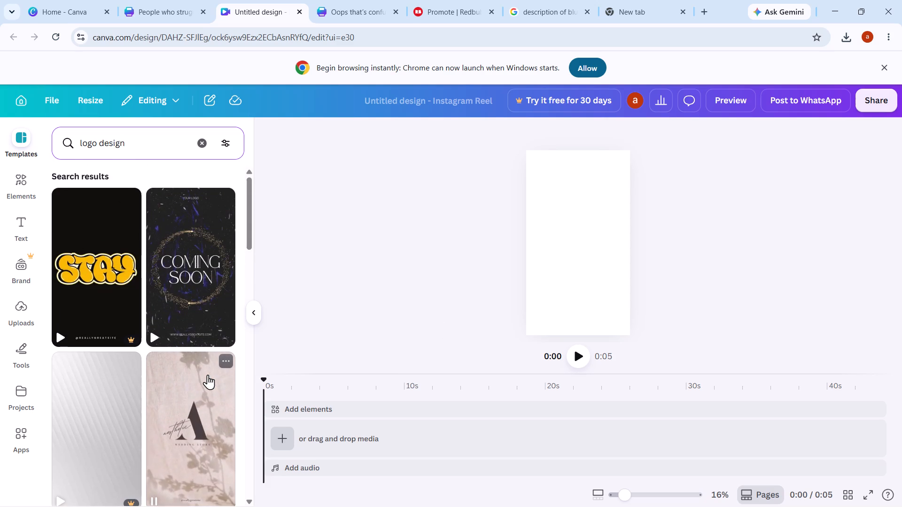
scroll(208, 375, up, 1)
scroll(208, 375, down, 9)
scroll(208, 375, up, 1)
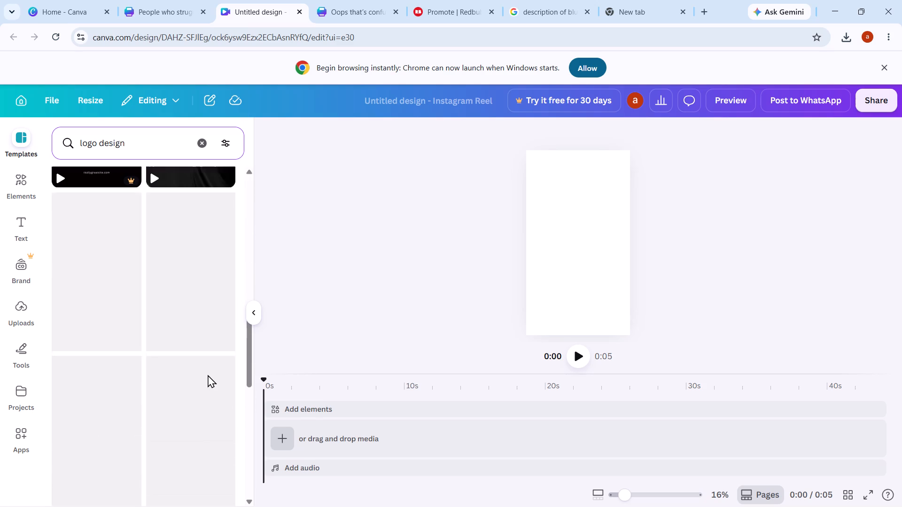
scroll(208, 375, up, 1)
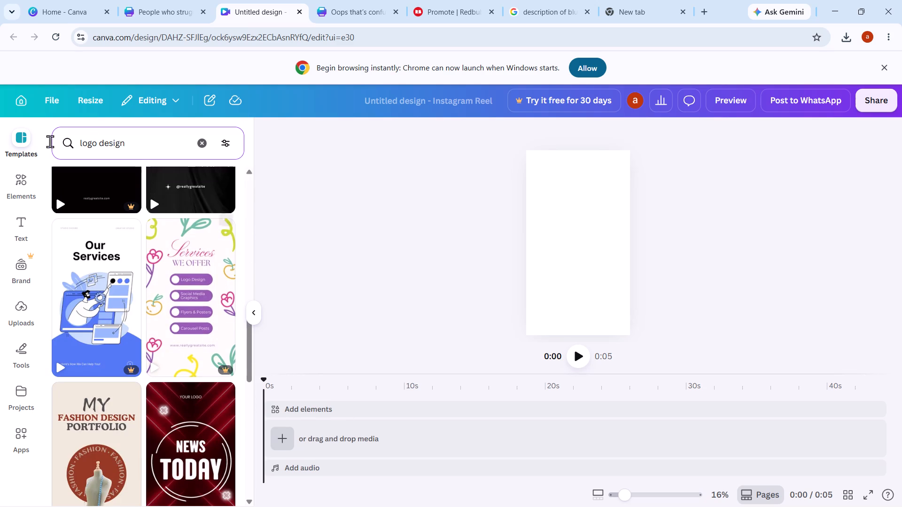
click(295, 11)
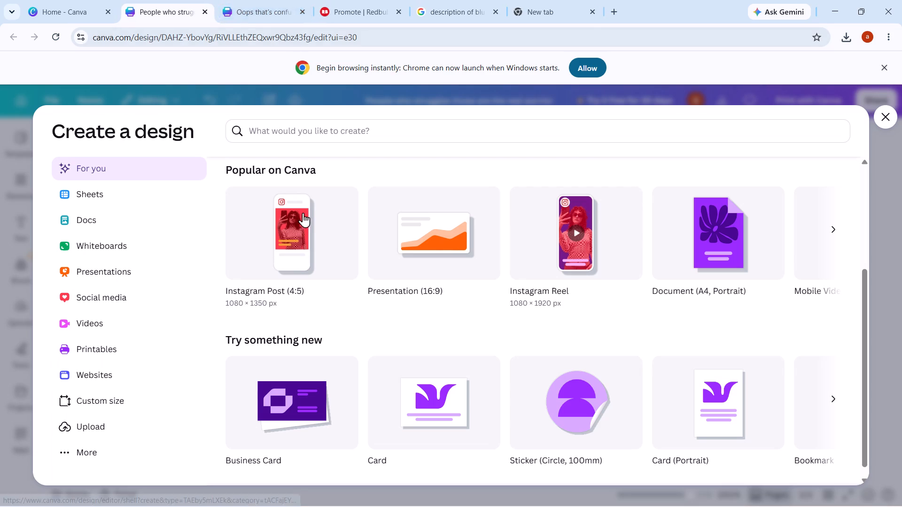
Create a Presentation (16:9) design and open the Dark Blue Gradient Modern Professional Presentation template.
scroll(428, 267, down, 1)
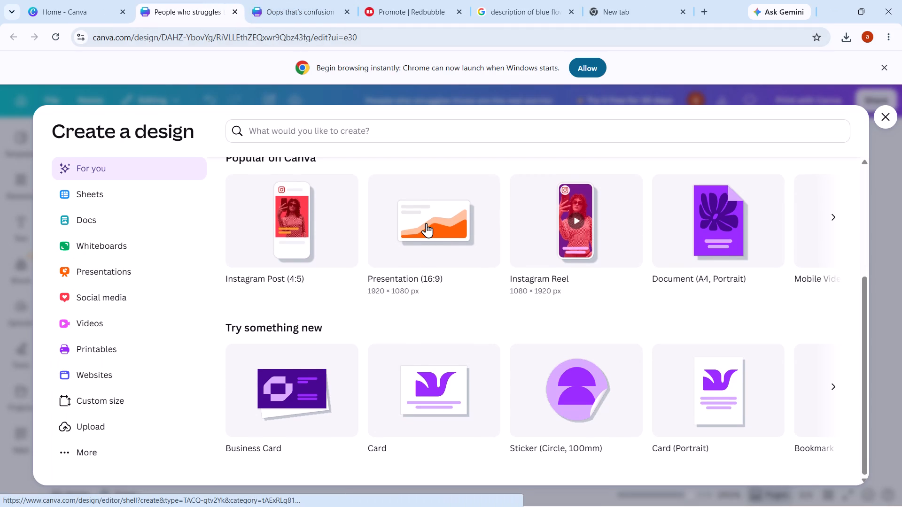
click(426, 223)
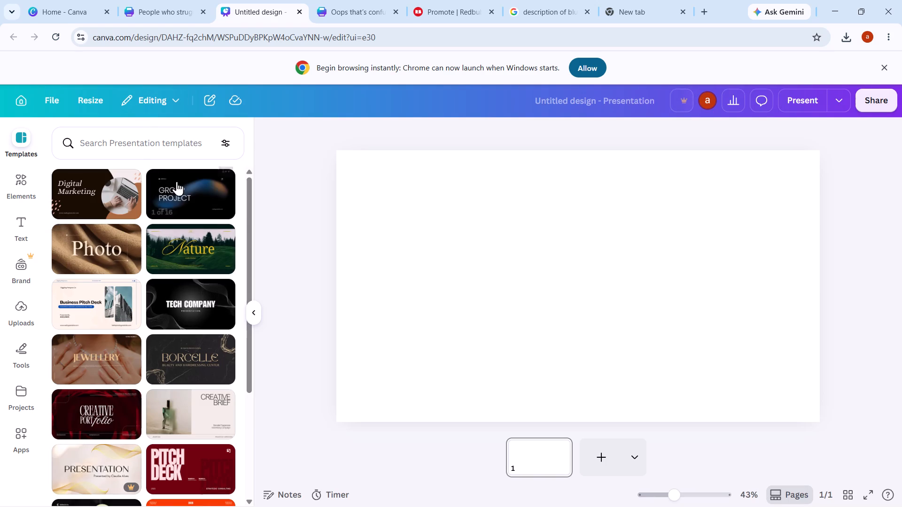
click(177, 183)
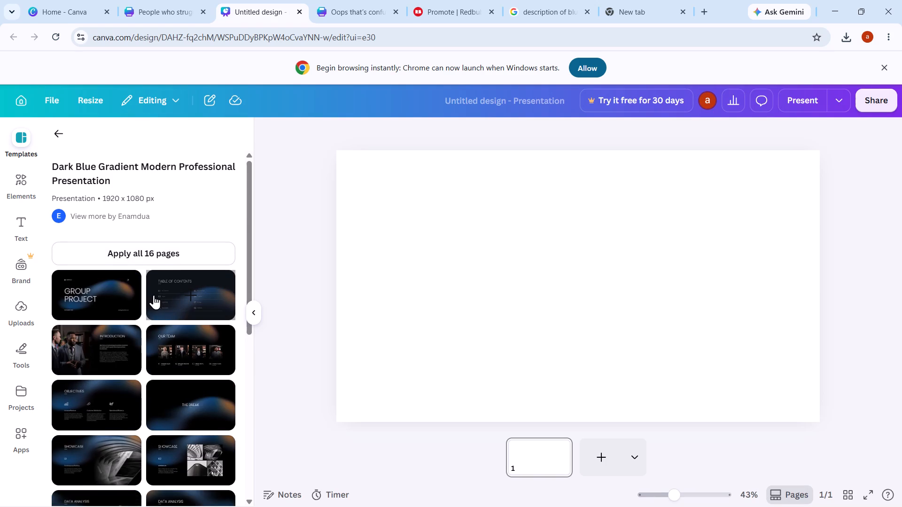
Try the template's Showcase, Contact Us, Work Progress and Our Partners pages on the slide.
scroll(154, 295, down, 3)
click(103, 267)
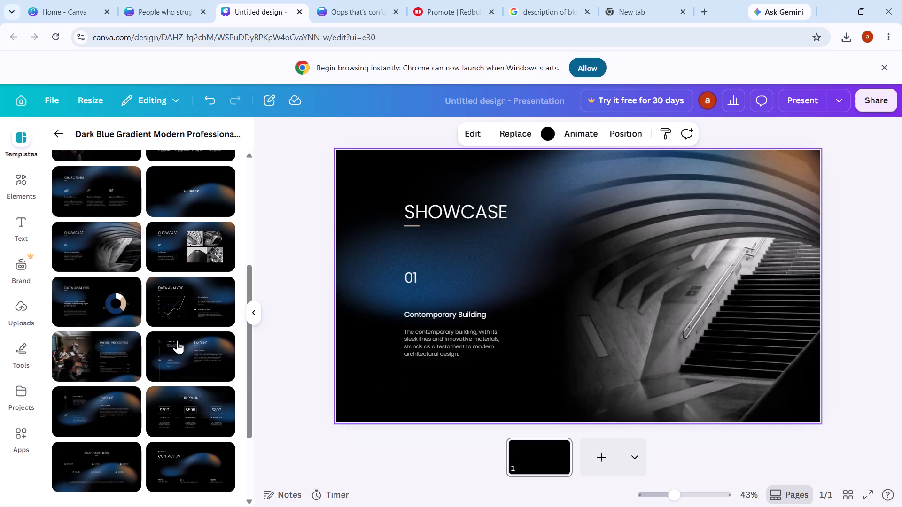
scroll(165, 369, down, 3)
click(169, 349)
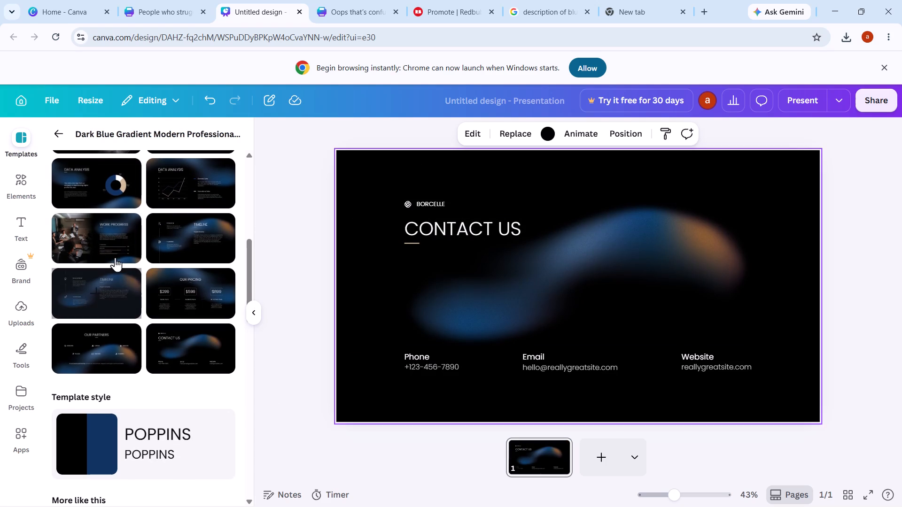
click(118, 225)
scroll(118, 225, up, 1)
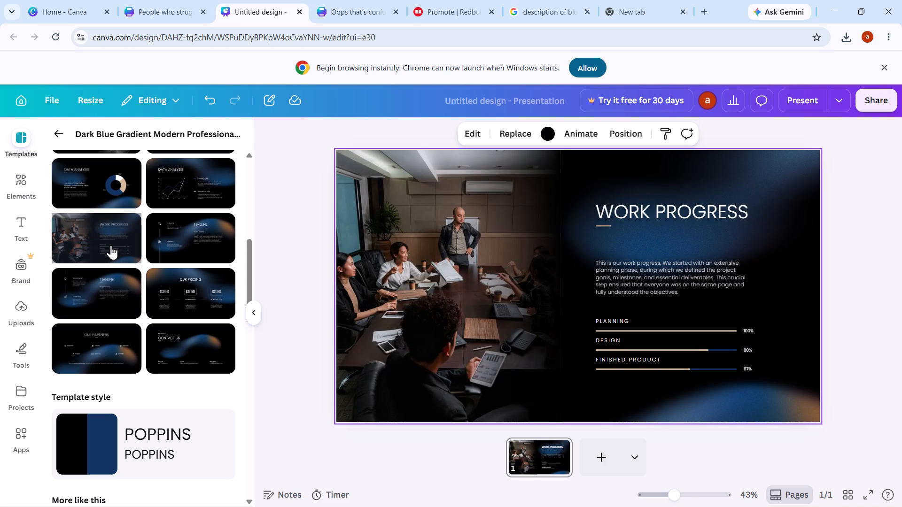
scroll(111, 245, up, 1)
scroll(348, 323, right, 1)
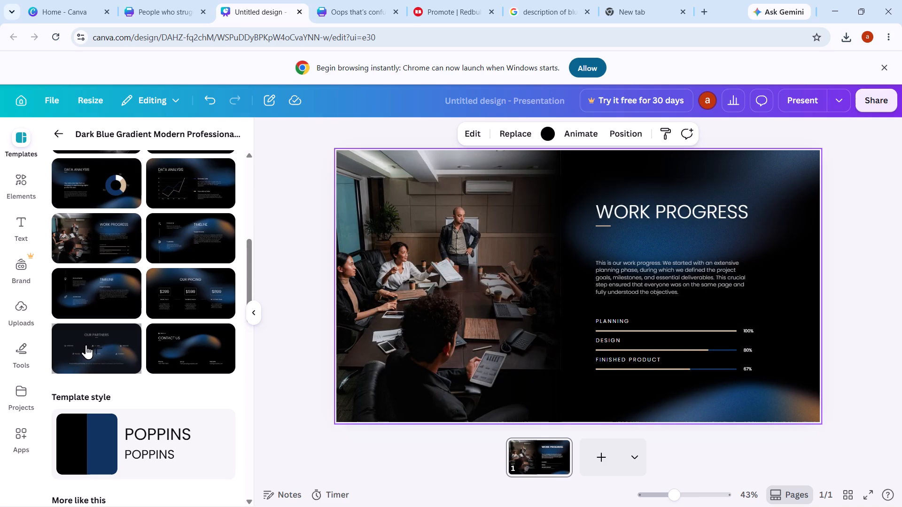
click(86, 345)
Apply the template's Work Progress page to the slide.
scroll(86, 345, up, 3)
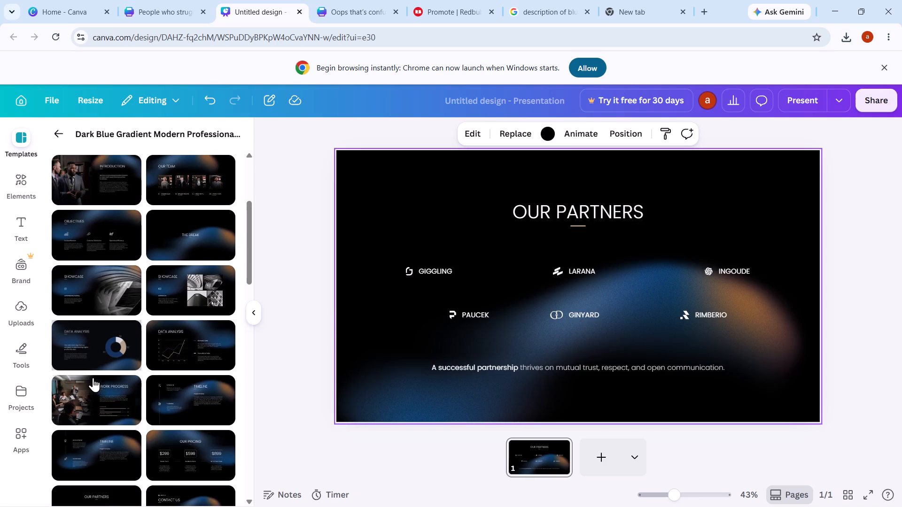
click(90, 392)
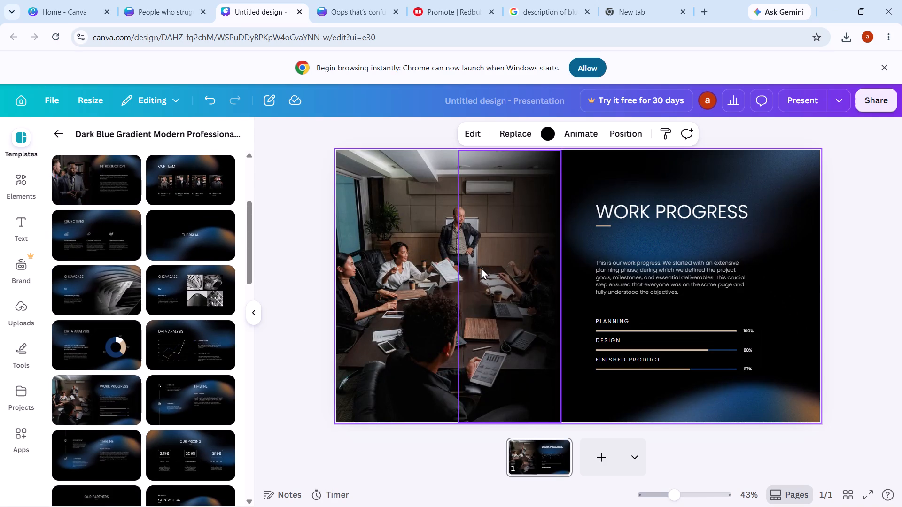
Delete the Work Progress title, the paragraph below it and the Planning, Design and Finished Product progress bars.
right_click(609, 216)
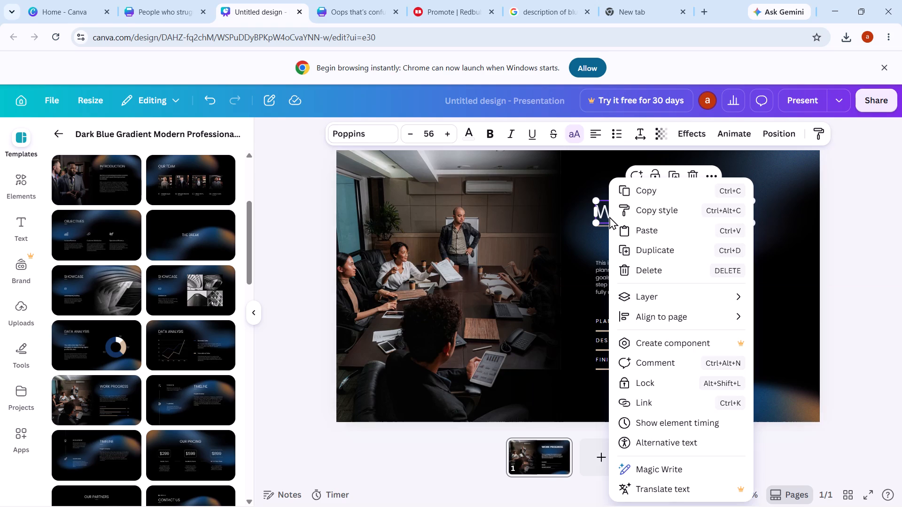
click(658, 272)
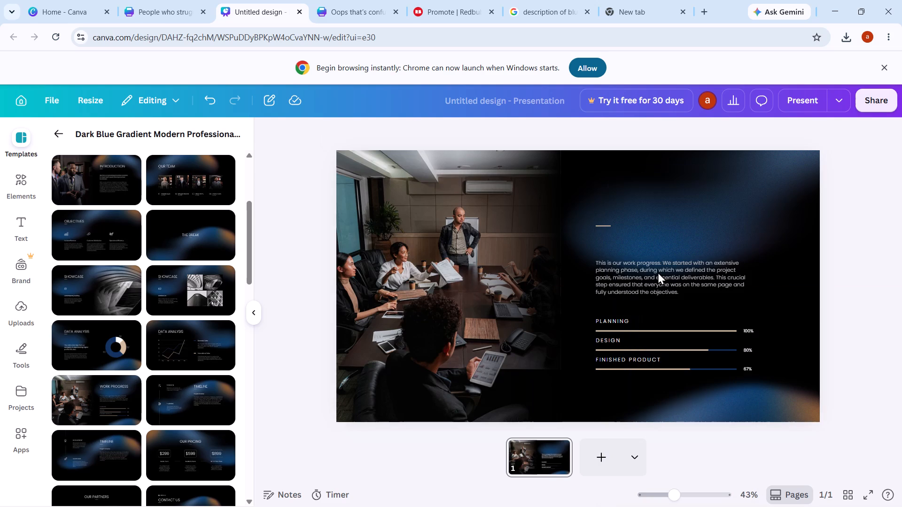
right_click(658, 272)
click(698, 274)
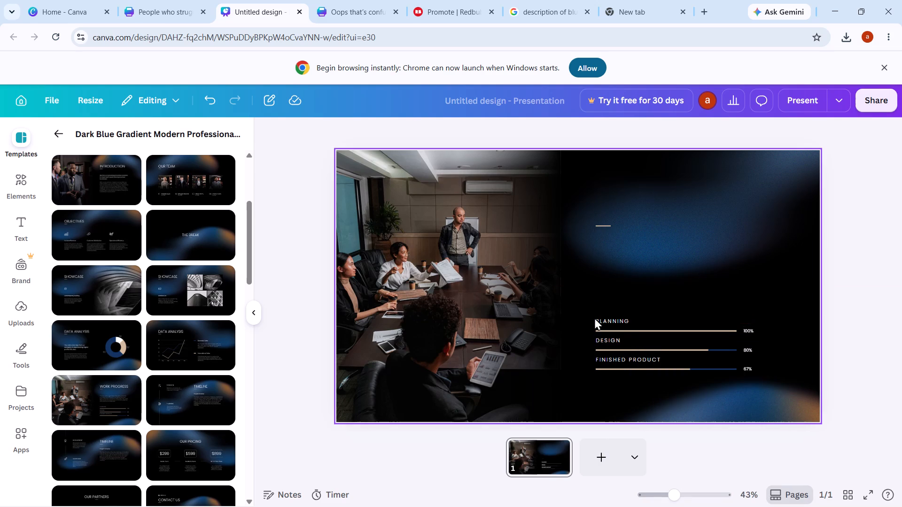
drag(594, 314, 763, 369)
click(702, 294)
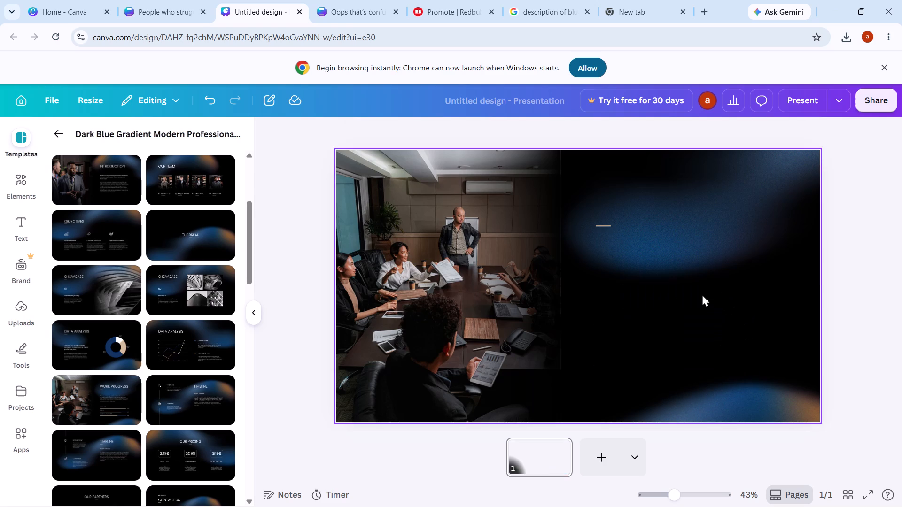
Move the upper blue gradient graphic down and to the left, into the lower half of the slide.
click(589, 219)
drag(589, 219, 529, 325)
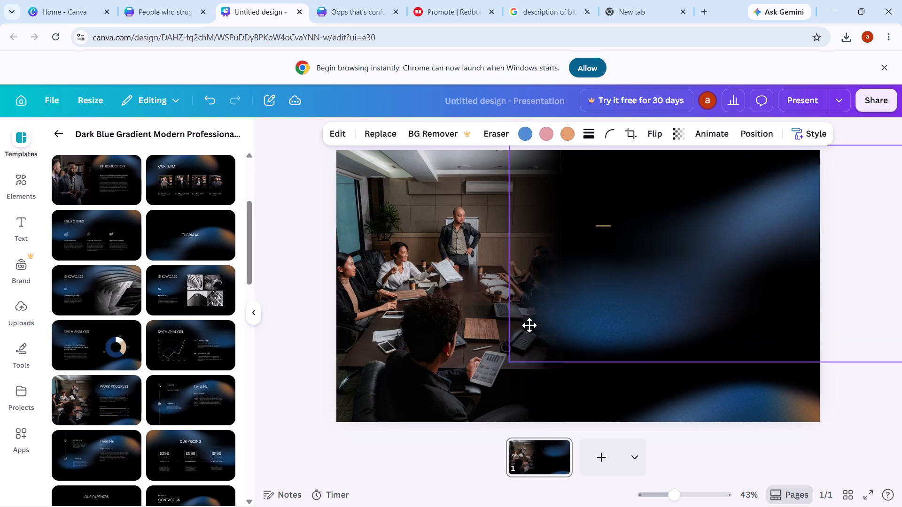
drag(529, 325, 503, 356)
click(602, 261)
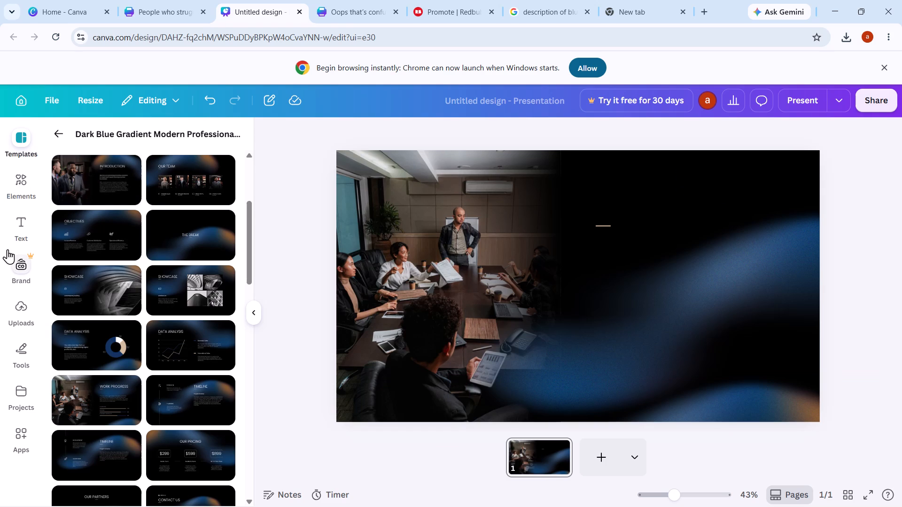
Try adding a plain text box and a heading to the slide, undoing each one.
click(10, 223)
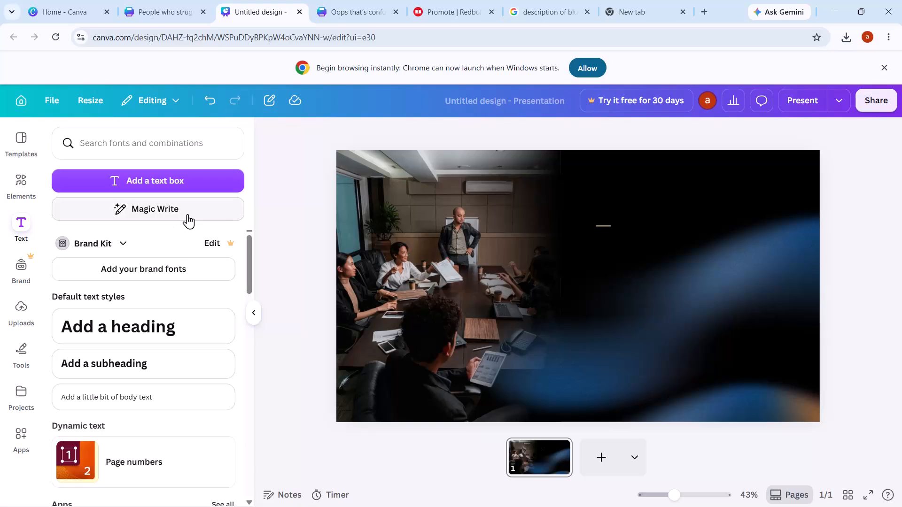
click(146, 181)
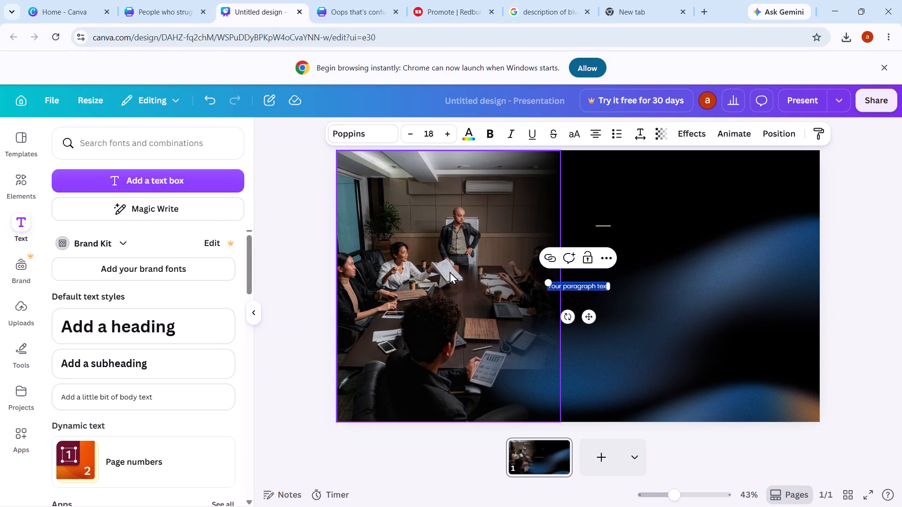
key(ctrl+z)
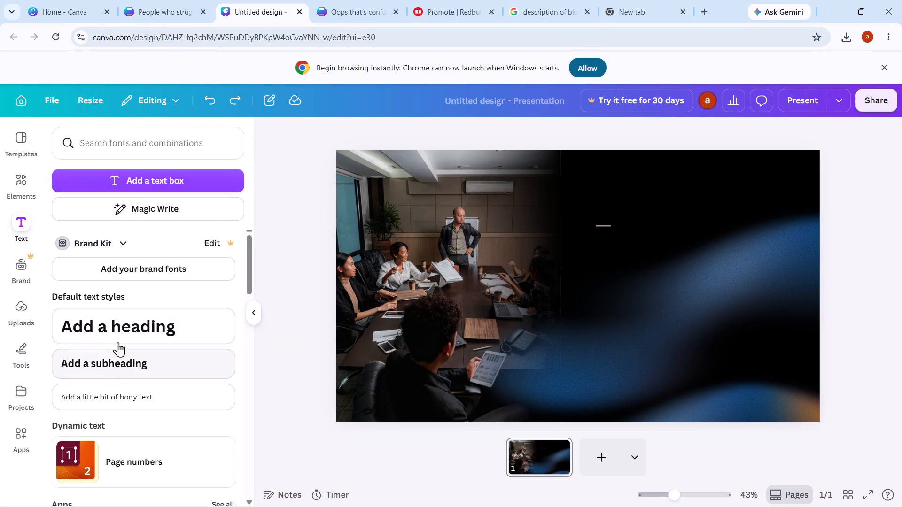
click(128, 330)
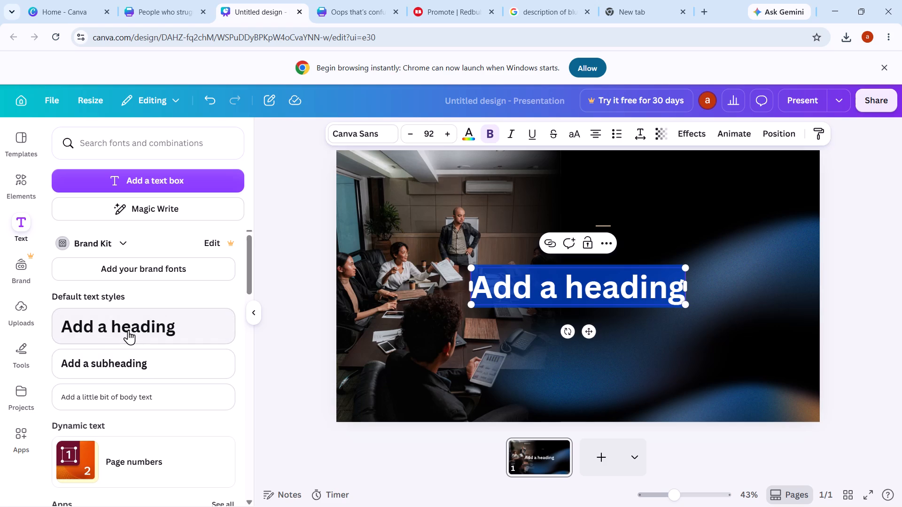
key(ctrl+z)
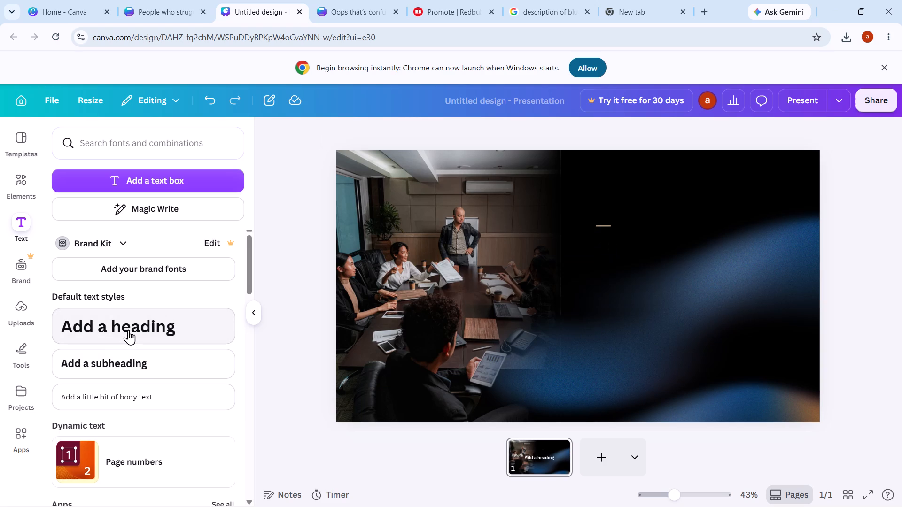
Add a subheading to the slide with the text "Works hard to acheive what you want".
click(74, 366)
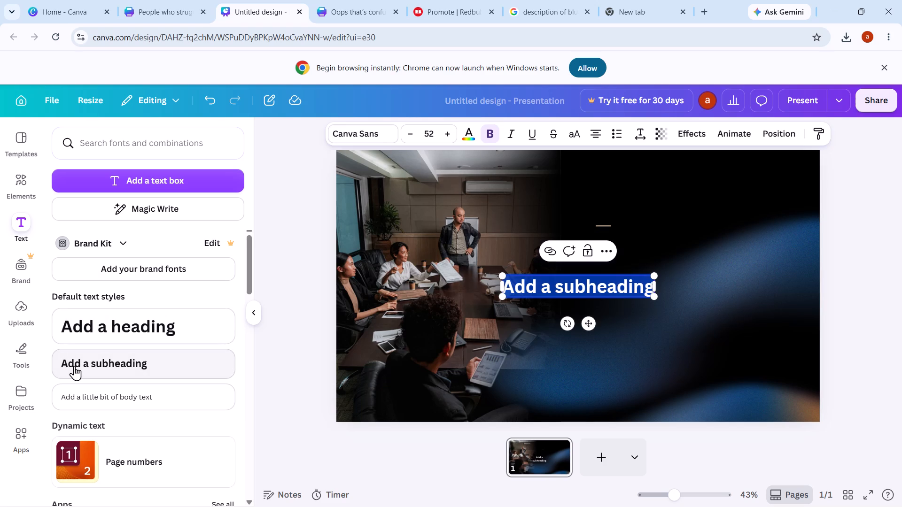
key(BackSpace)
key(shift+w)
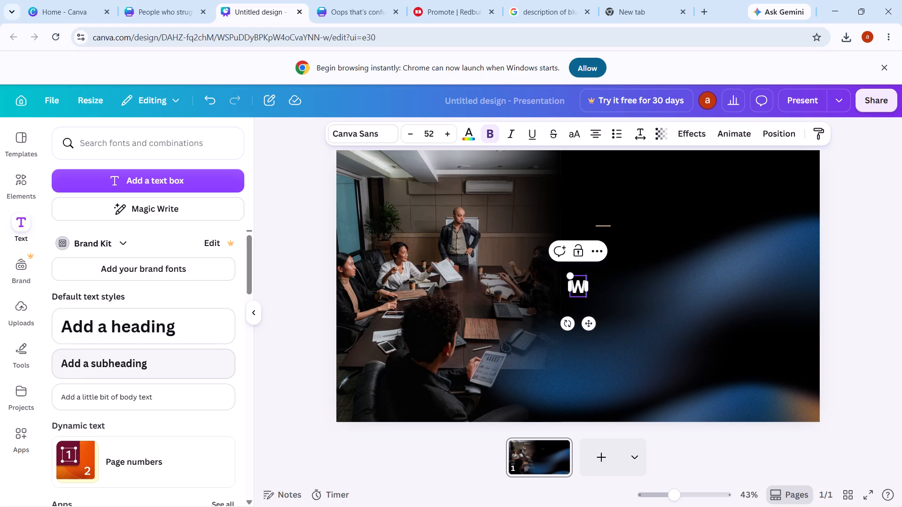
text(or)
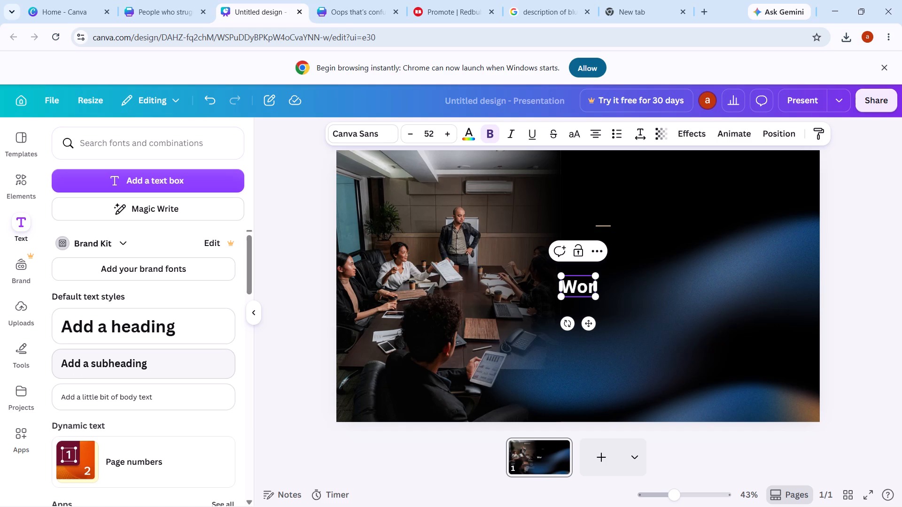
text(ks)
key(space)
text(hae)
key(BackSpace)
text(rd to)
key(space)
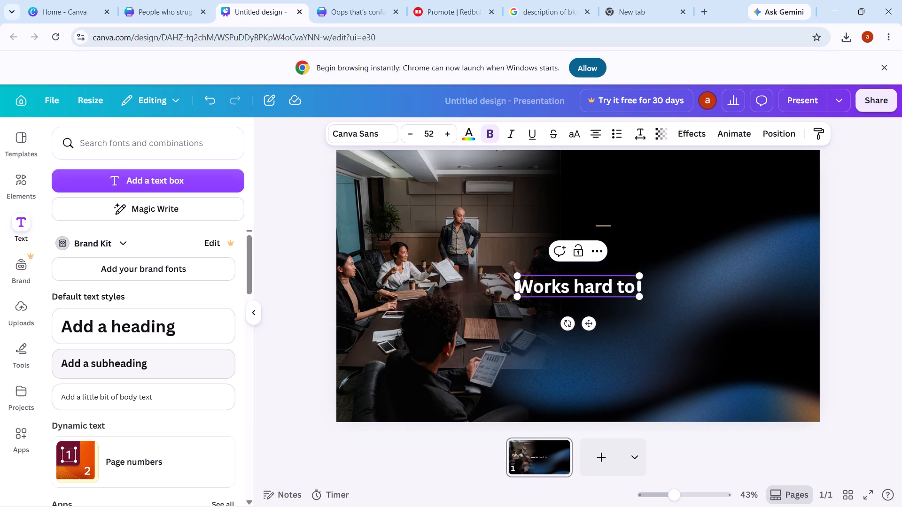
text(acheive)
key(space)
text(what you want)
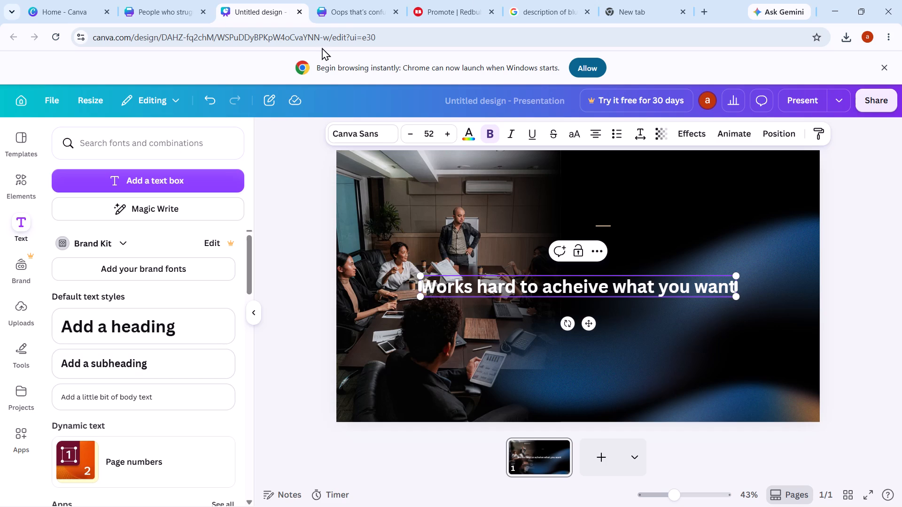
Look up the spelling of "achieve" by entering "ache" in the empty browser tab, and return to the presentation design.
click(607, 13)
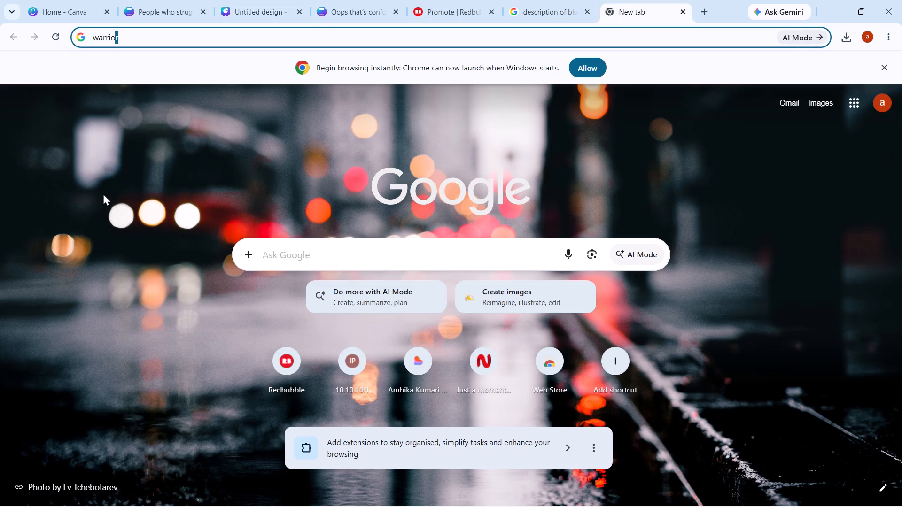
key(BackSpace)
key(BackSpace)
key(BackSpace)
key(BackSpace)
key(BackSpace)
key(BackSpace)
key(BackSpace)
key(BackSpace)
key(BackSpace)
key(BackSpace)
key(BackSpace)
key(BackSpace)
key(BackSpace)
text(ache)
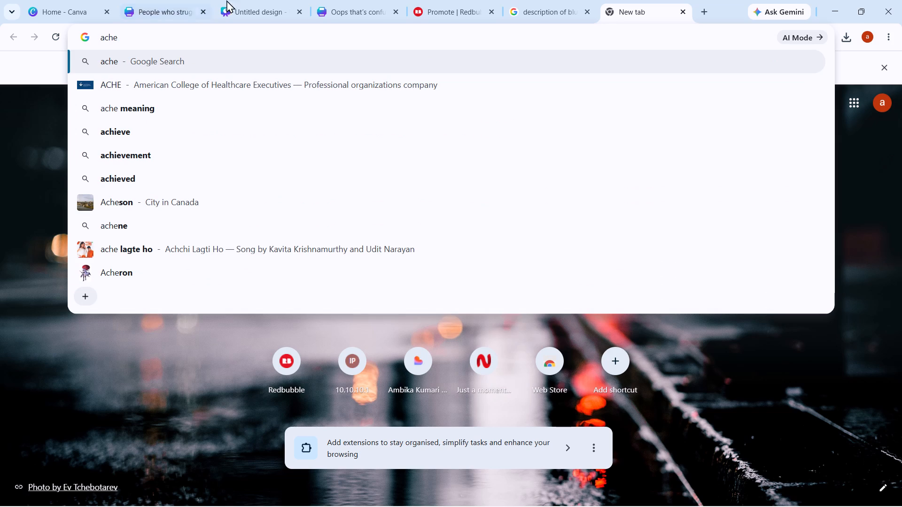
click(144, 10)
click(265, 5)
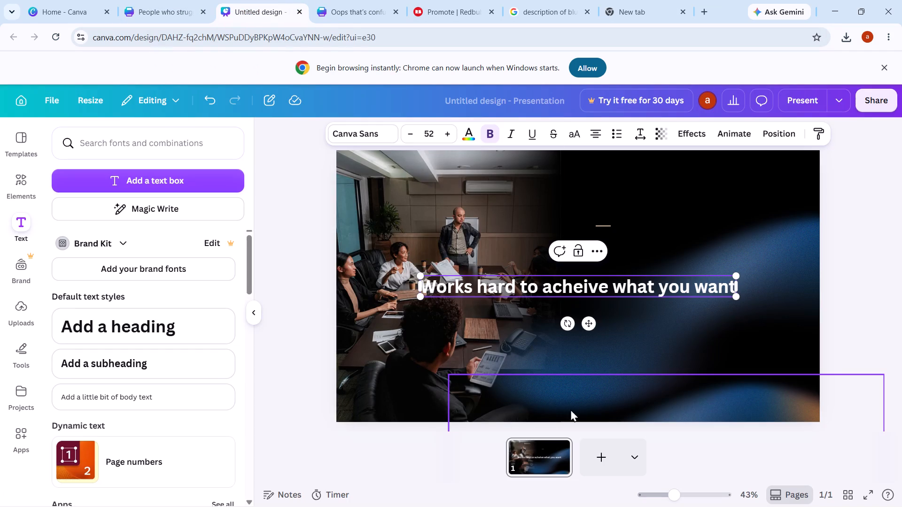
Correct the misspelled word in the quote to "achieve" and break the line before "what you want".
click(591, 279)
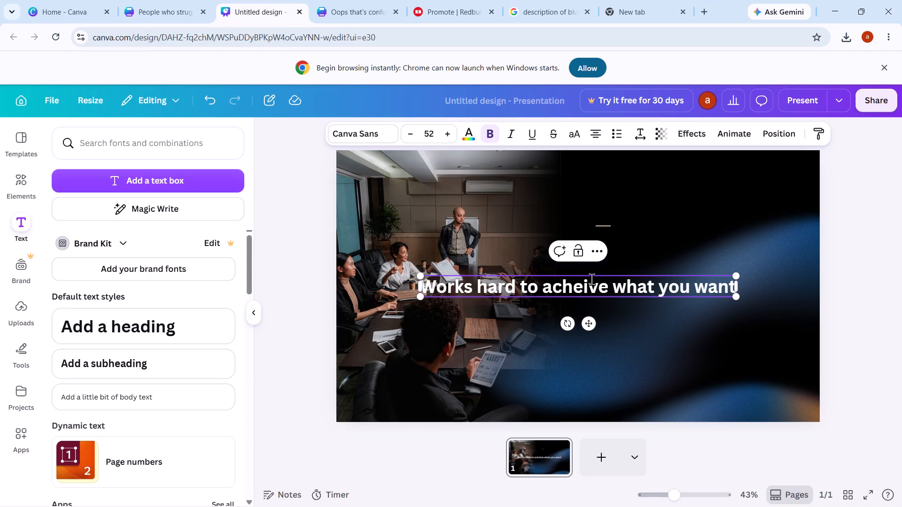
key(BackSpace)
key(BackSpace)
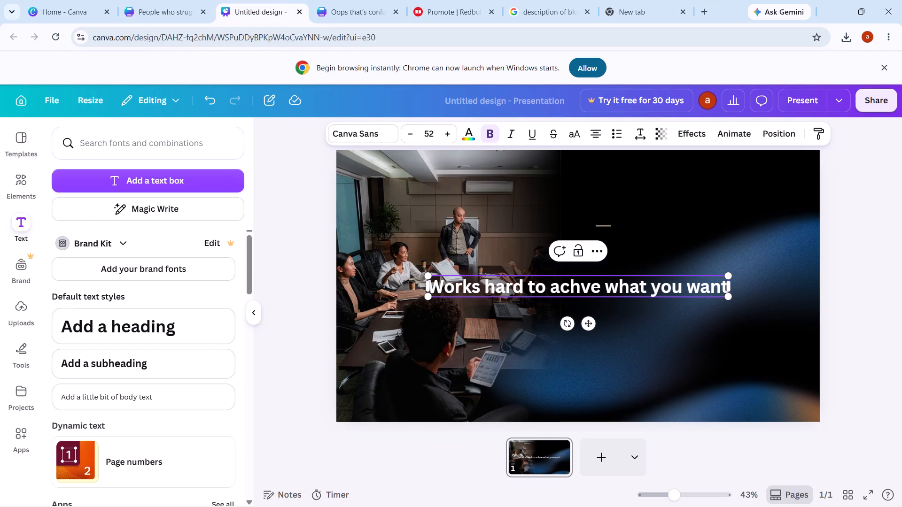
key(i)
key(e)
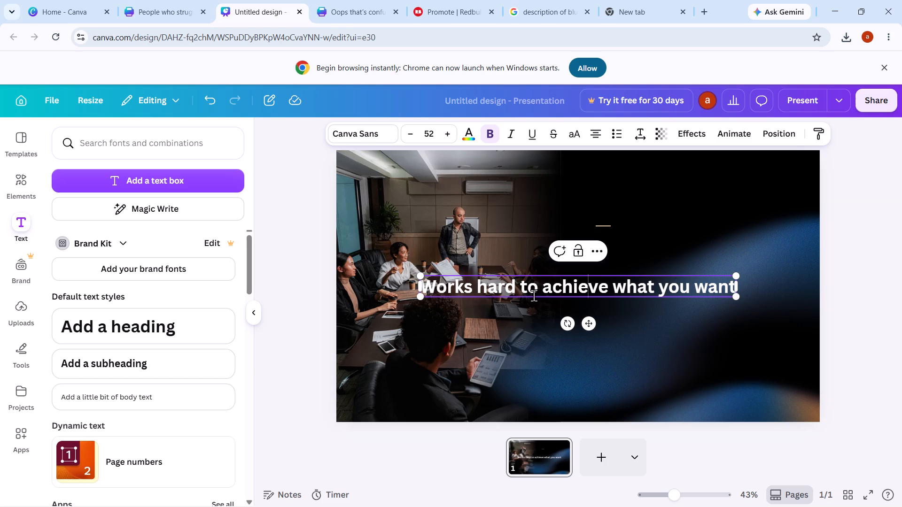
click(607, 284)
key(Return)
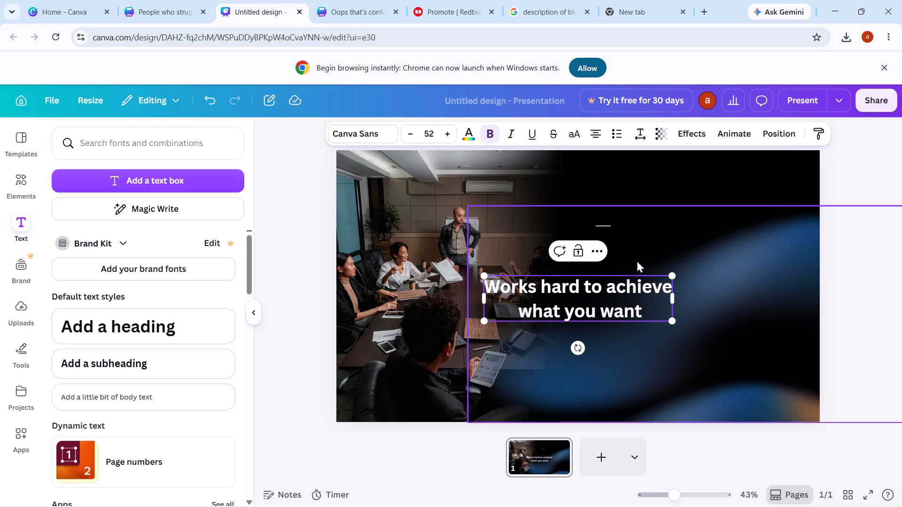
Move the two-line quote onto the dark area beside the meeting photo and enlarge its text to size 58.5.
drag(600, 303, 647, 283)
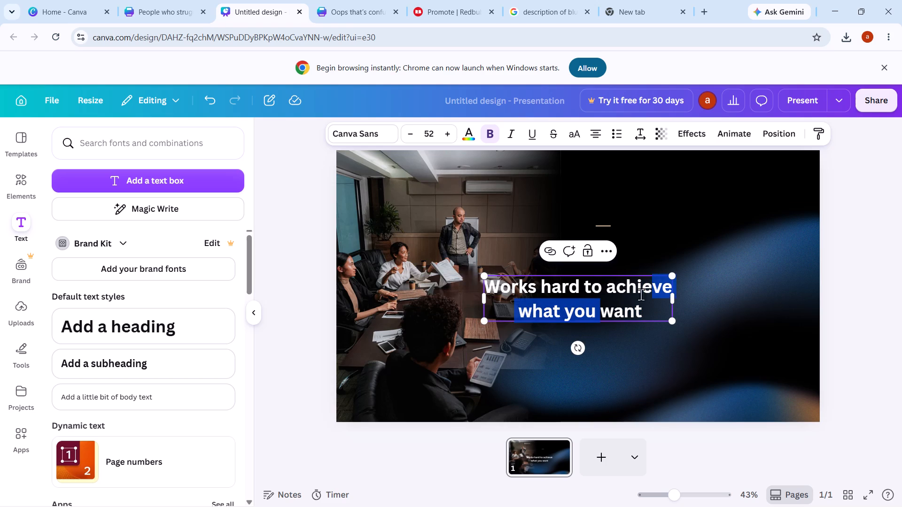
click(643, 341)
drag(597, 294, 674, 253)
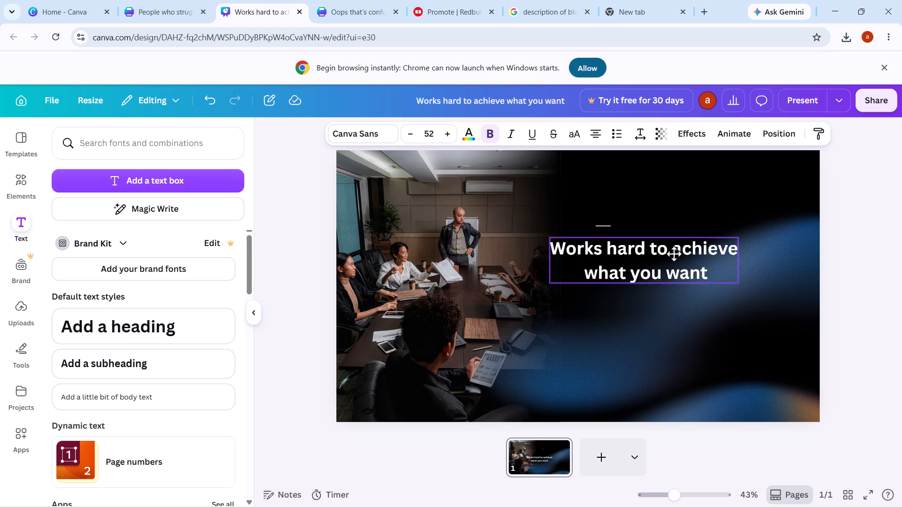
drag(674, 253, 684, 254)
drag(571, 232, 563, 225)
drag(757, 277, 762, 308)
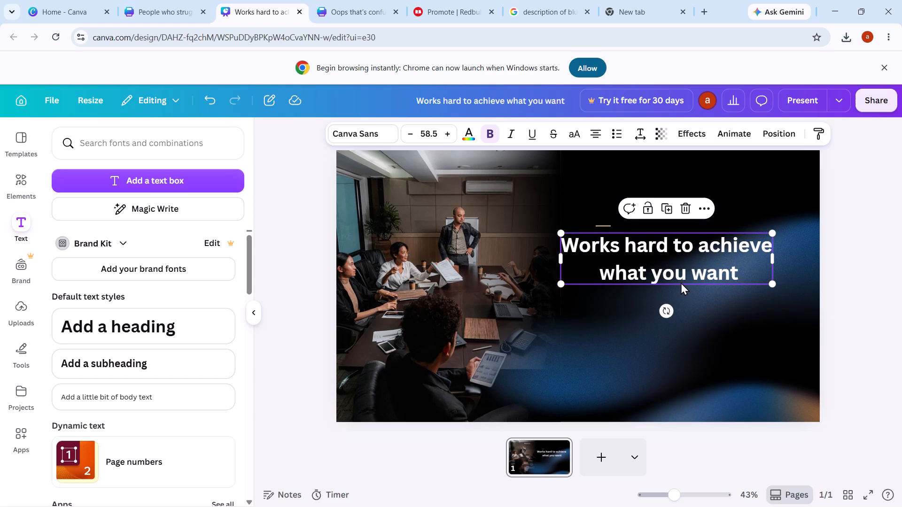
drag(679, 281, 694, 306)
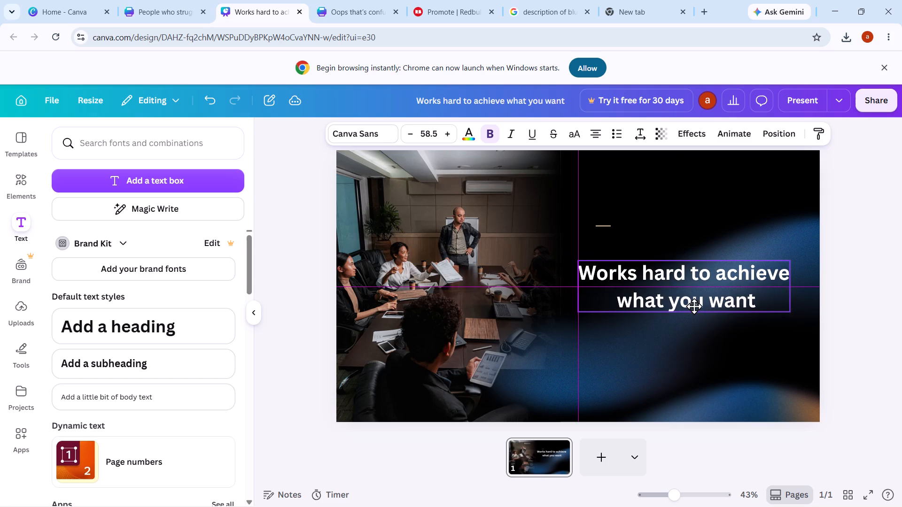
drag(694, 306, 692, 300)
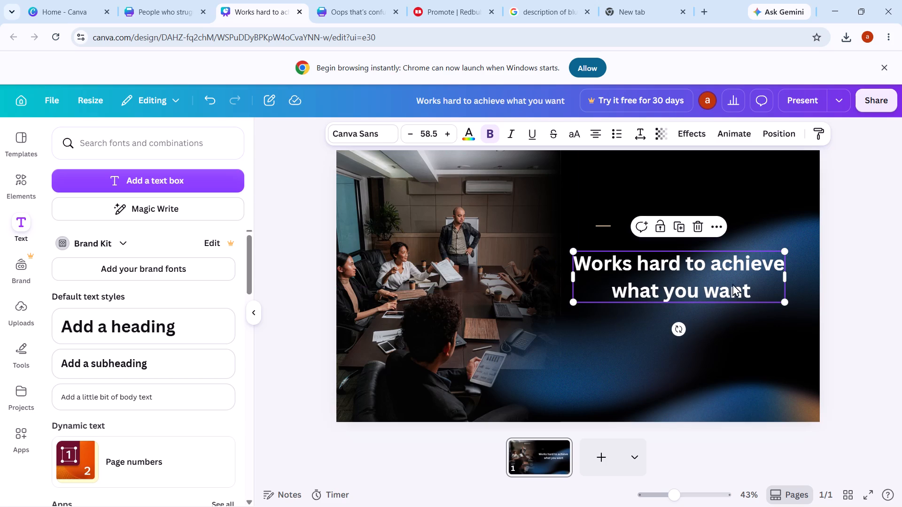
Try several default gradients on the quote text and settle on the blue-to-pink linear gradient #5170ff, #ff66c4.
click(470, 131)
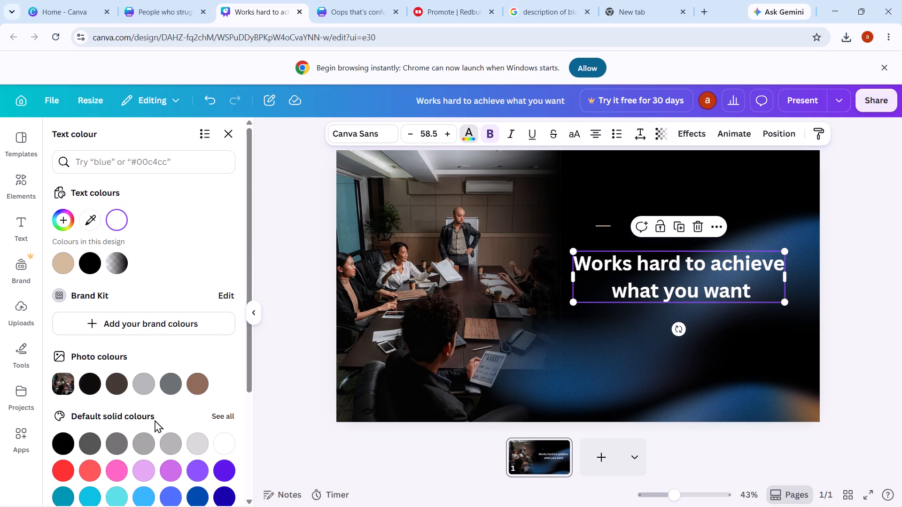
scroll(154, 420, down, 5)
click(196, 453)
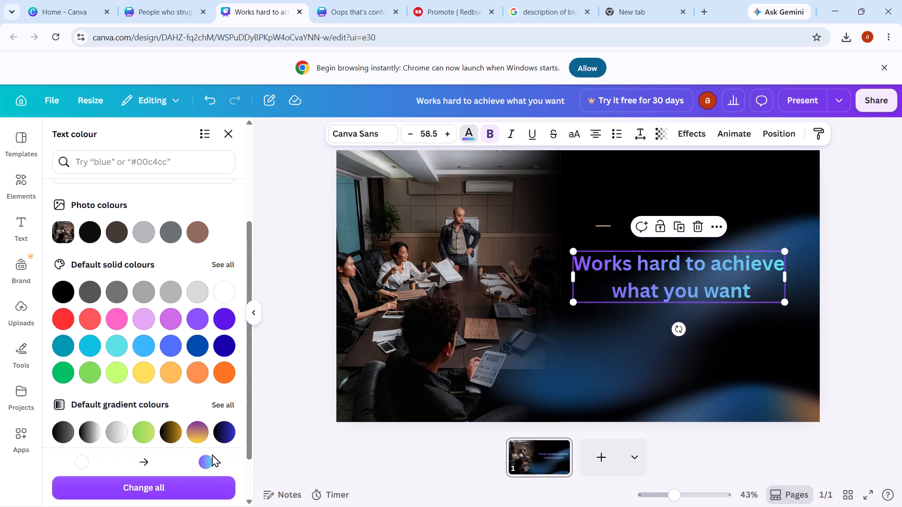
click(219, 427)
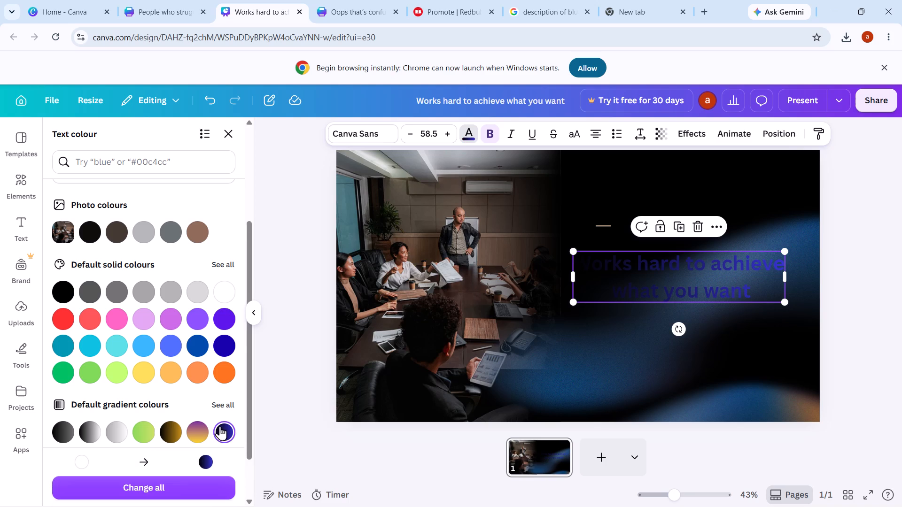
click(187, 430)
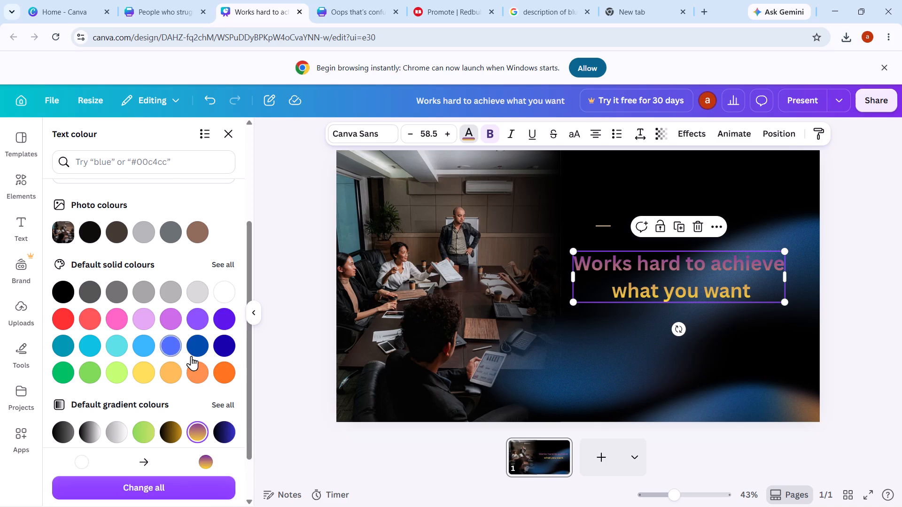
scroll(187, 379, down, 4)
click(171, 403)
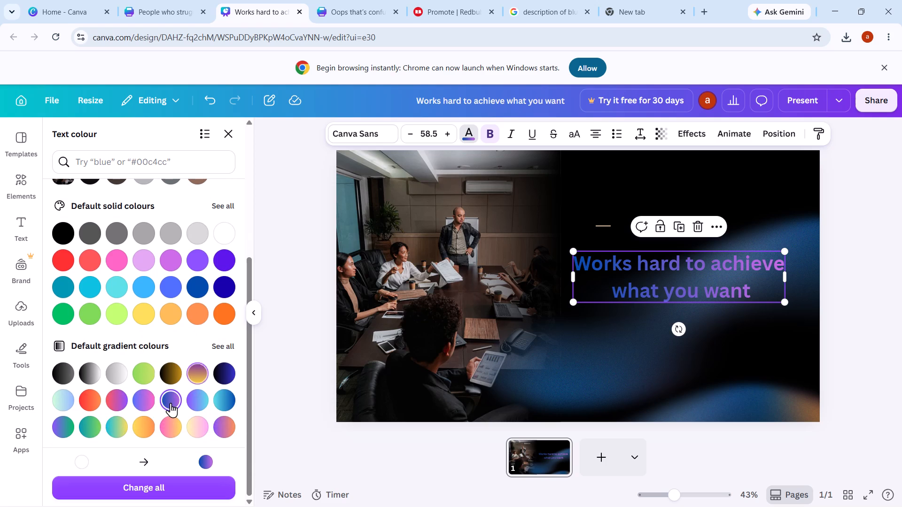
click(146, 398)
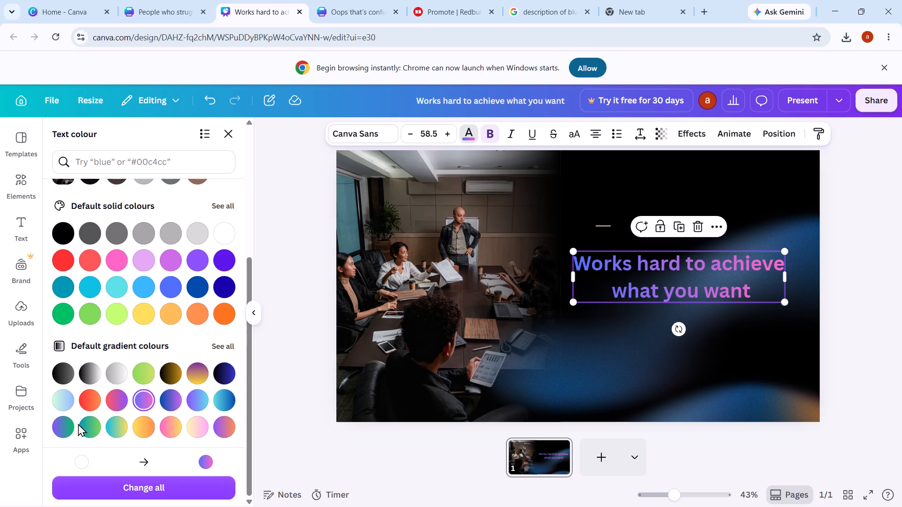
click(86, 388)
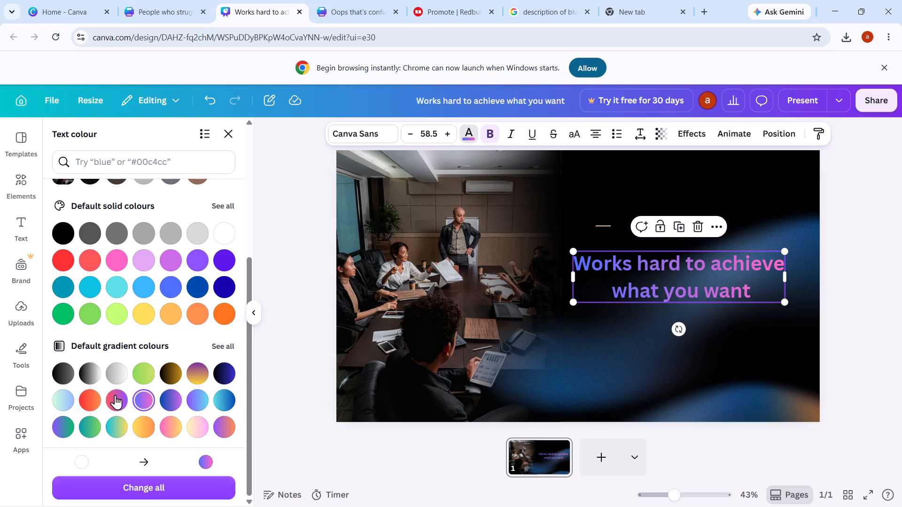
click(115, 396)
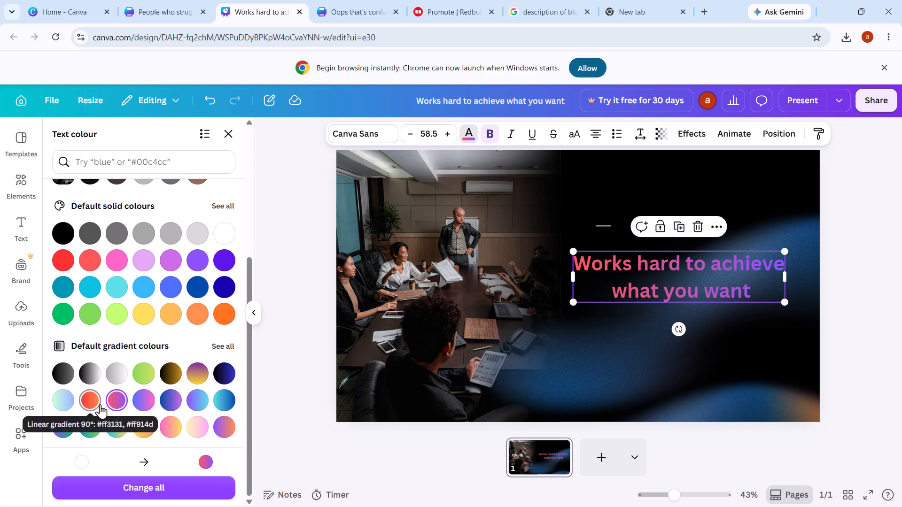
click(84, 402)
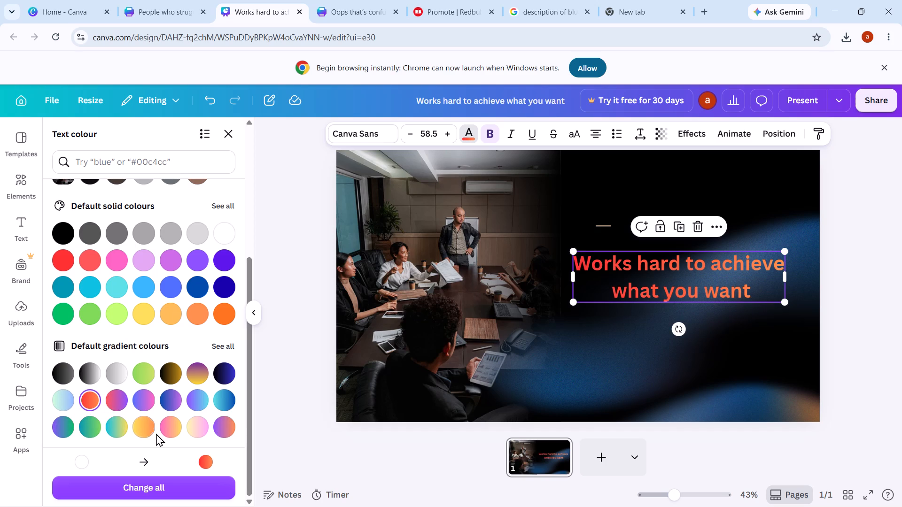
click(150, 398)
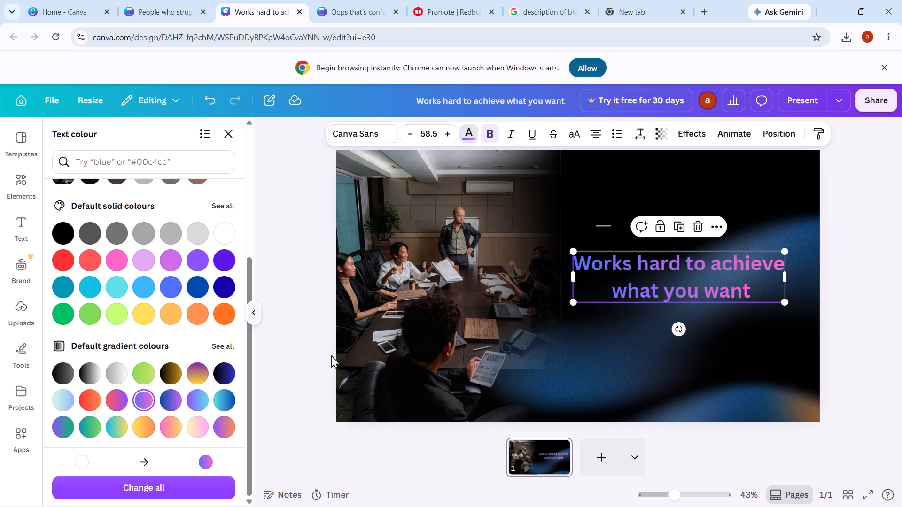
click(532, 354)
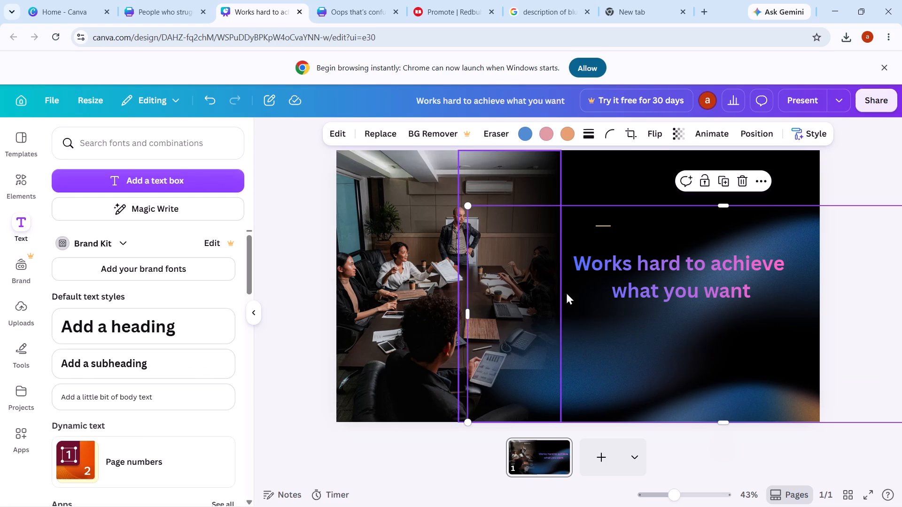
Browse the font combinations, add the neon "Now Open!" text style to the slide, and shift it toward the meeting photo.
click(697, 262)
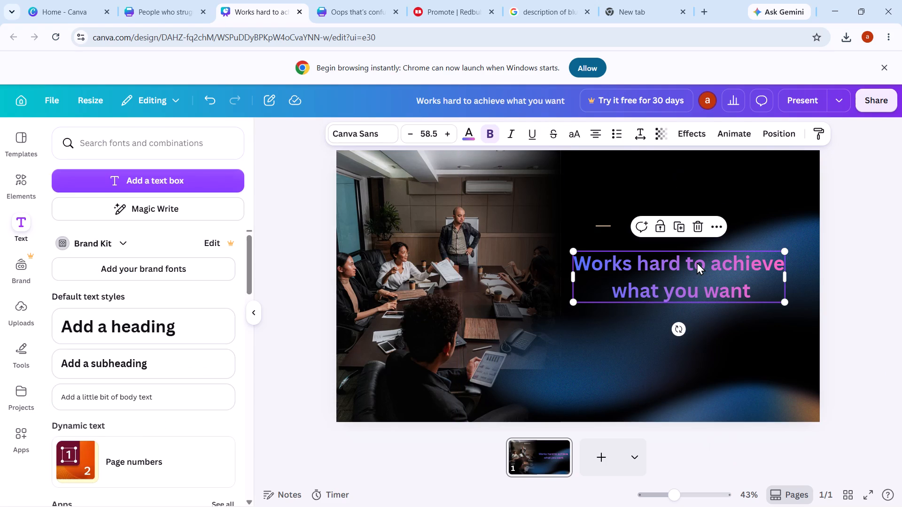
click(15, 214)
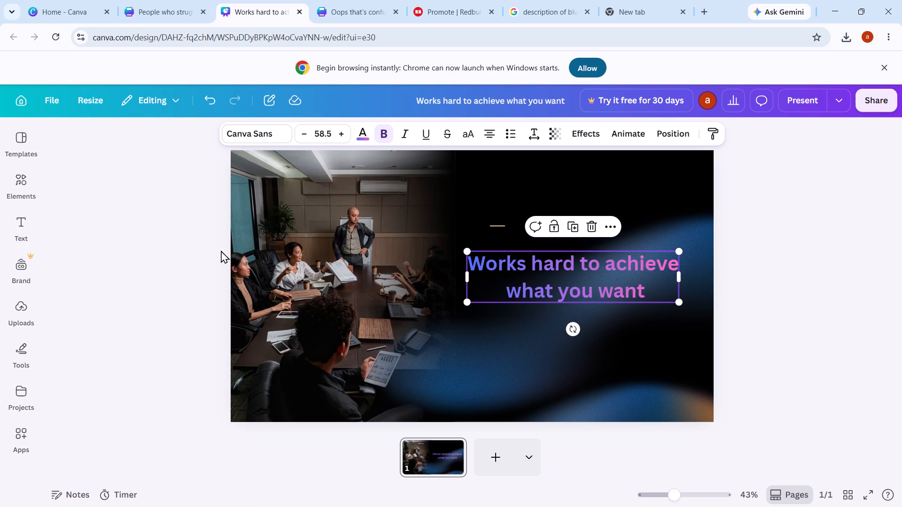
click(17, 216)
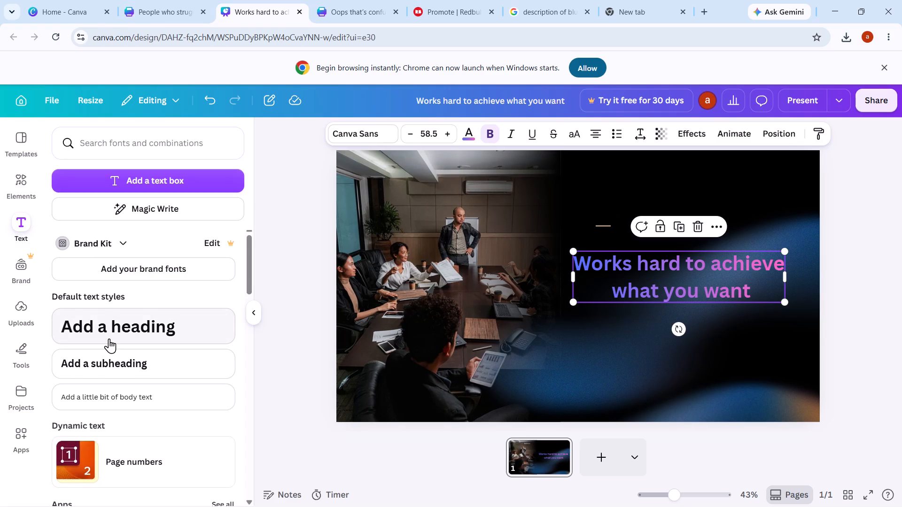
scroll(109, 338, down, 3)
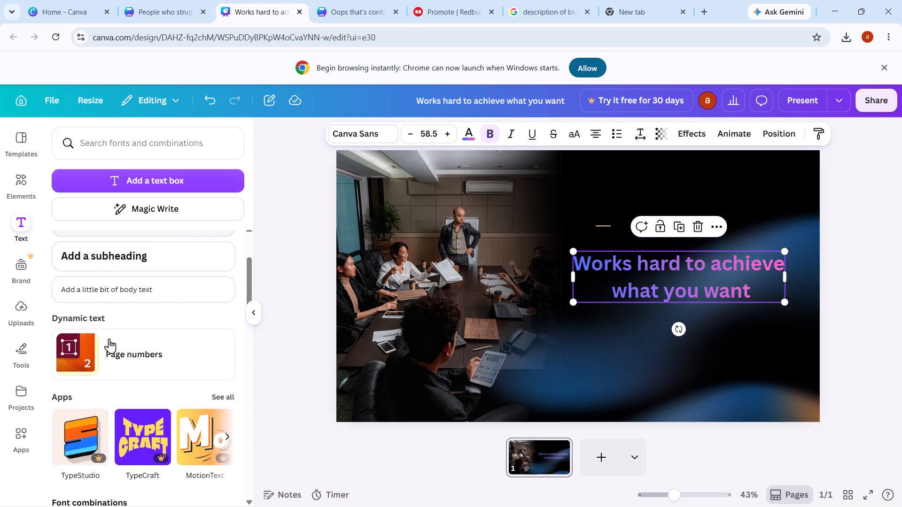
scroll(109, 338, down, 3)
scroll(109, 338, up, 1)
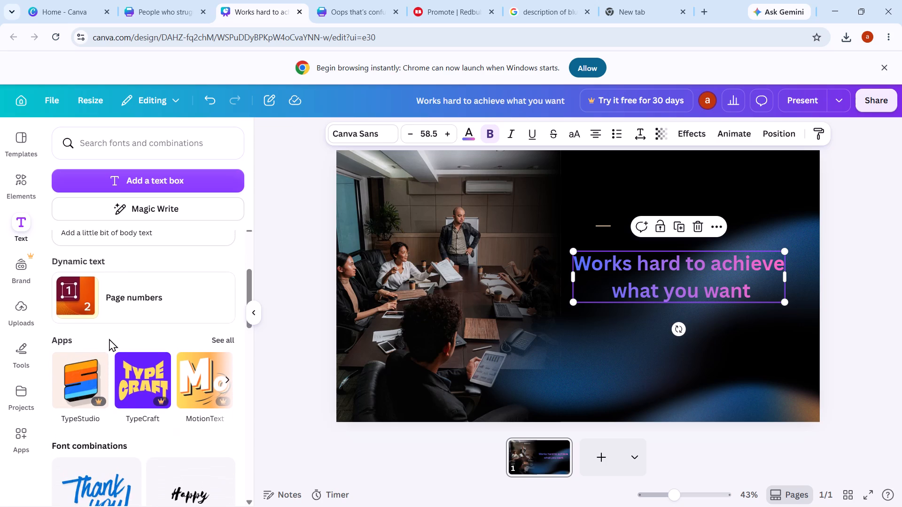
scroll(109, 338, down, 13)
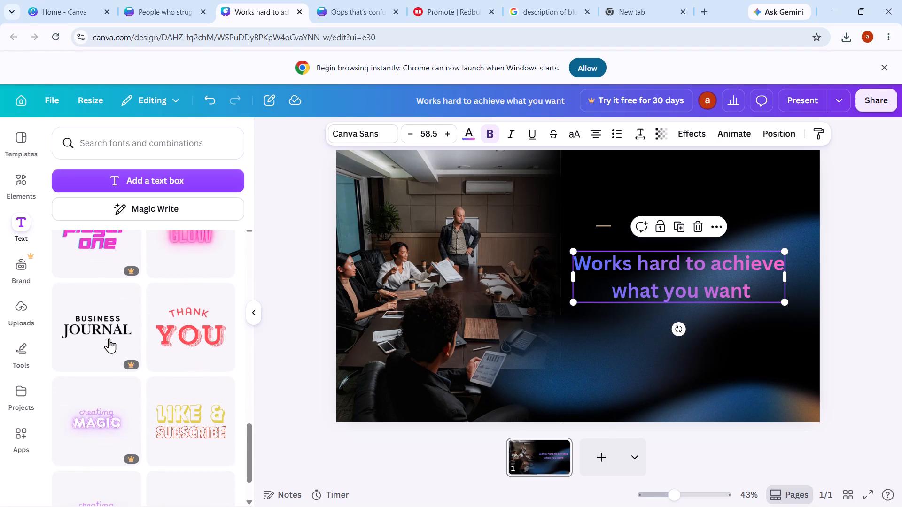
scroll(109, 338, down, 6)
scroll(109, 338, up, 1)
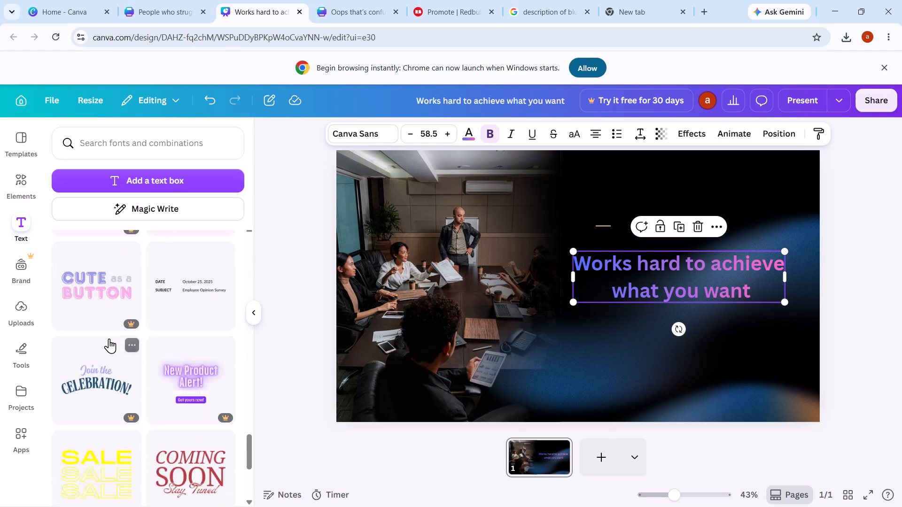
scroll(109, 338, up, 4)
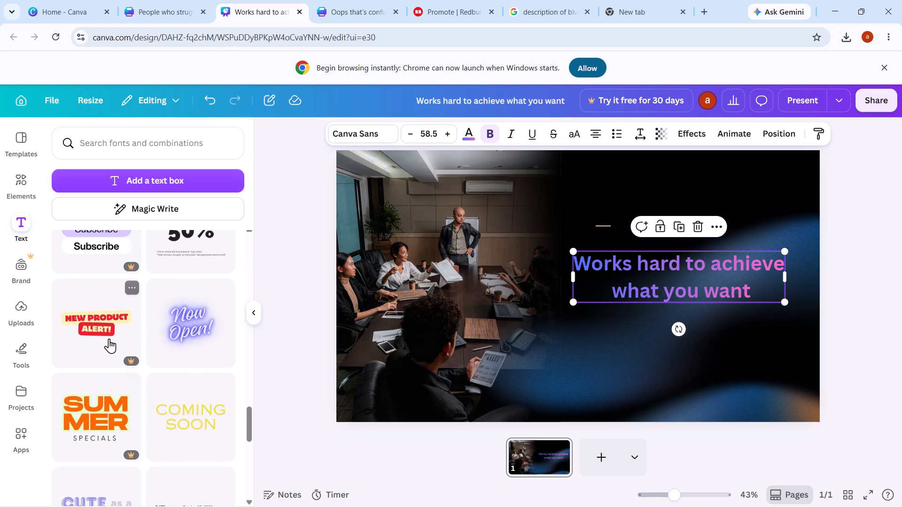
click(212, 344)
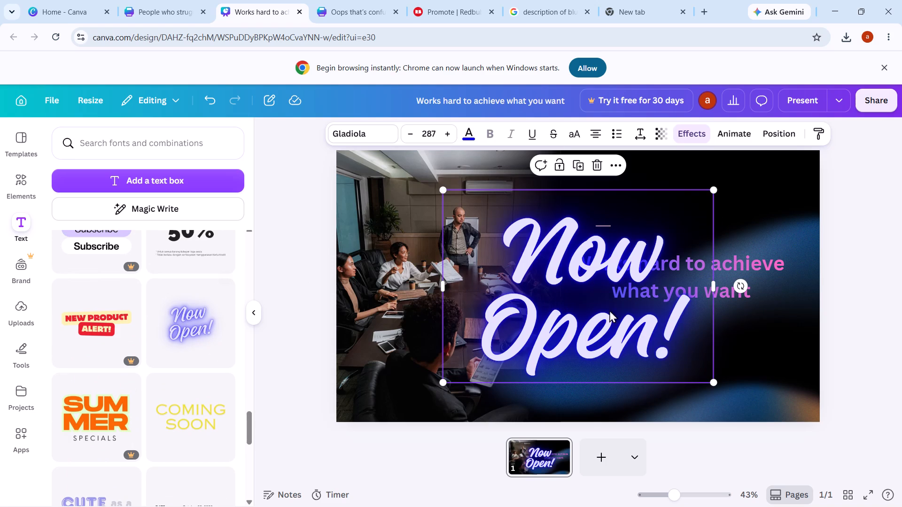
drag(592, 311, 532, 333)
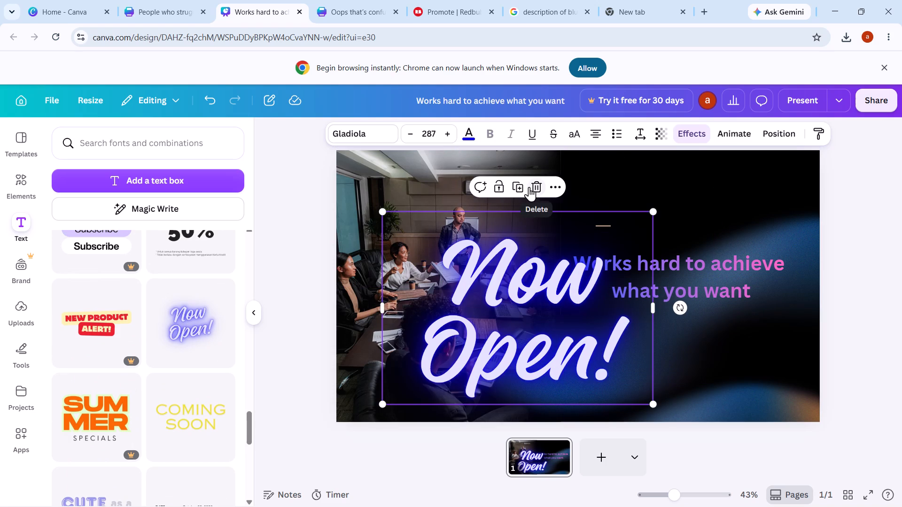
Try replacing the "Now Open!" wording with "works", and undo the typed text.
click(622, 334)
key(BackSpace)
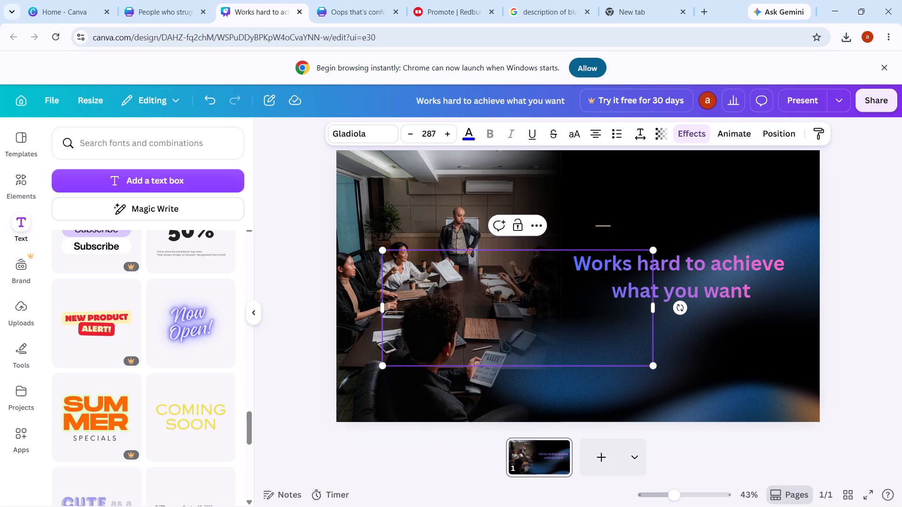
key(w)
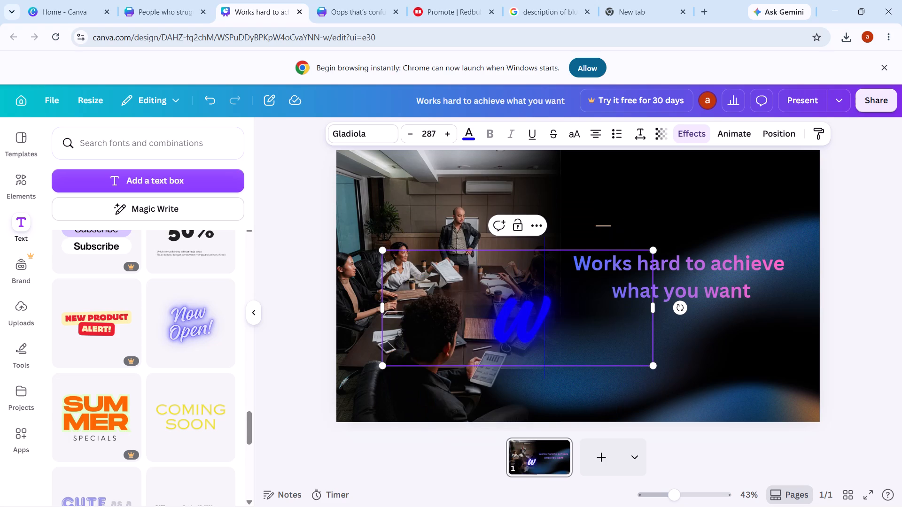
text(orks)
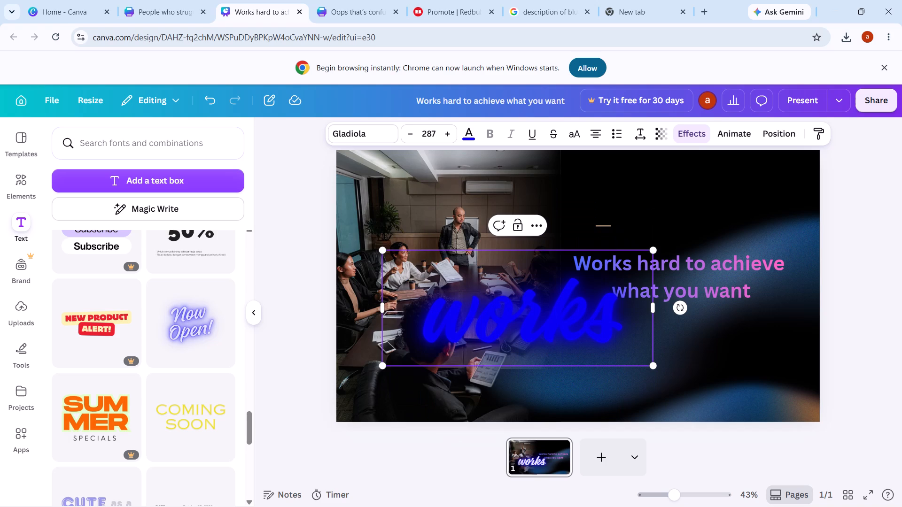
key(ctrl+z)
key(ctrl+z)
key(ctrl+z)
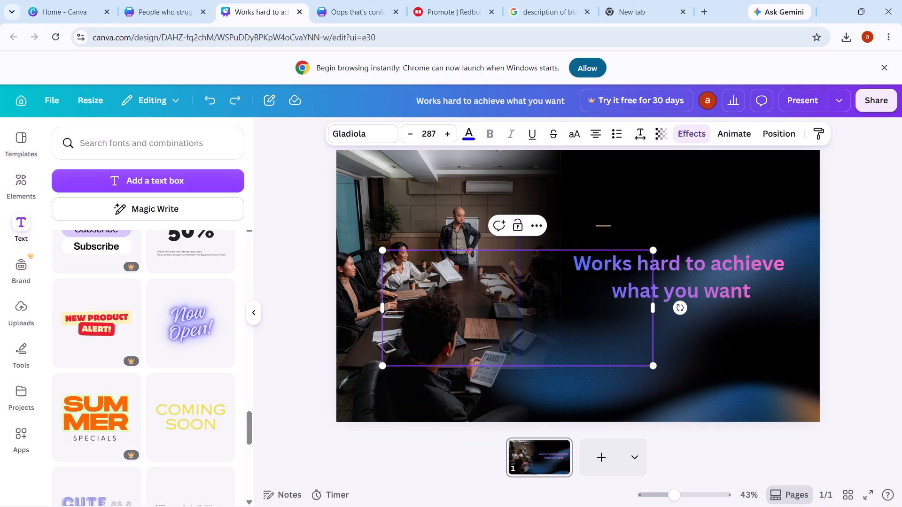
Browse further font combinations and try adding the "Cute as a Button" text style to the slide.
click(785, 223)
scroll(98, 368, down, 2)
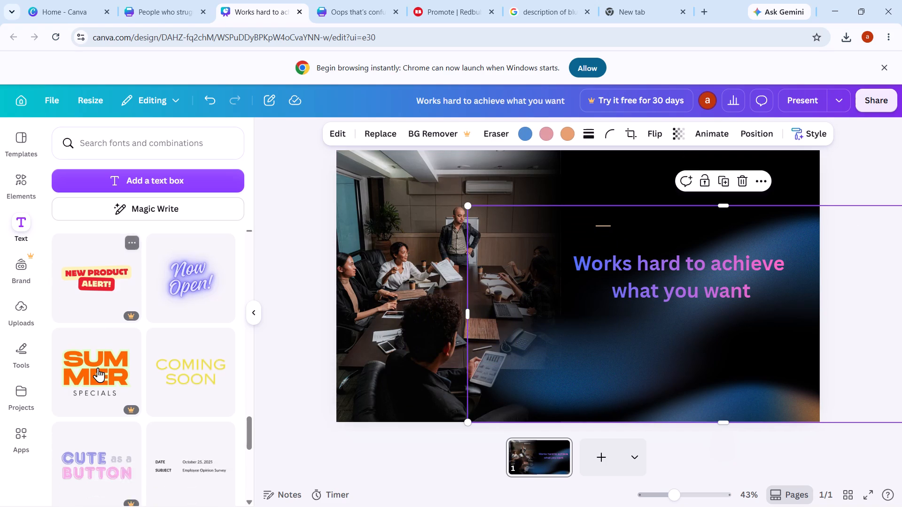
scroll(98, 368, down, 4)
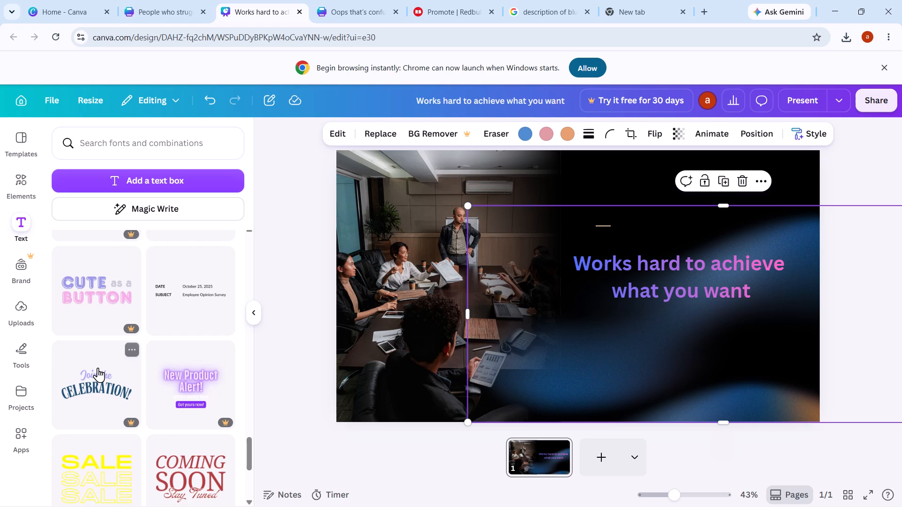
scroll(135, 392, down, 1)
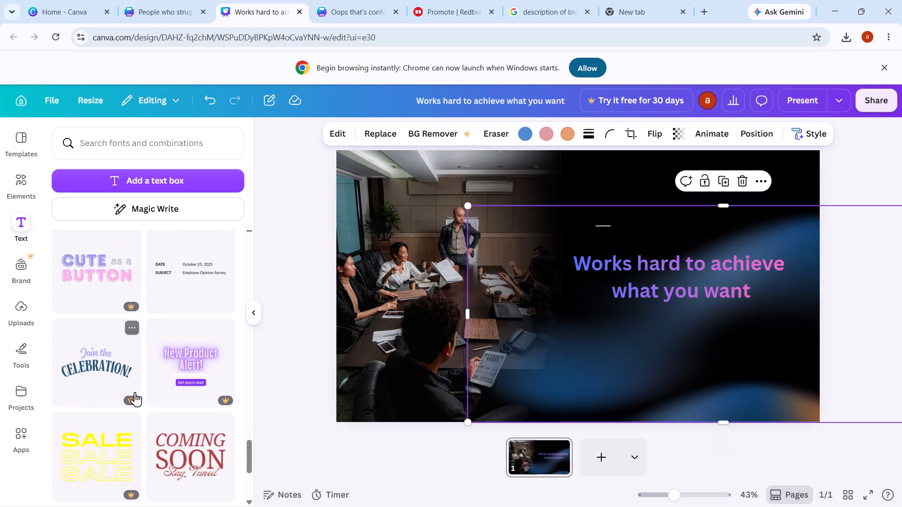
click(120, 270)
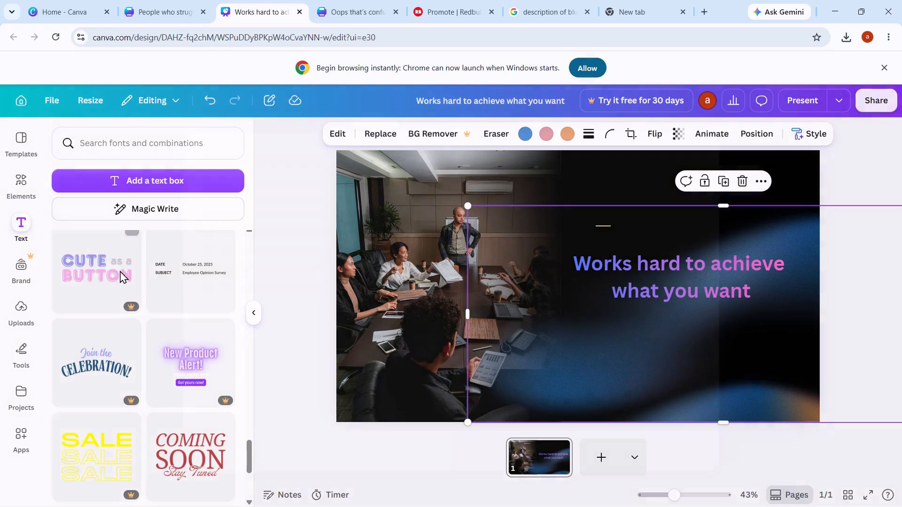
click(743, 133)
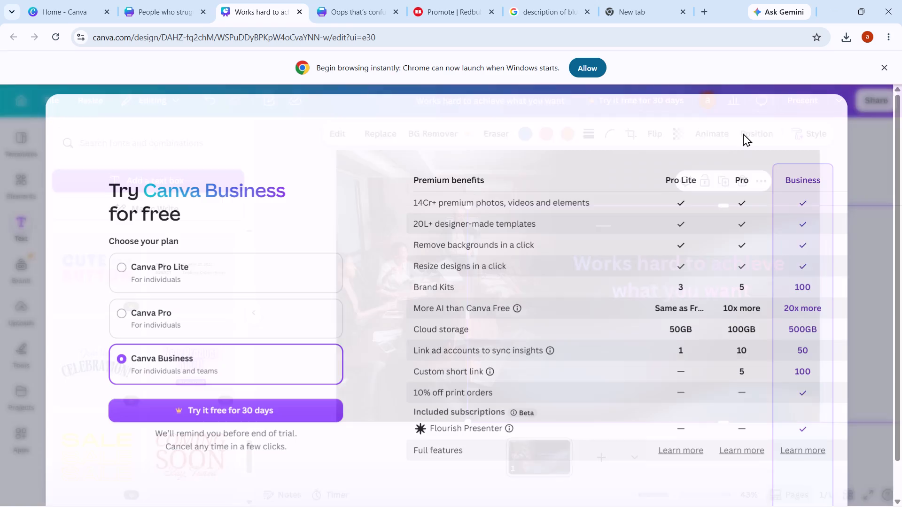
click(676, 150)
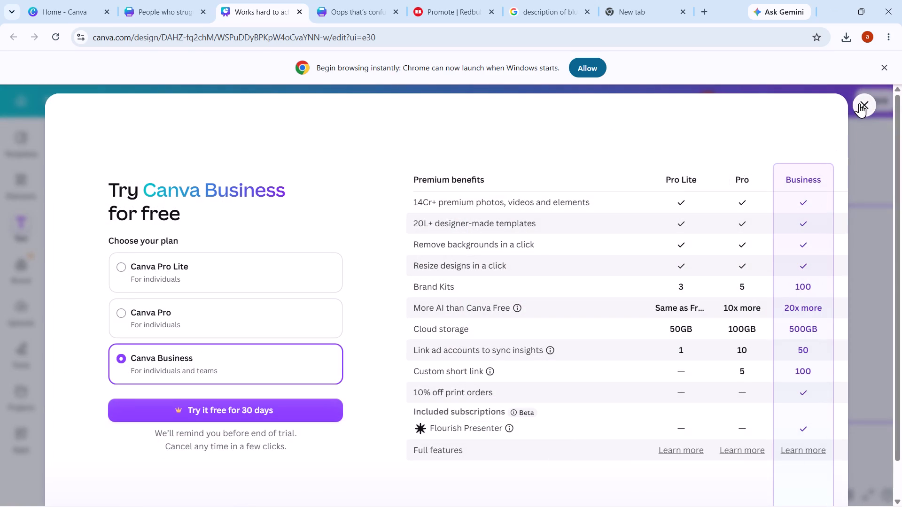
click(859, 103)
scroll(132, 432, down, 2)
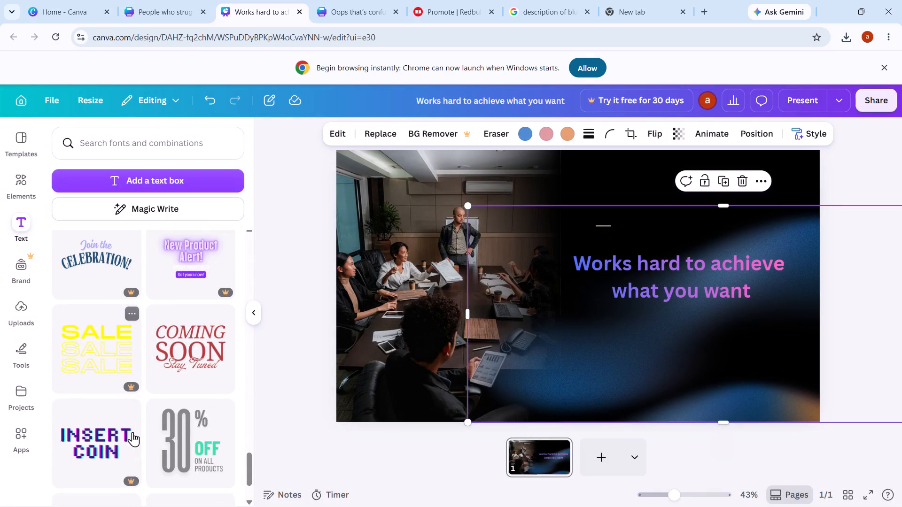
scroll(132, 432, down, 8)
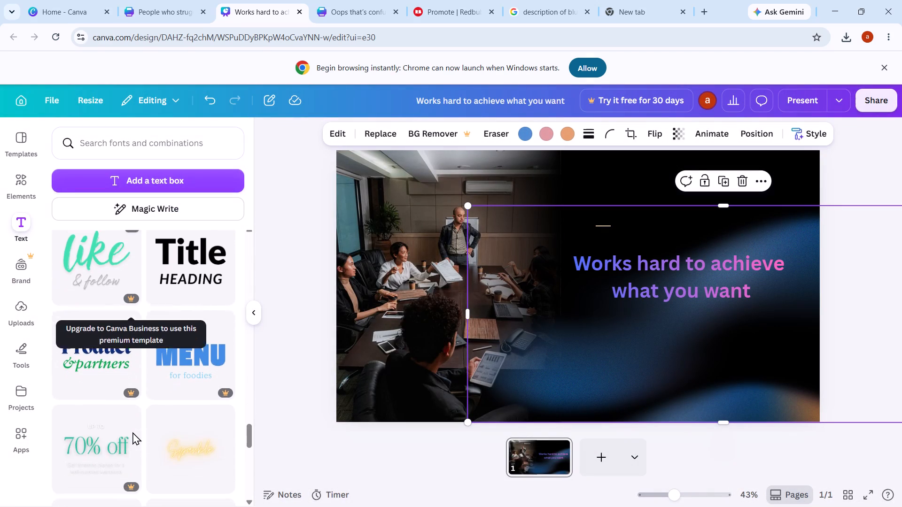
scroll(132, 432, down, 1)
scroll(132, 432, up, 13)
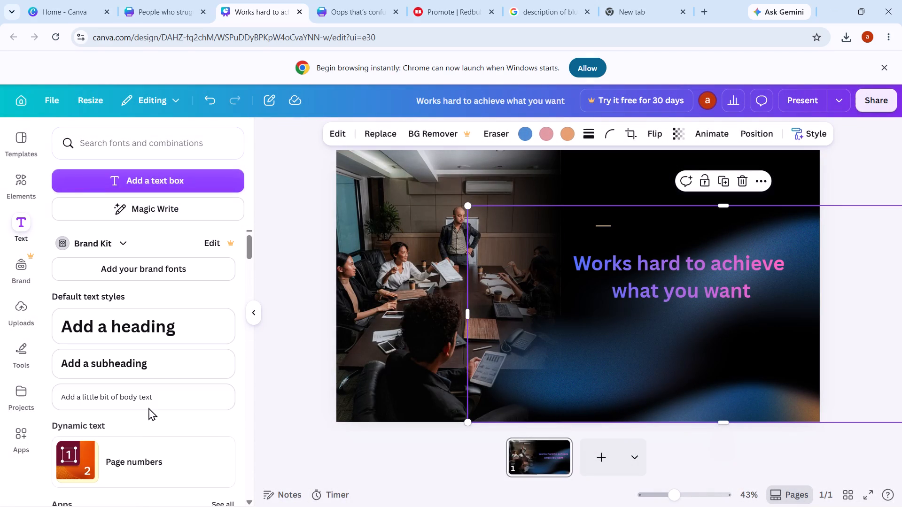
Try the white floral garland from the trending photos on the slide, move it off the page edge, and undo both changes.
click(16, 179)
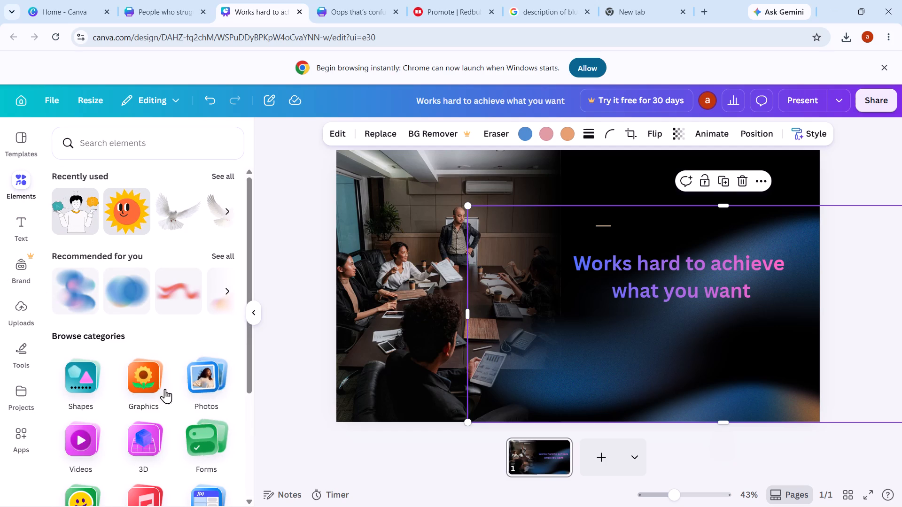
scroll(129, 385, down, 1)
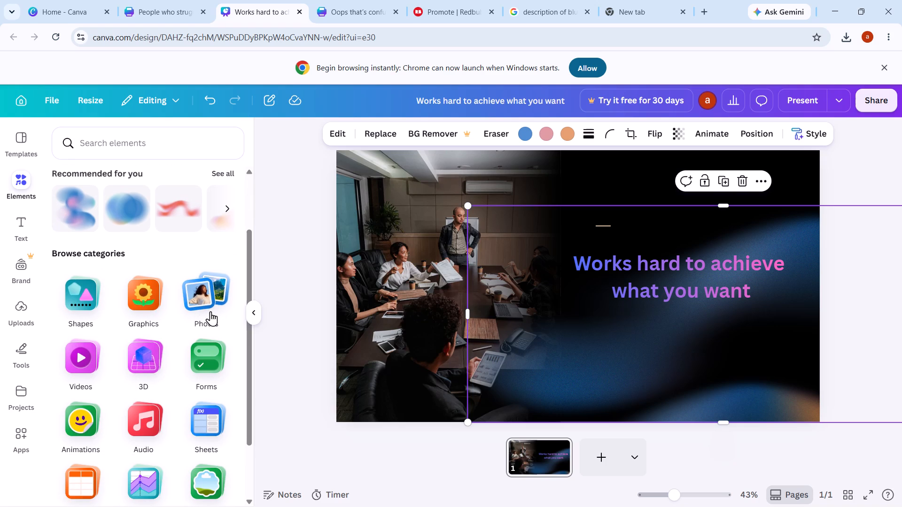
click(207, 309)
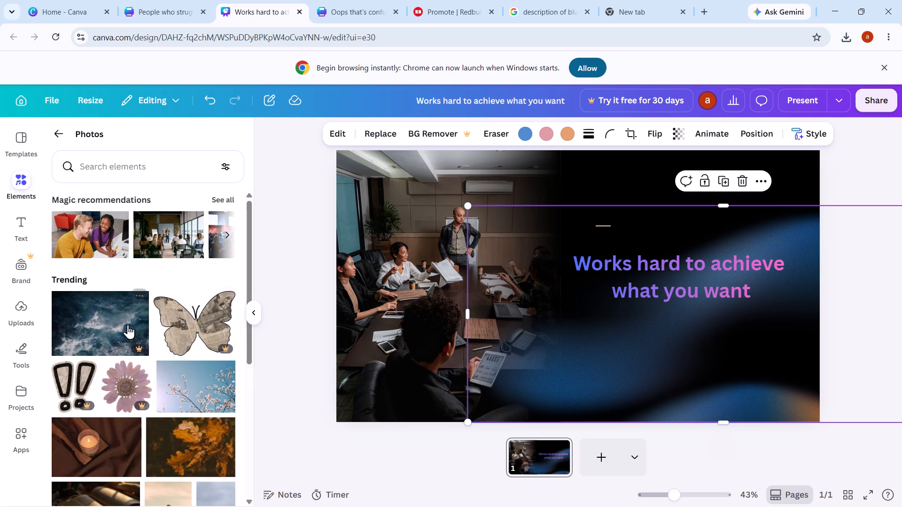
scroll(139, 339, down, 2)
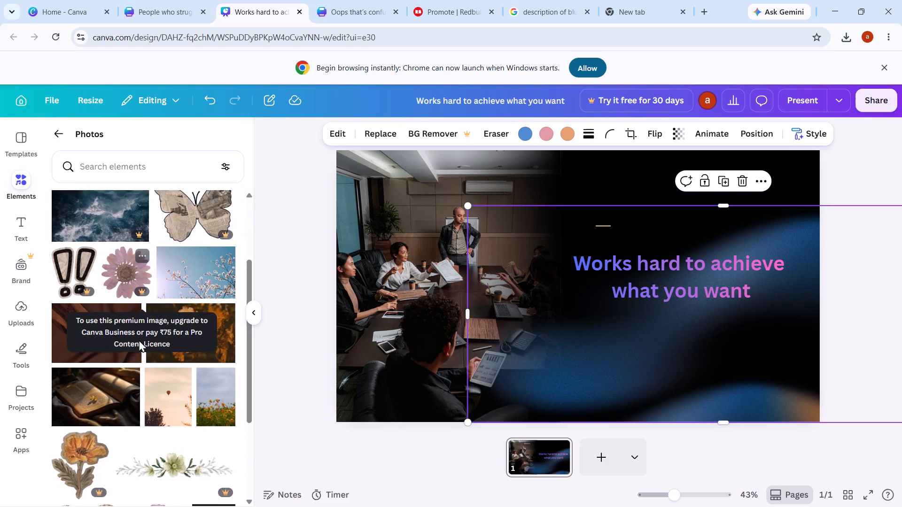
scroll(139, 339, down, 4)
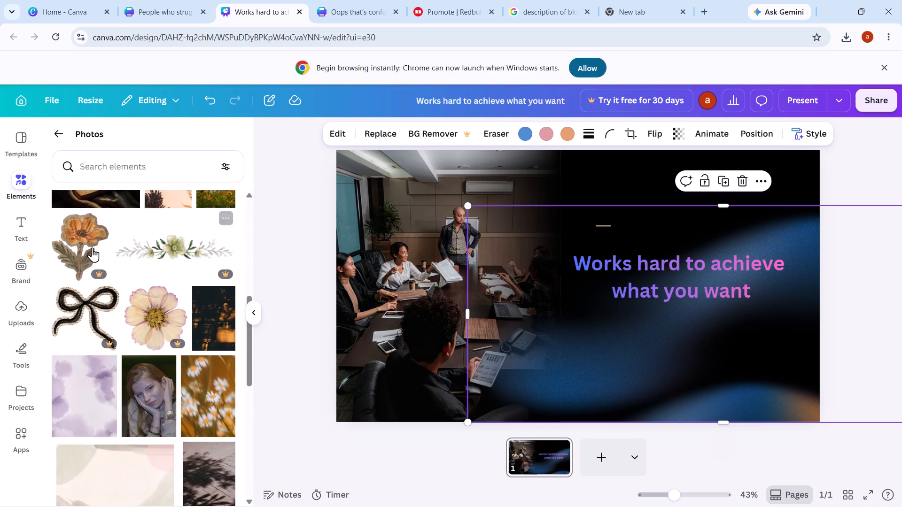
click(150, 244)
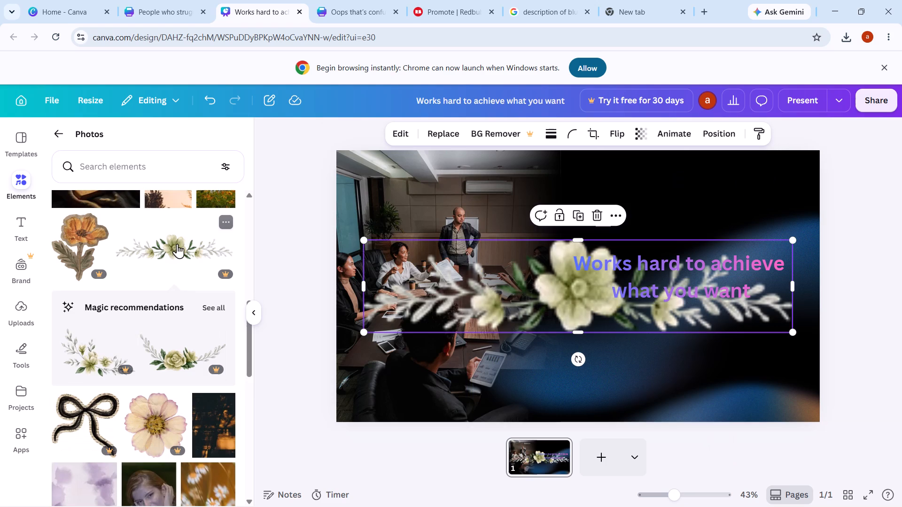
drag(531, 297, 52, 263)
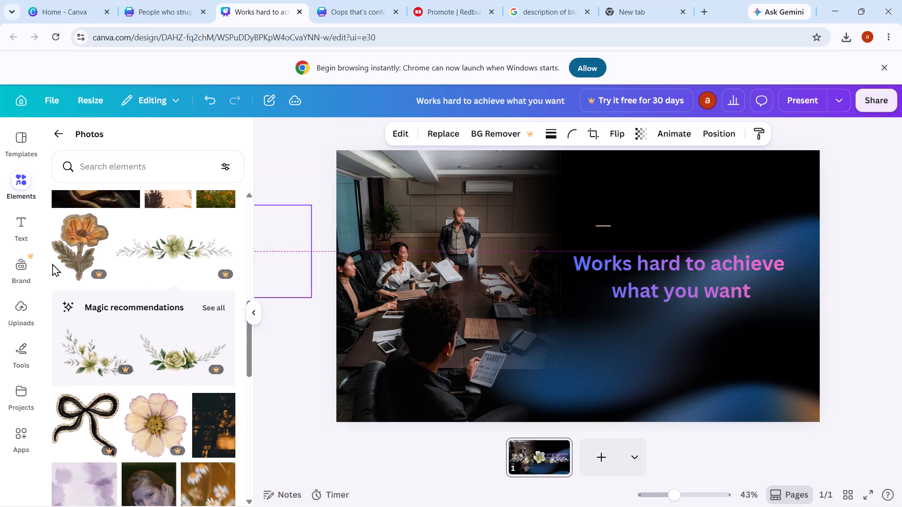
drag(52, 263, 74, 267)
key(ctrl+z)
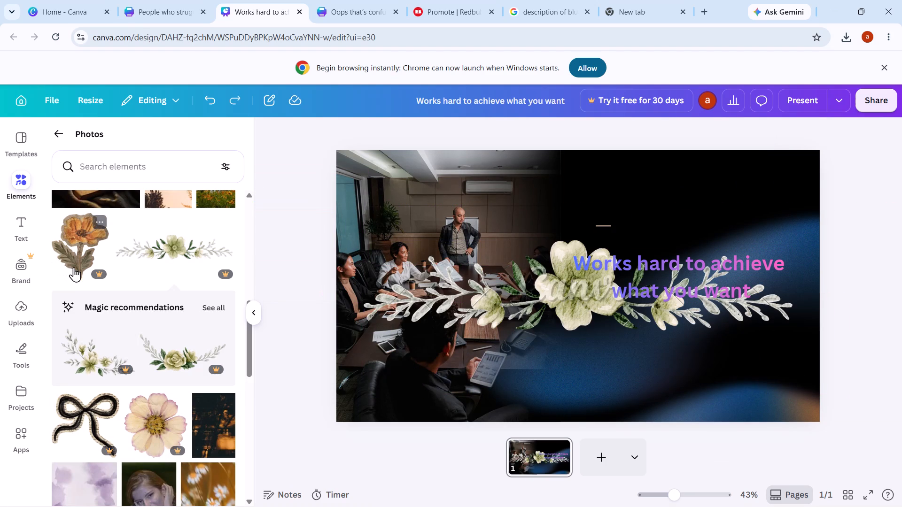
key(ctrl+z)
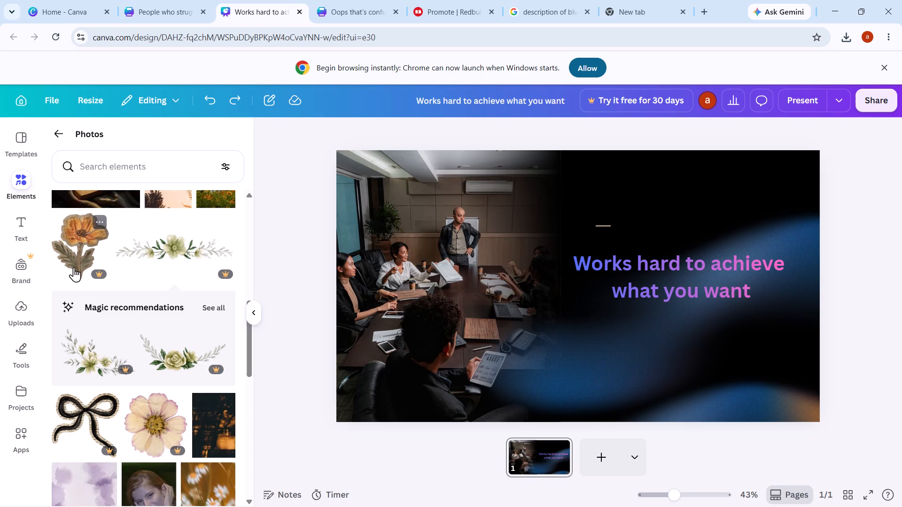
Browse the trending photos, frame collections and graphics for a decoration that suits the quote slide.
scroll(140, 396, down, 5)
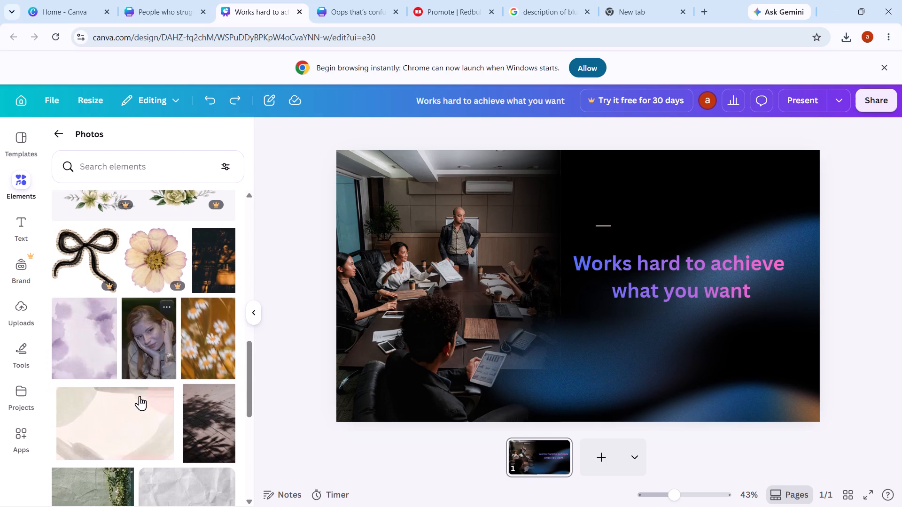
scroll(176, 415, down, 7)
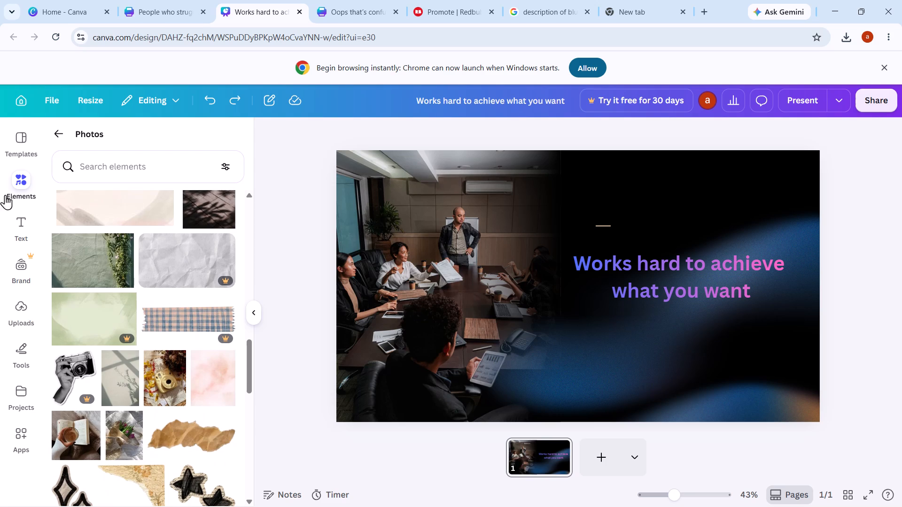
click(25, 185)
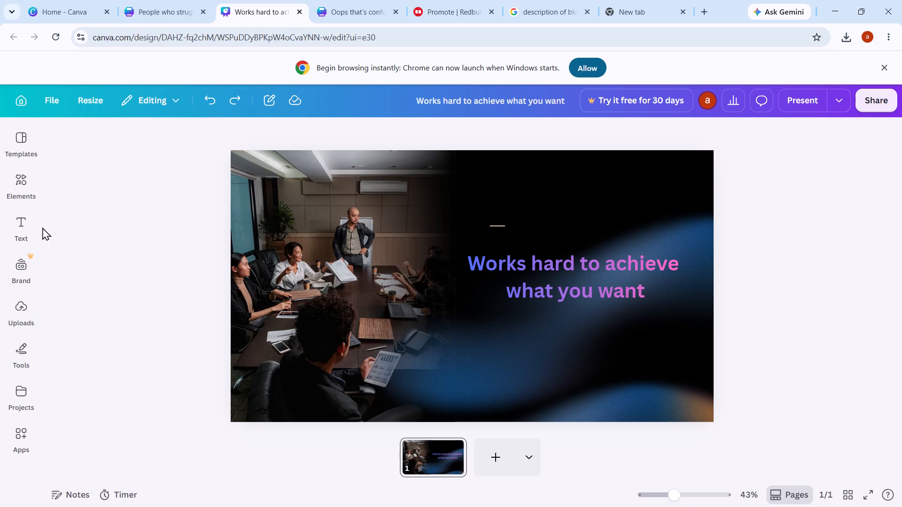
click(24, 190)
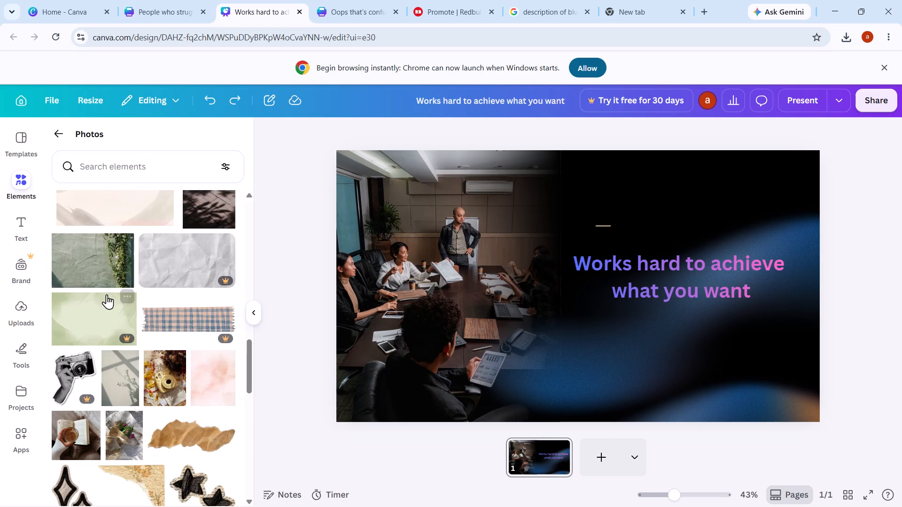
scroll(107, 294, up, 17)
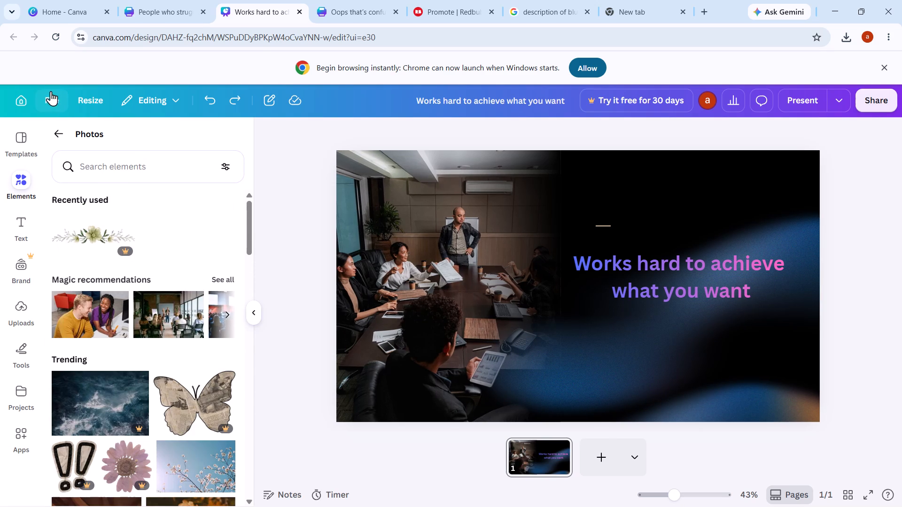
click(56, 137)
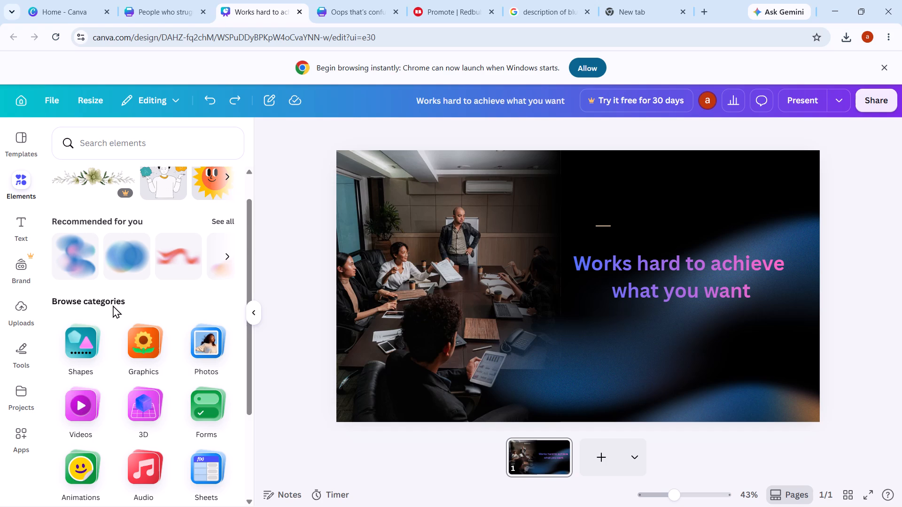
scroll(149, 370, down, 5)
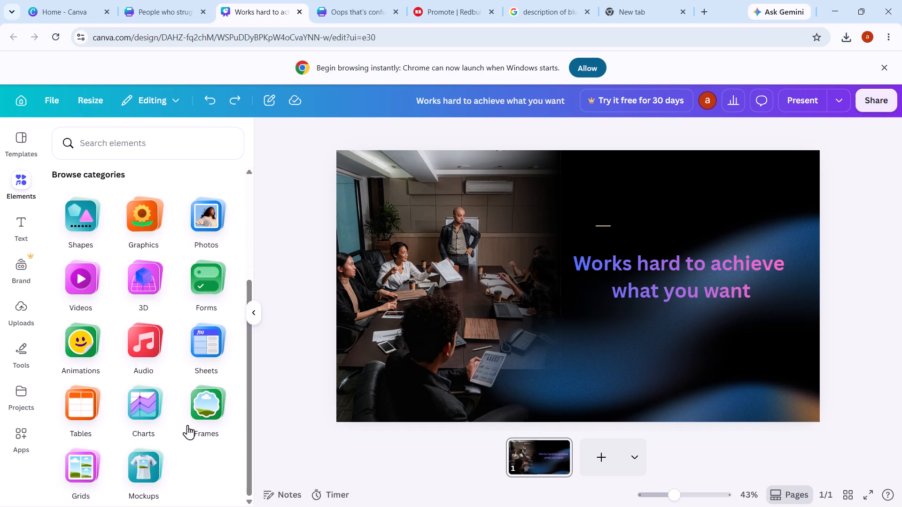
click(221, 418)
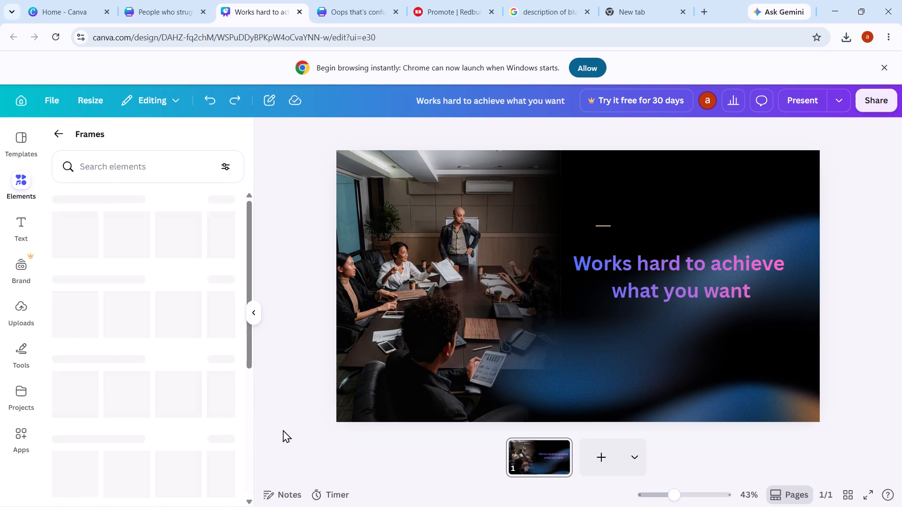
scroll(160, 380, down, 4)
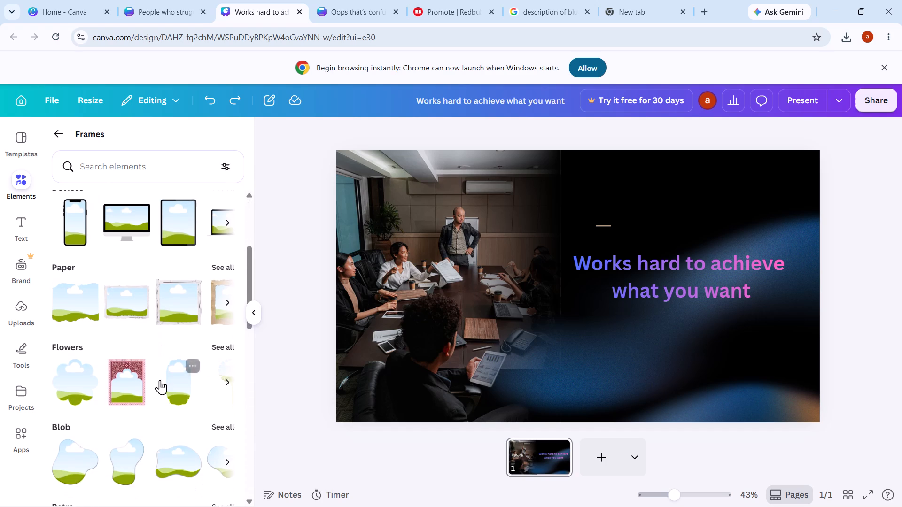
scroll(160, 380, down, 4)
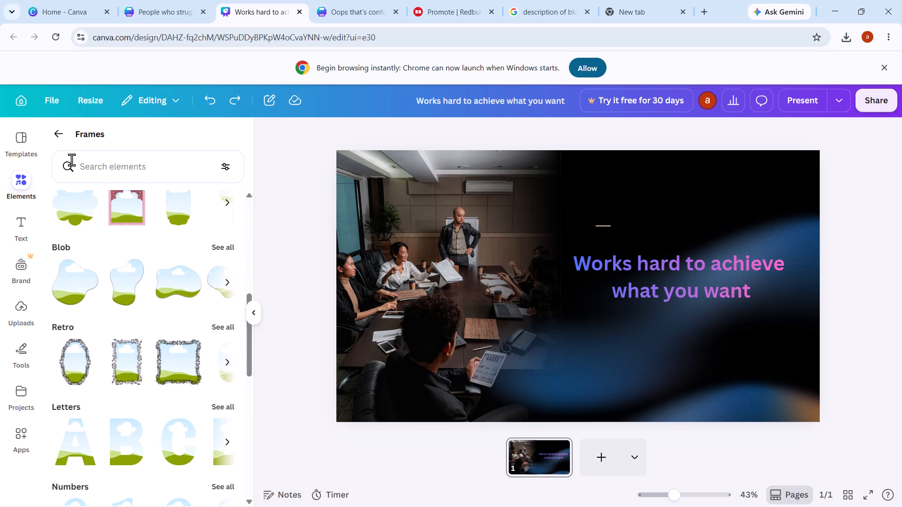
click(59, 137)
scroll(119, 376, down, 2)
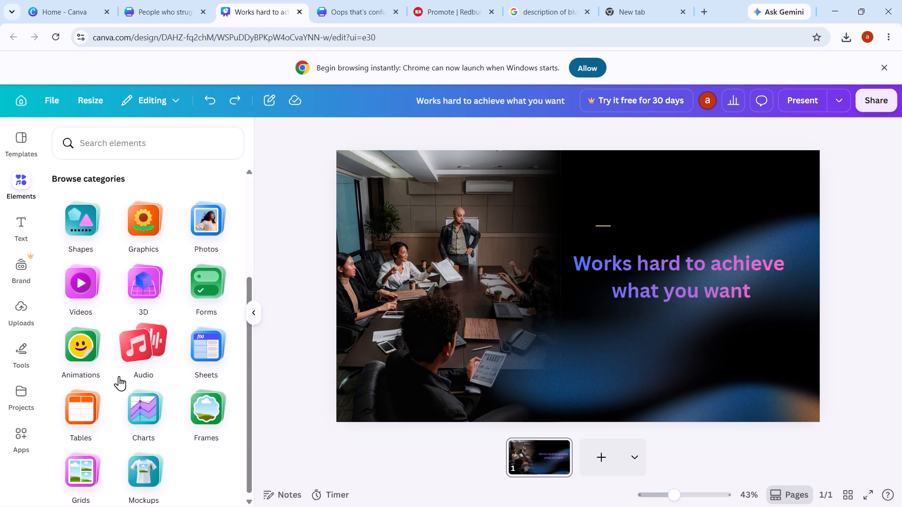
scroll(119, 376, down, 1)
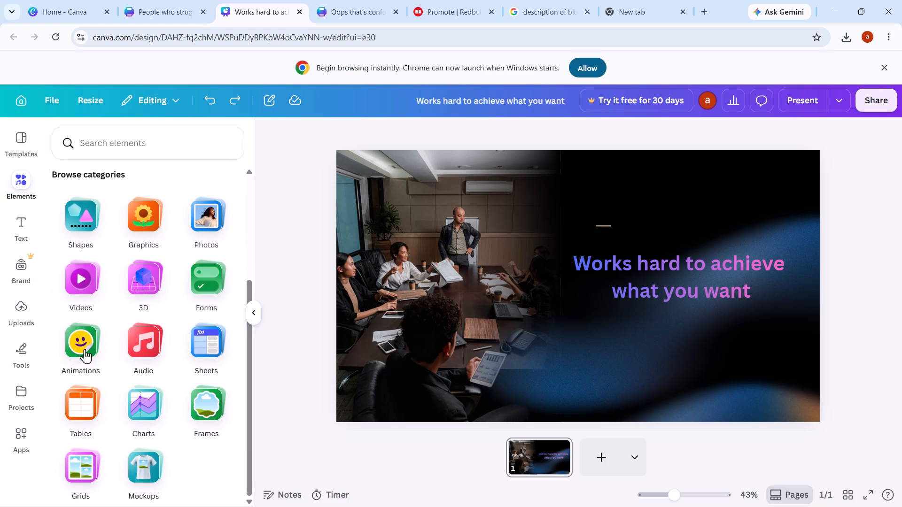
click(133, 216)
scroll(166, 380, down, 2)
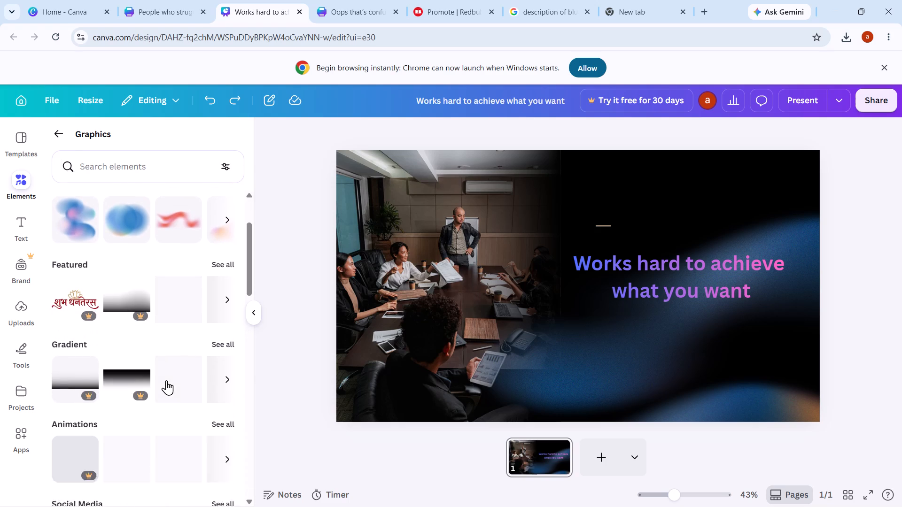
scroll(166, 380, down, 3)
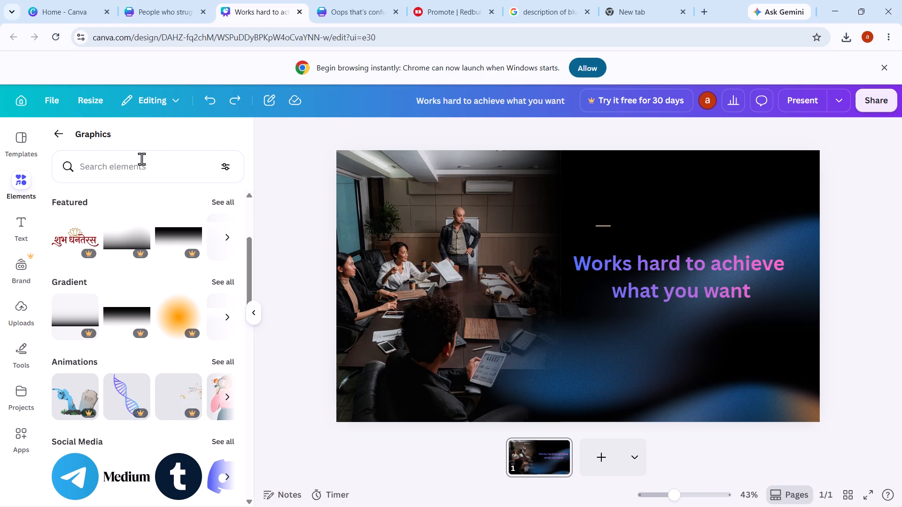
Search the graphics for "flower border".
click(141, 159)
text(fk)
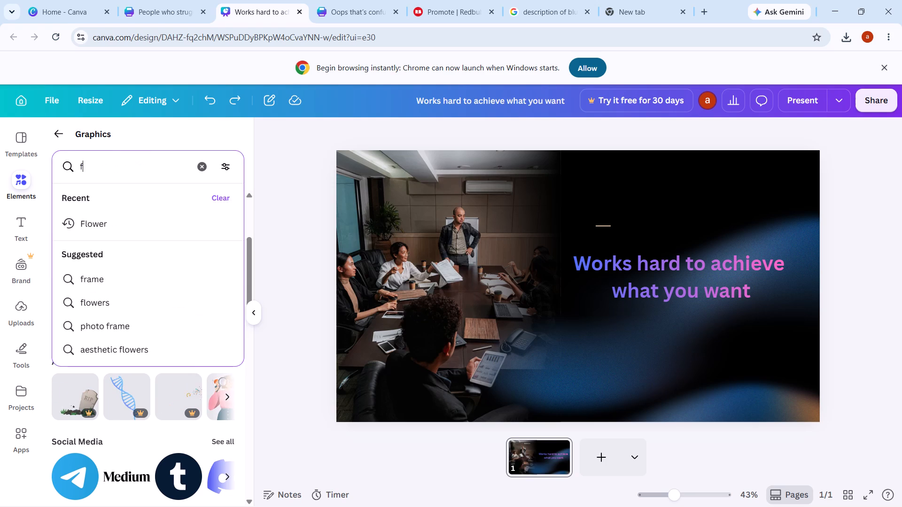
key(BackSpace)
text(lower)
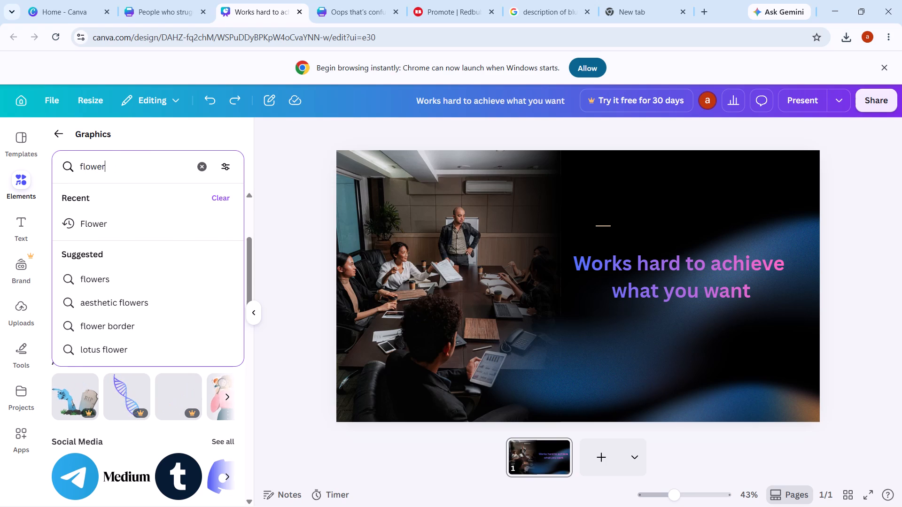
key(space)
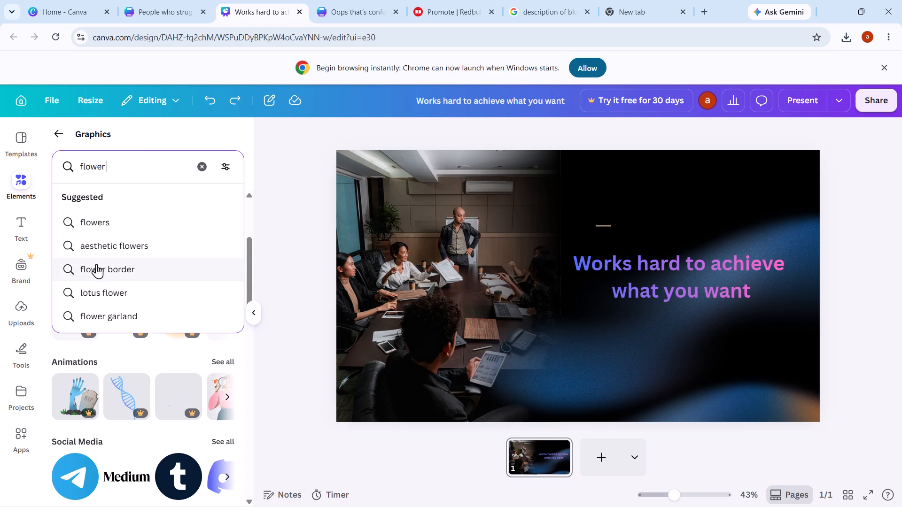
click(96, 264)
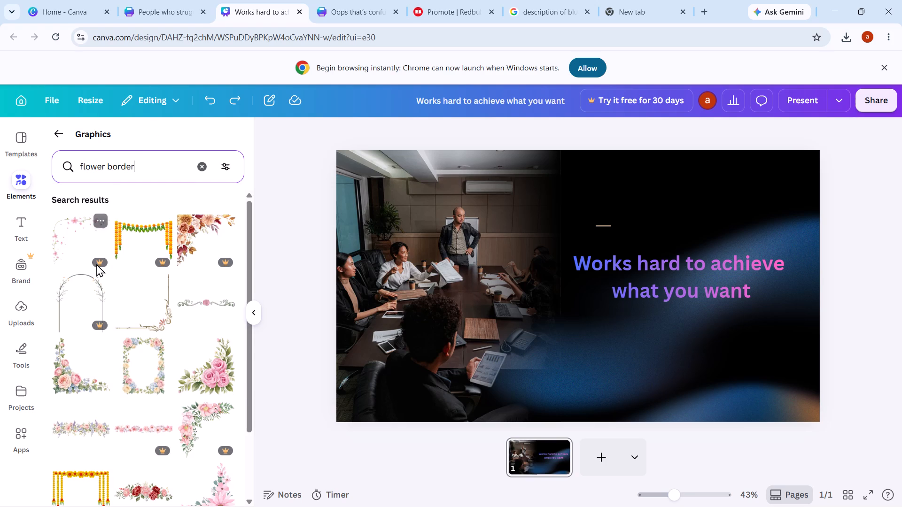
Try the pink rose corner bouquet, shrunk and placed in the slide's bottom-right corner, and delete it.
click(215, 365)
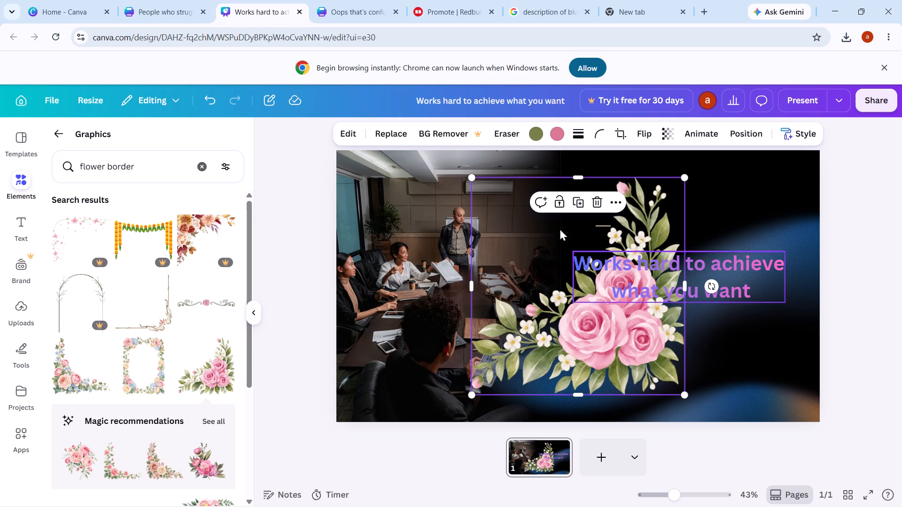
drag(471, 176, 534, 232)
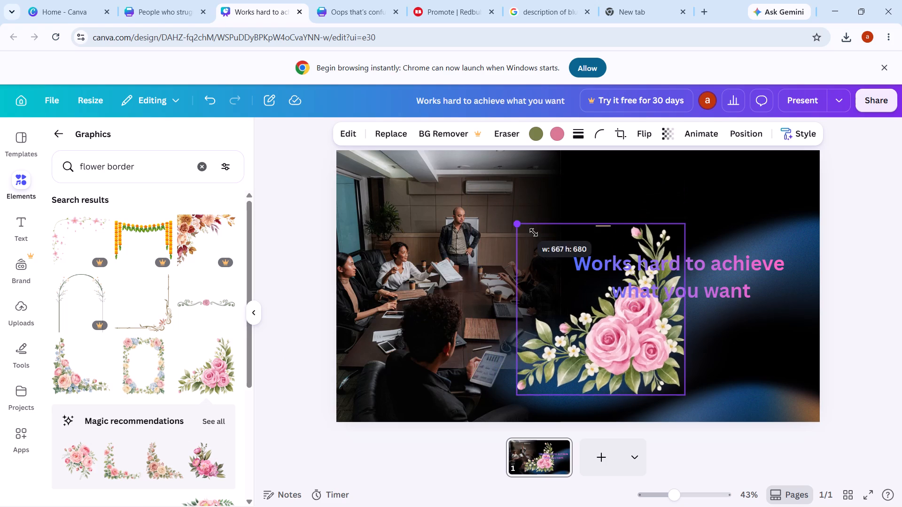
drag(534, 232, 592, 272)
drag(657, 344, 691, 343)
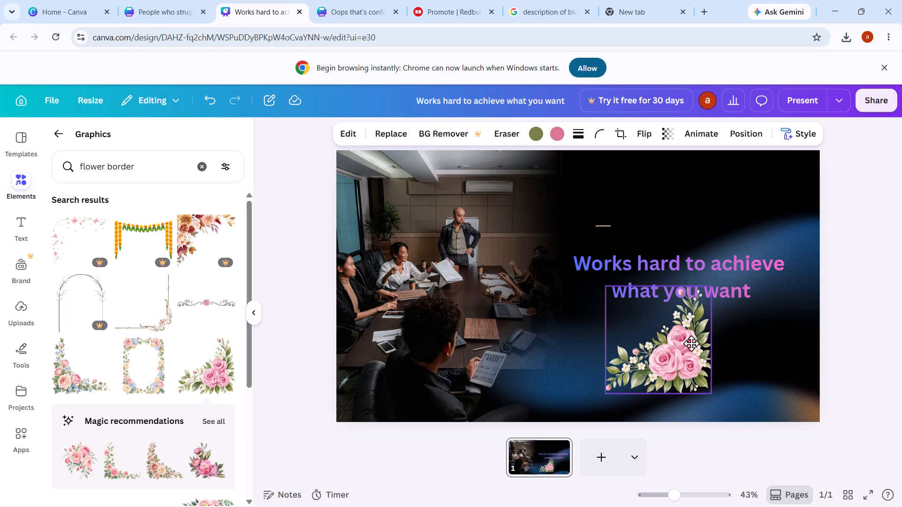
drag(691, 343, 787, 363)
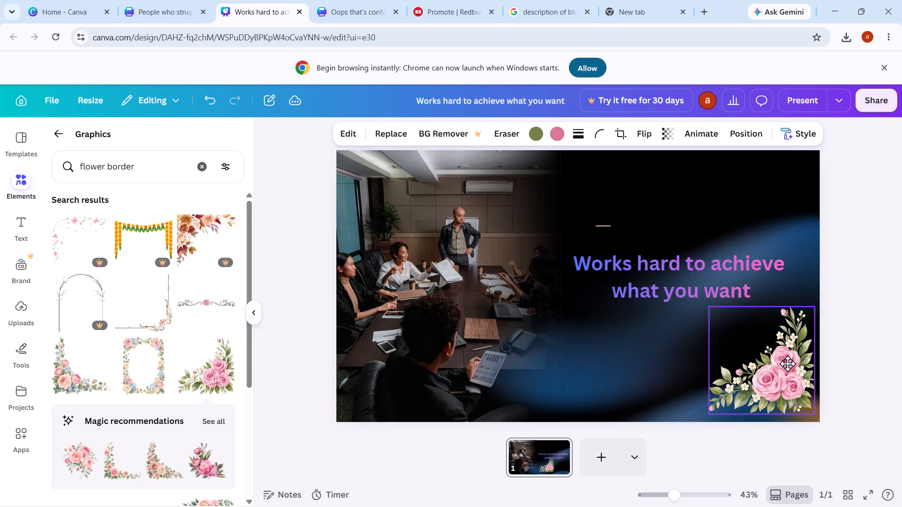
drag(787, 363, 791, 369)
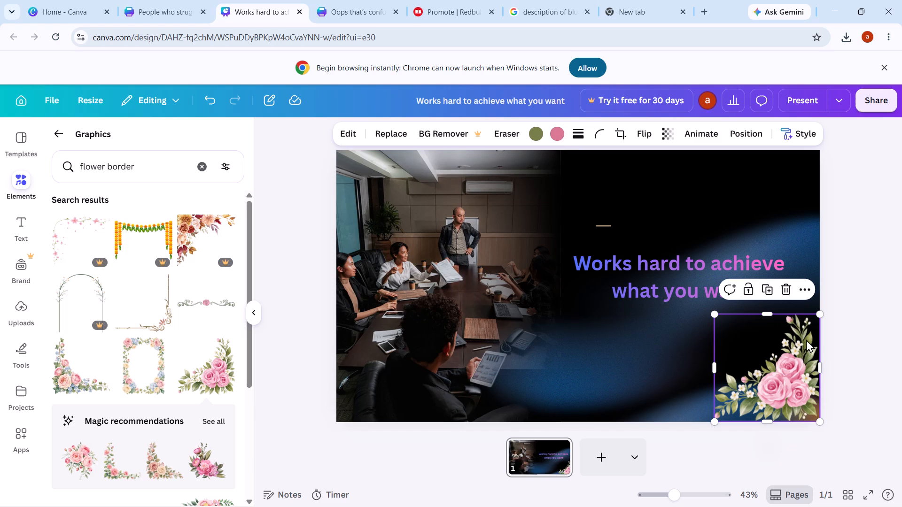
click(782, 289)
Add the L-shaped pink rose vine from the Magic recommendations, shrink it slightly and place it at the quote's lower left near the slide's bottom edge.
scroll(152, 423, down, 2)
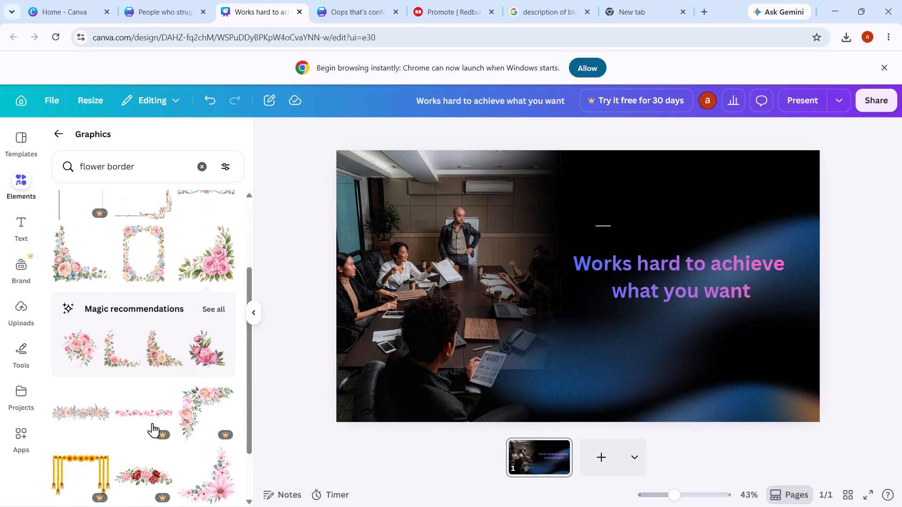
scroll(152, 423, down, 1)
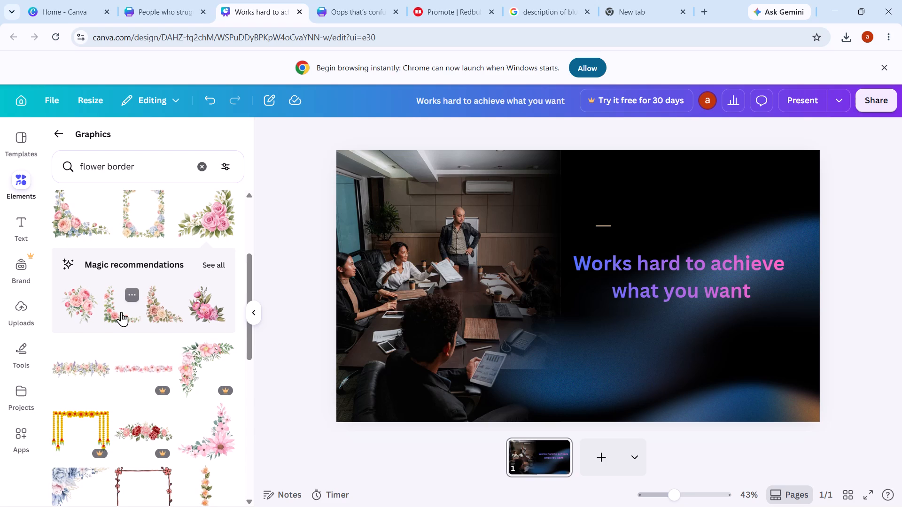
click(121, 312)
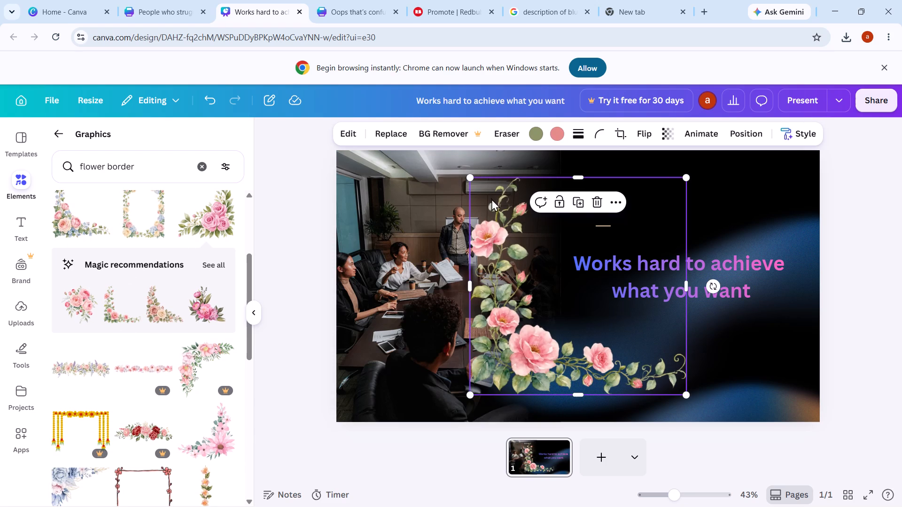
drag(470, 178, 510, 223)
click(561, 298)
drag(561, 298, 582, 319)
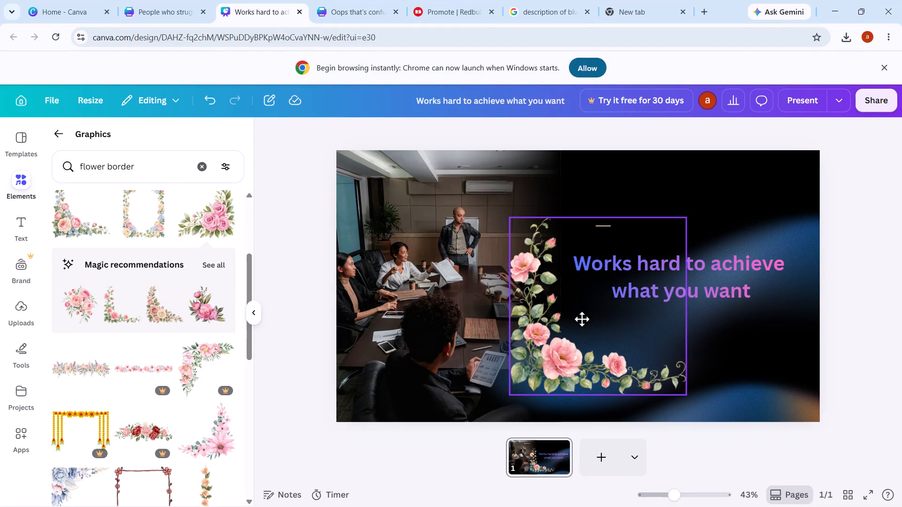
drag(582, 319, 581, 323)
drag(544, 327, 567, 341)
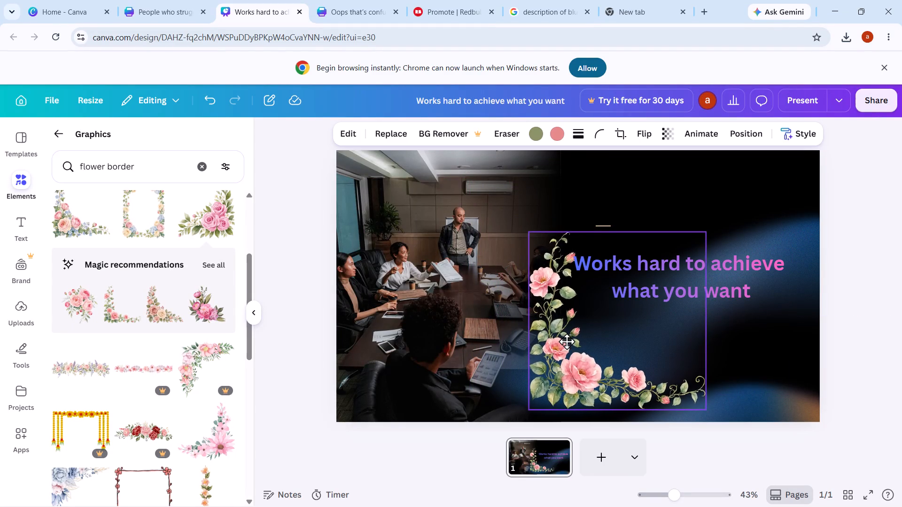
drag(567, 341, 574, 347)
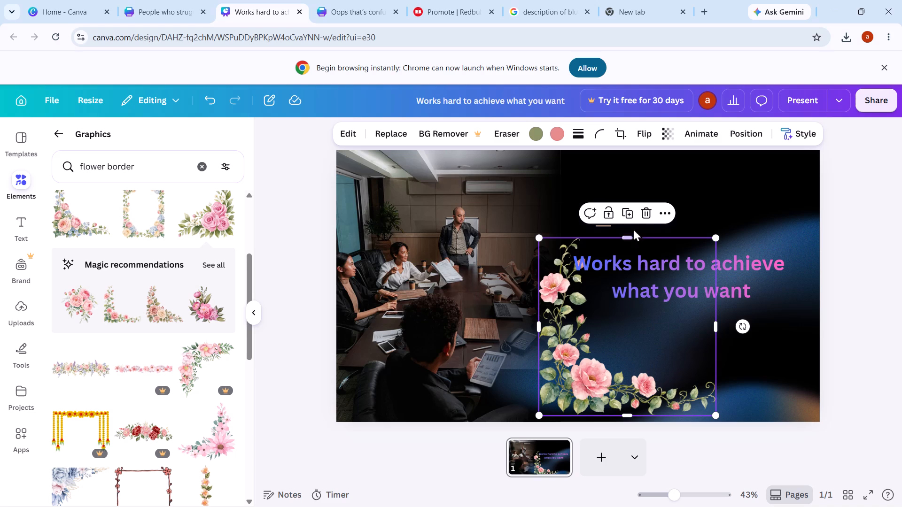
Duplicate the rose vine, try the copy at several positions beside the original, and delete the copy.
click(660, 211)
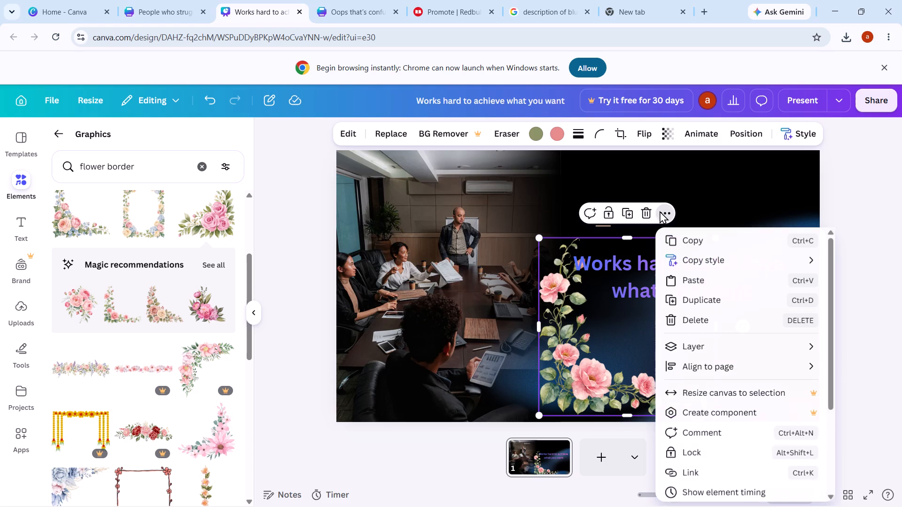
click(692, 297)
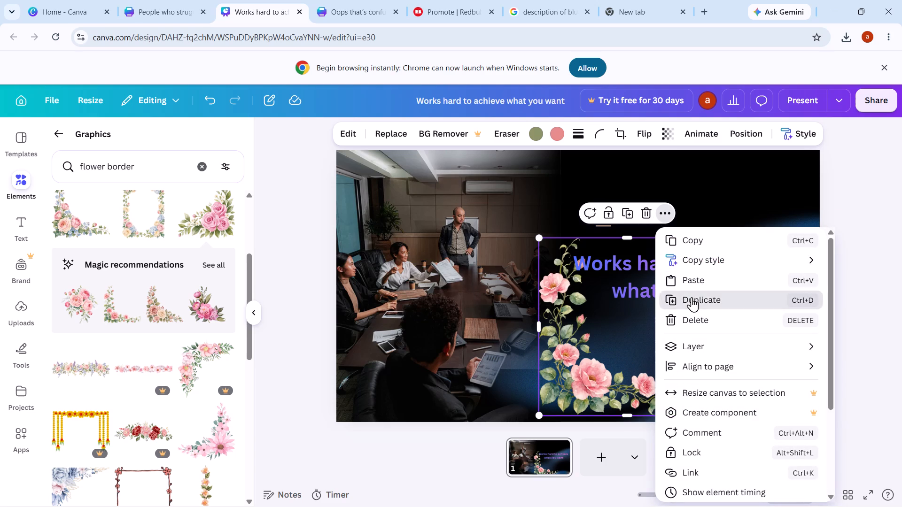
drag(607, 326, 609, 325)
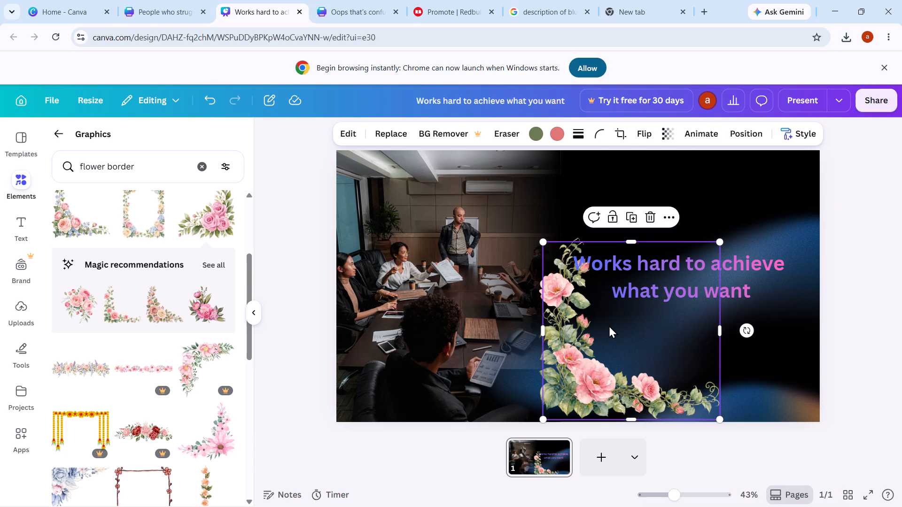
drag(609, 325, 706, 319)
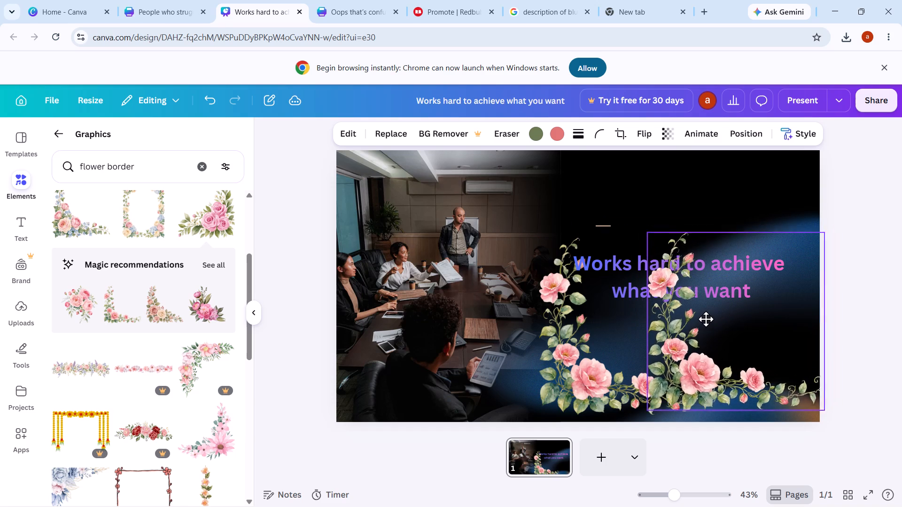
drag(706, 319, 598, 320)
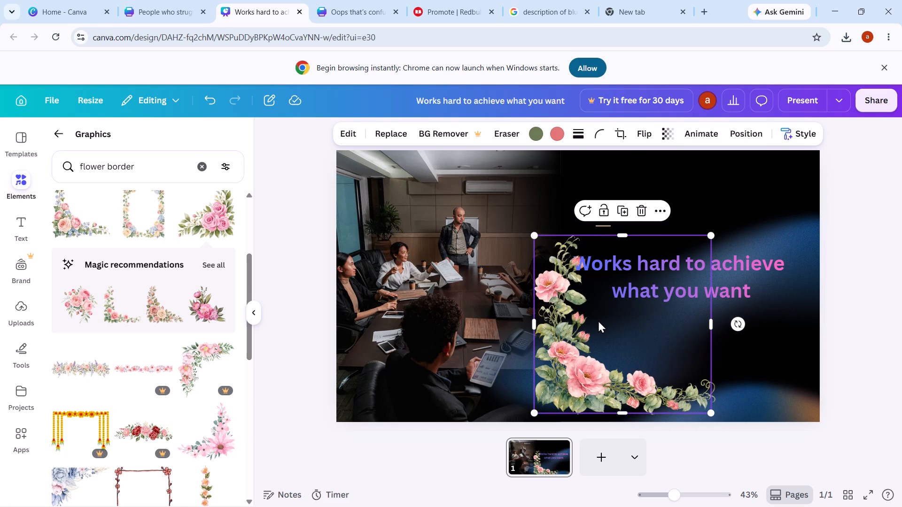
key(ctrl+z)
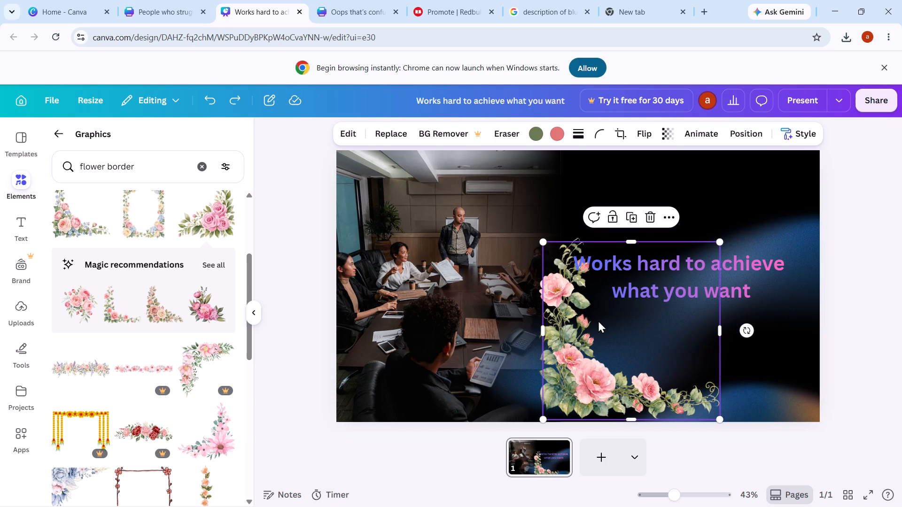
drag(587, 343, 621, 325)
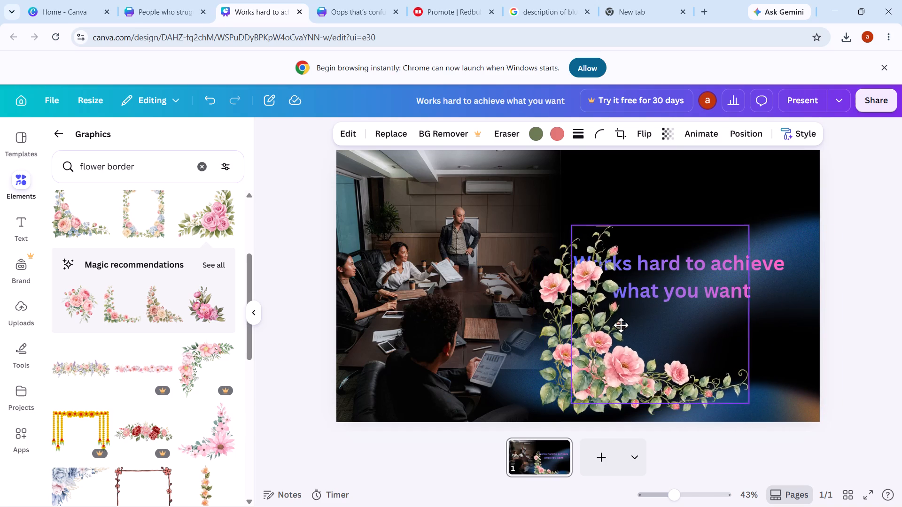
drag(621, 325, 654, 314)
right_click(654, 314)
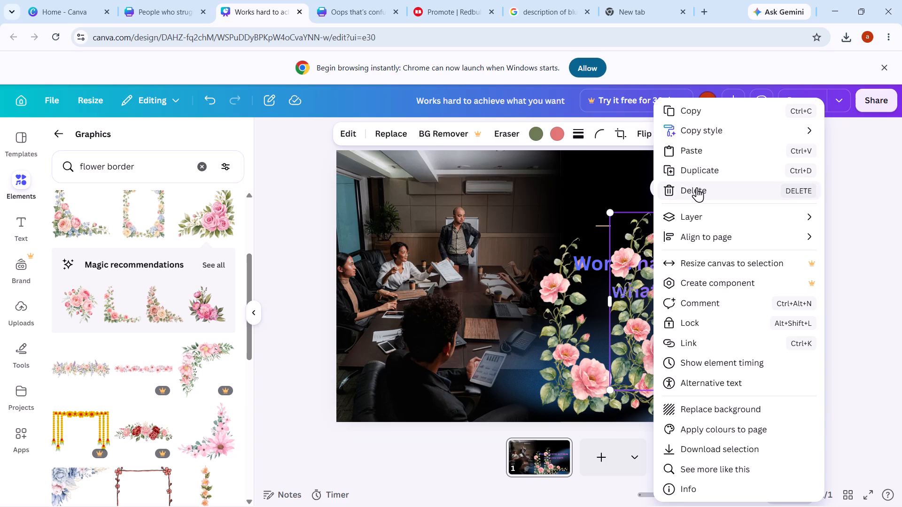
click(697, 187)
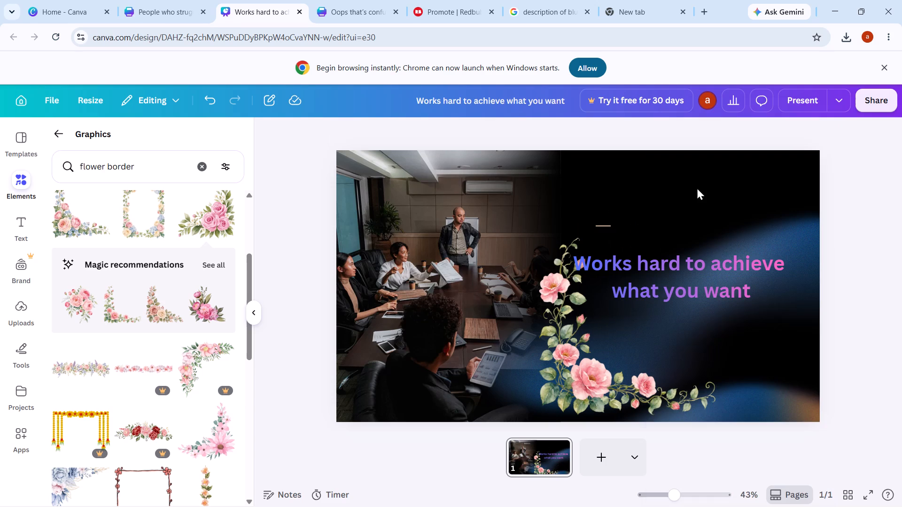
Enlarge the rose vine slightly and lower it onto the slide's bottom edge, framing the quote's left and lower sides.
click(564, 350)
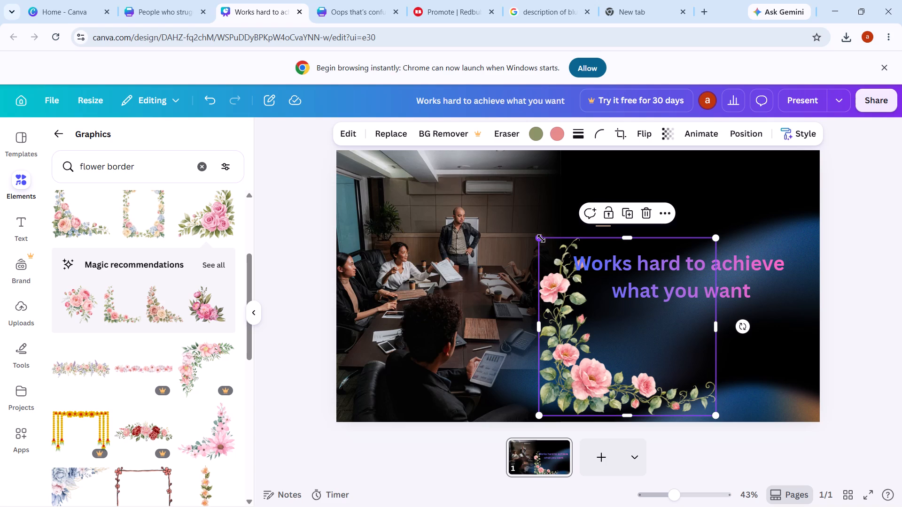
drag(541, 238, 558, 179)
click(779, 223)
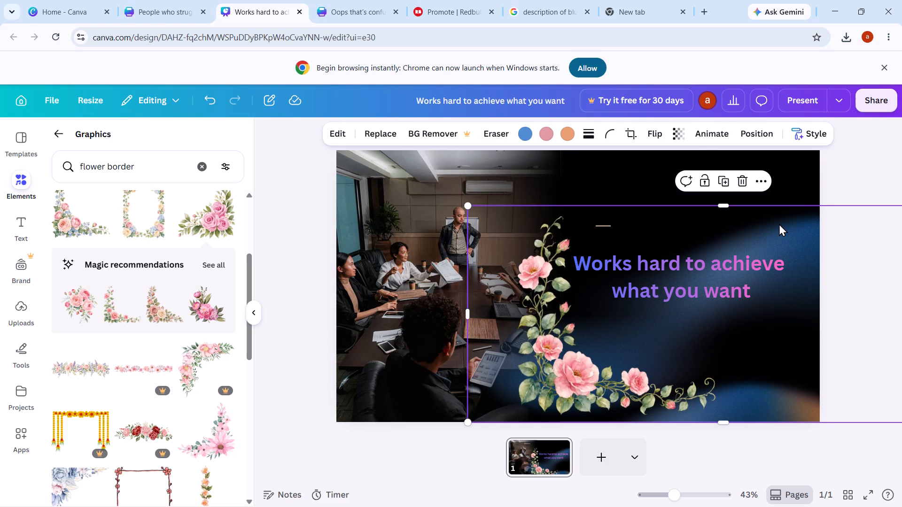
drag(658, 376, 661, 389)
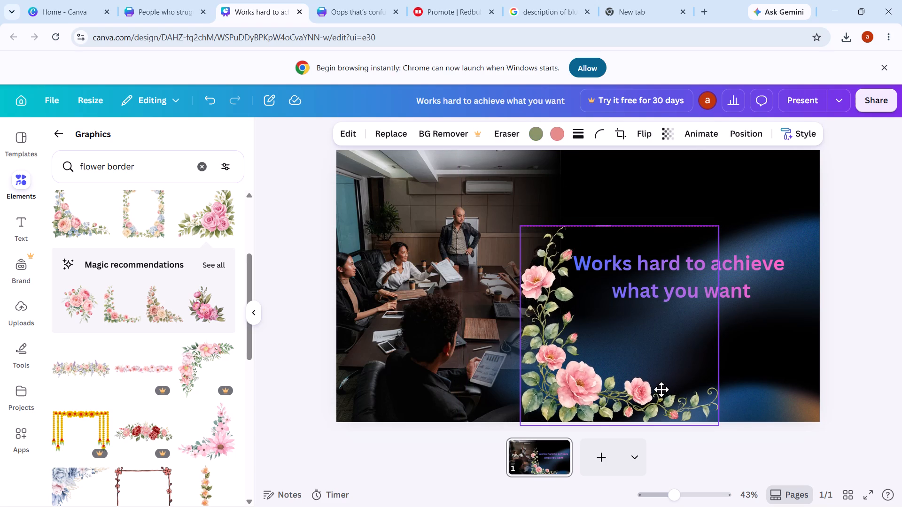
drag(661, 389, 661, 389)
Move the quote text slightly down and right so it sits clear of the rose vine.
click(761, 384)
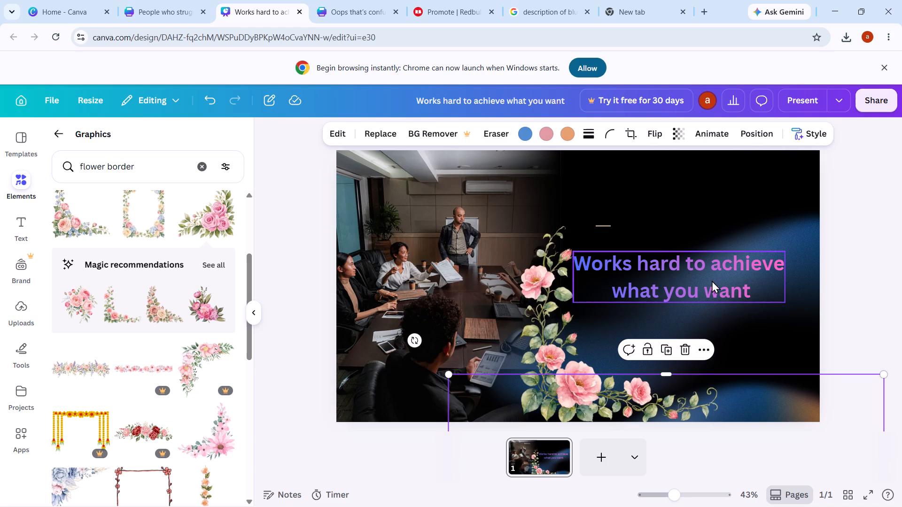
drag(708, 280, 718, 306)
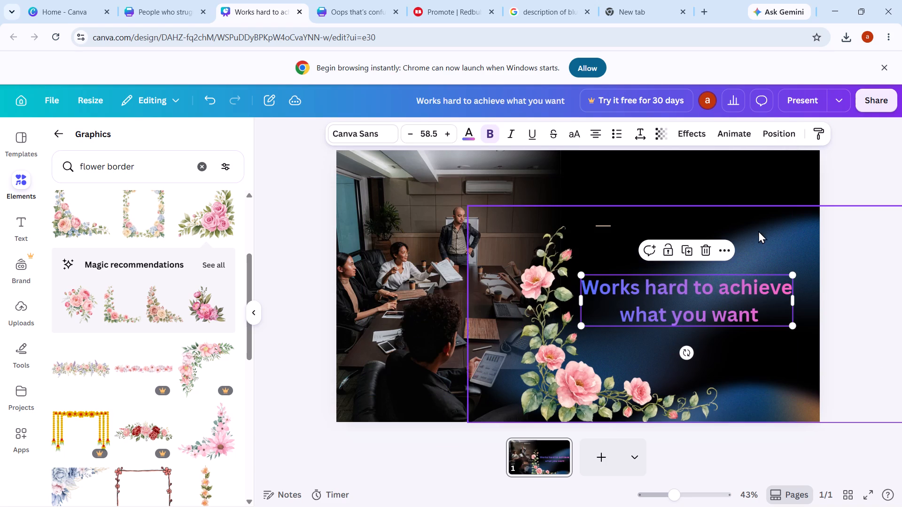
click(759, 223)
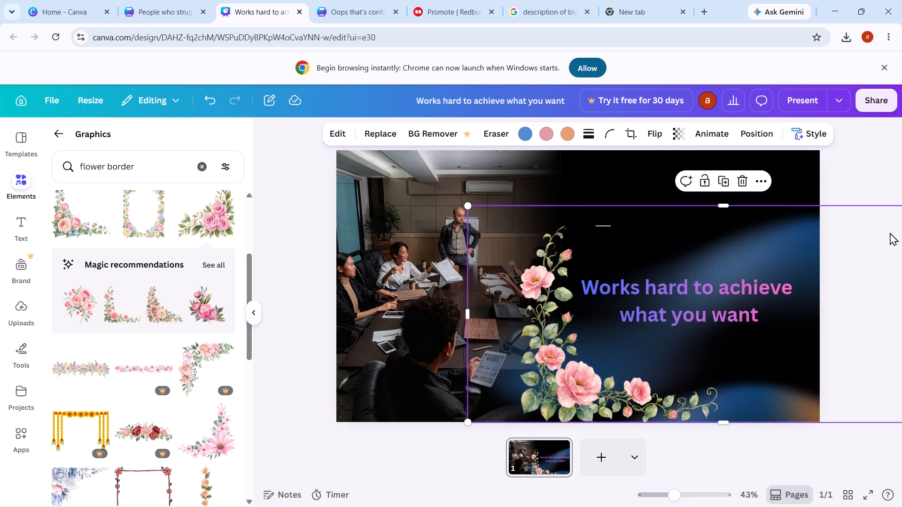
click(874, 246)
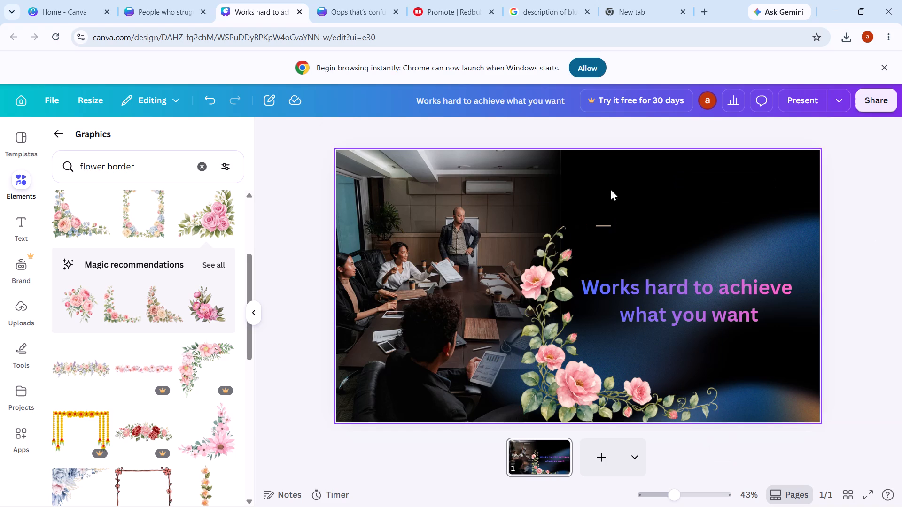
Add the pink scroll corner border with a rose from the flower border graphics and place it near the slide's upper-right corner.
scroll(162, 304, down, 2)
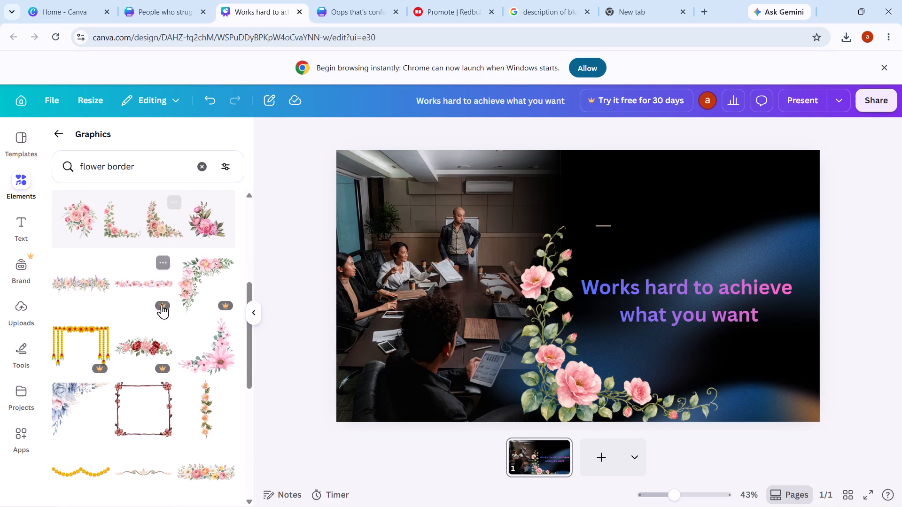
scroll(162, 304, down, 4)
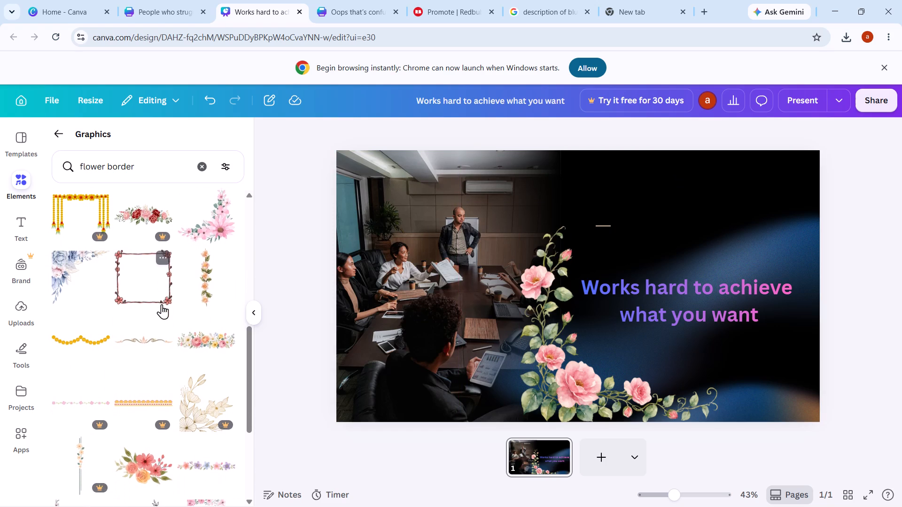
scroll(162, 304, down, 3)
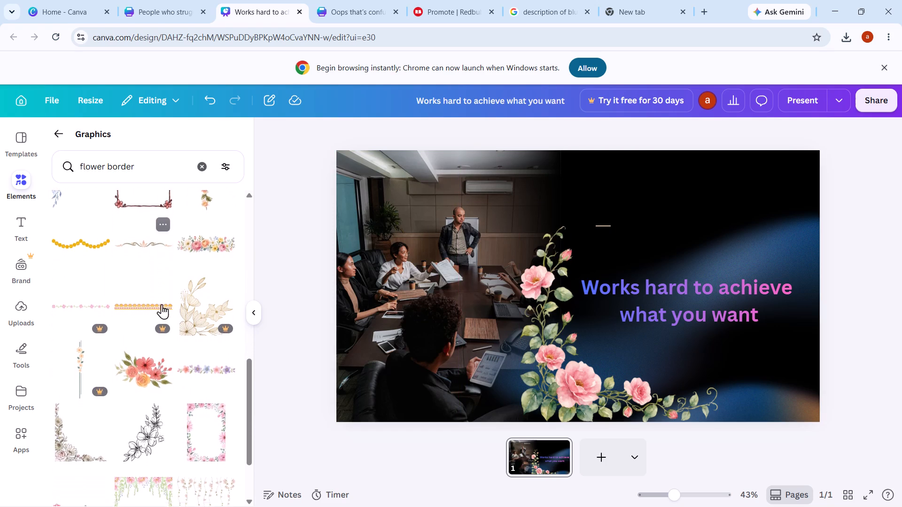
scroll(162, 304, down, 2)
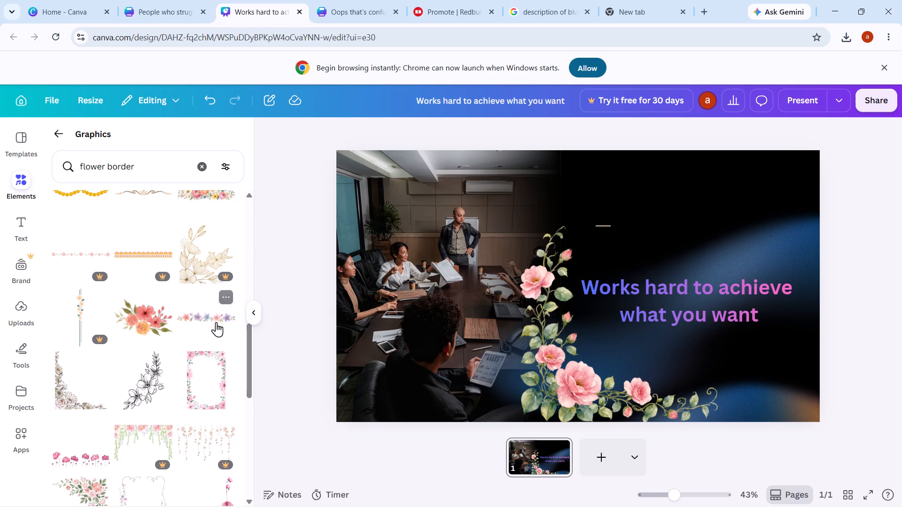
scroll(216, 322, down, 1)
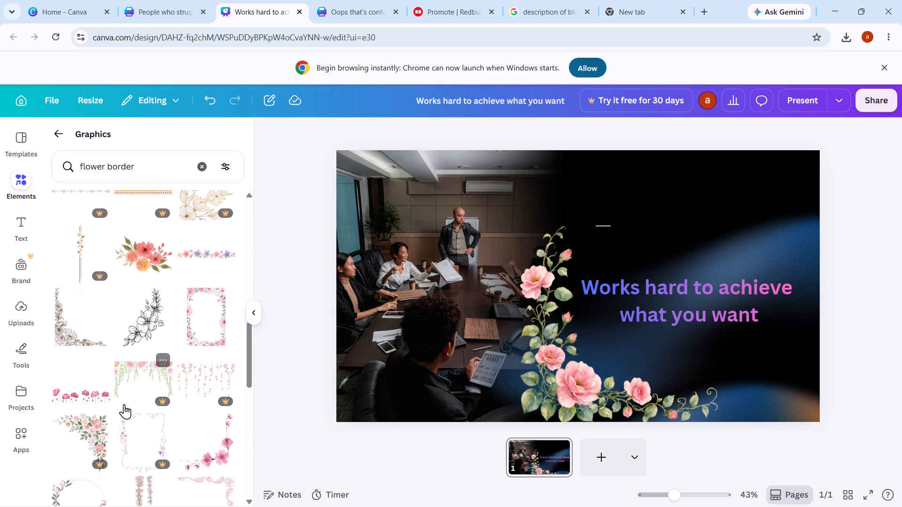
scroll(124, 404, down, 2)
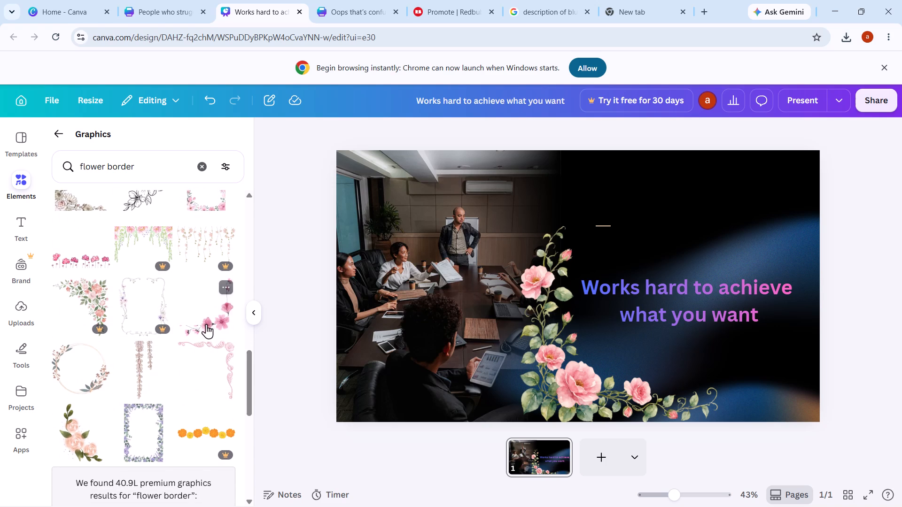
click(218, 346)
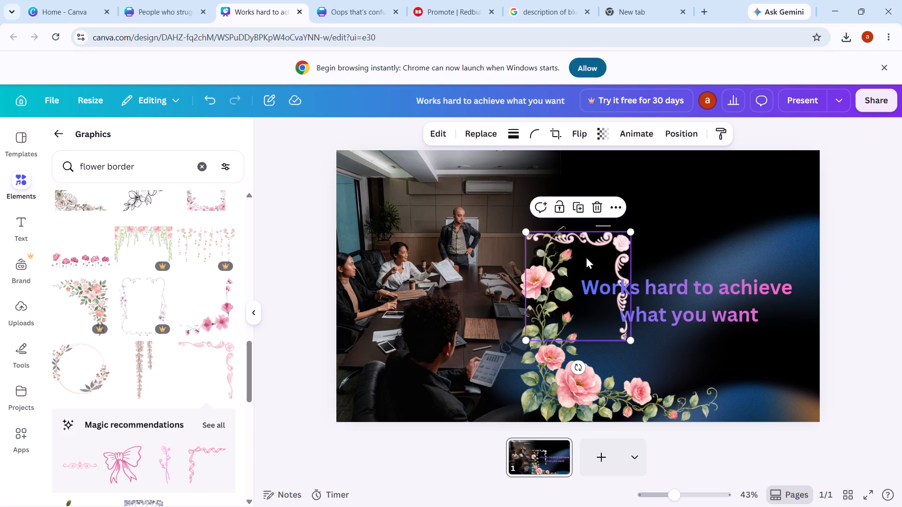
drag(603, 237, 785, 164)
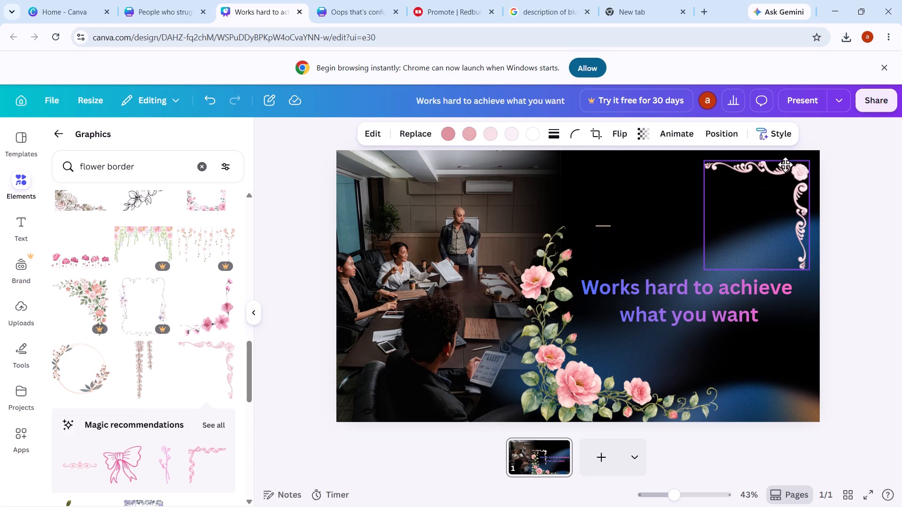
drag(785, 164, 780, 162)
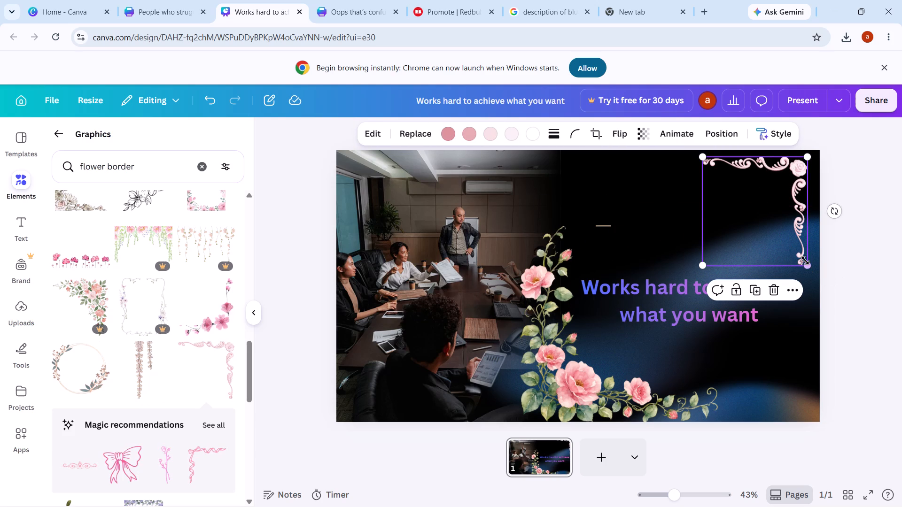
Resize the pink scroll border until it ends just above the quote and fit it flush into the slide's upper-right corner.
drag(805, 261, 791, 331)
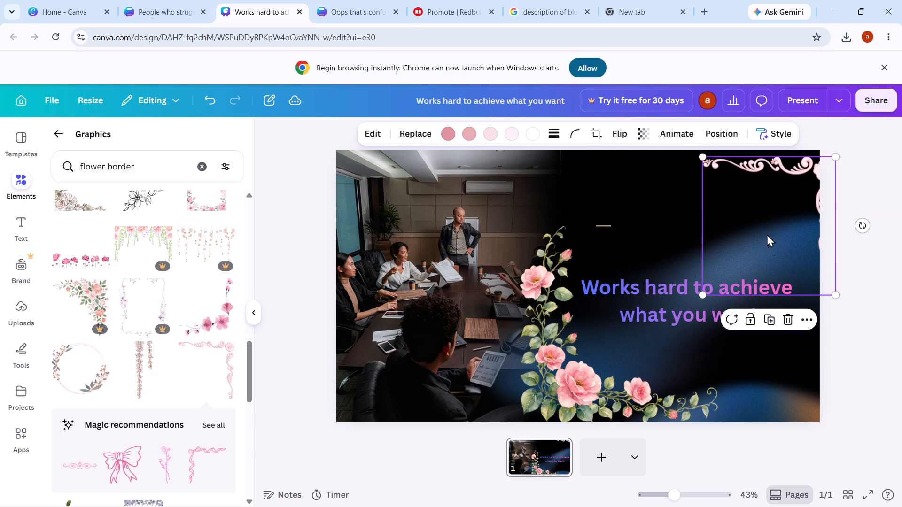
drag(762, 192, 737, 192)
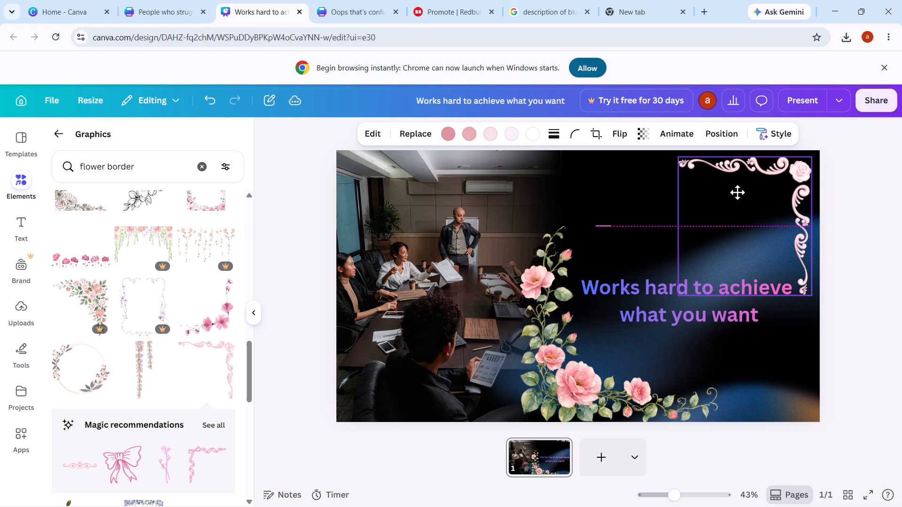
drag(737, 192, 738, 192)
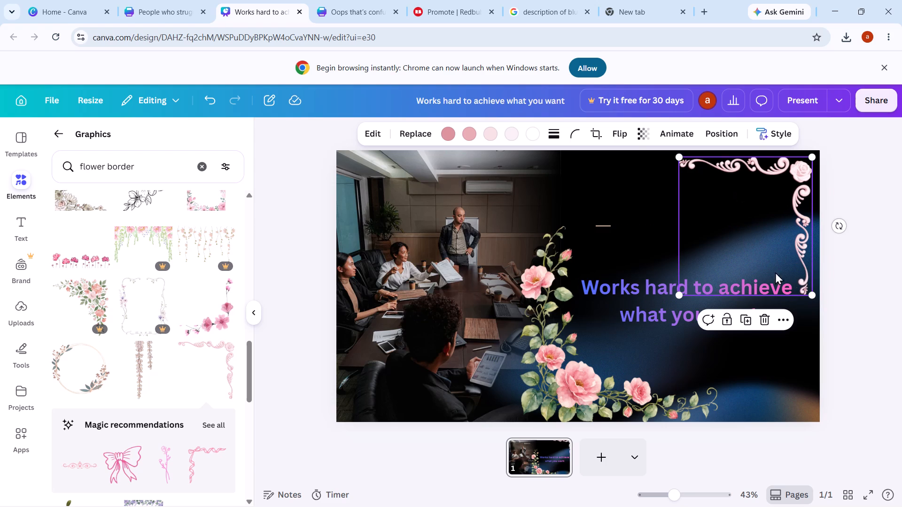
click(863, 376)
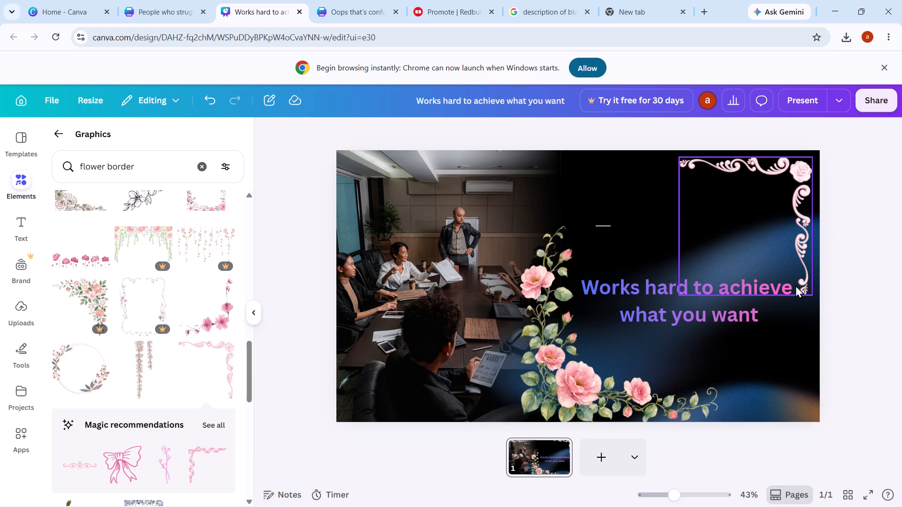
click(796, 280)
drag(814, 297, 809, 250)
drag(749, 229, 755, 228)
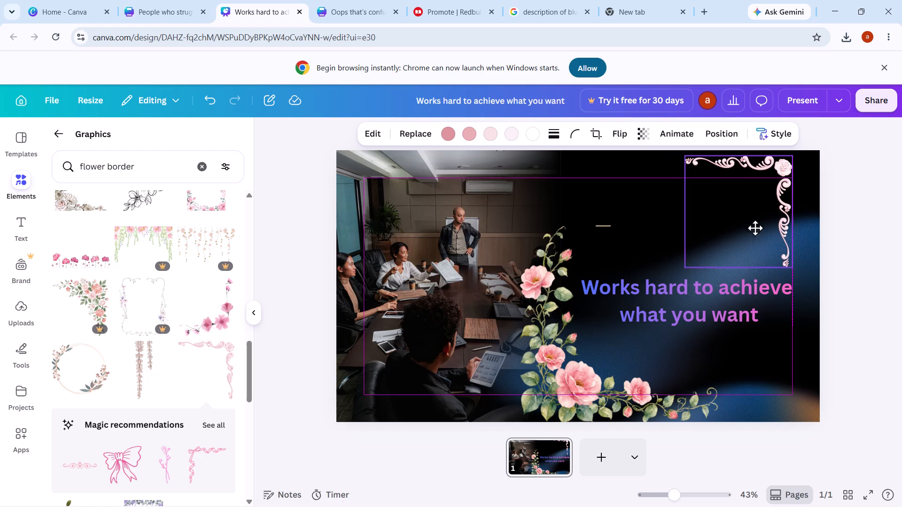
drag(755, 228, 783, 226)
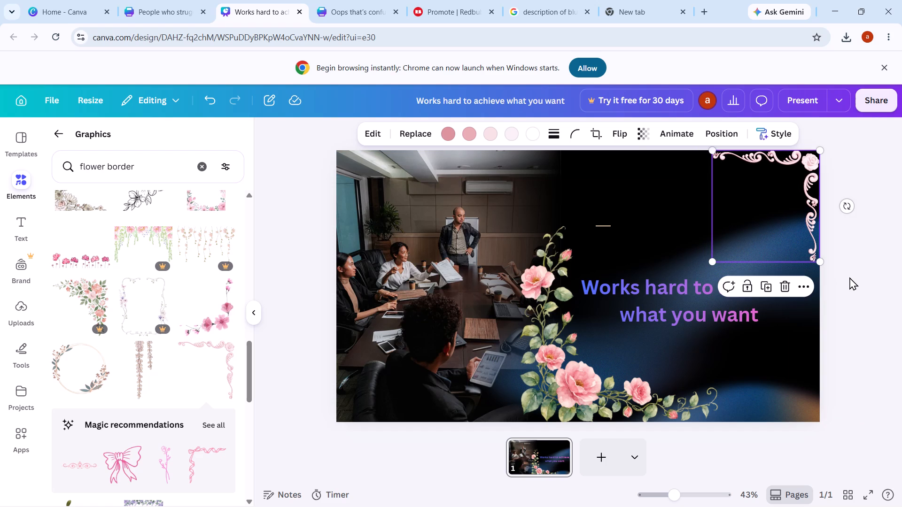
click(849, 277)
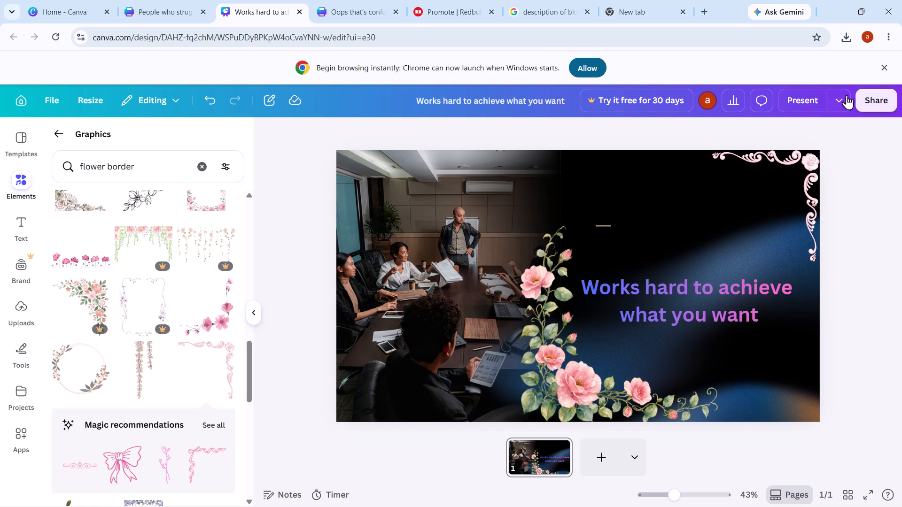
Download the finished design as a PDF with the Digital preset.
click(876, 106)
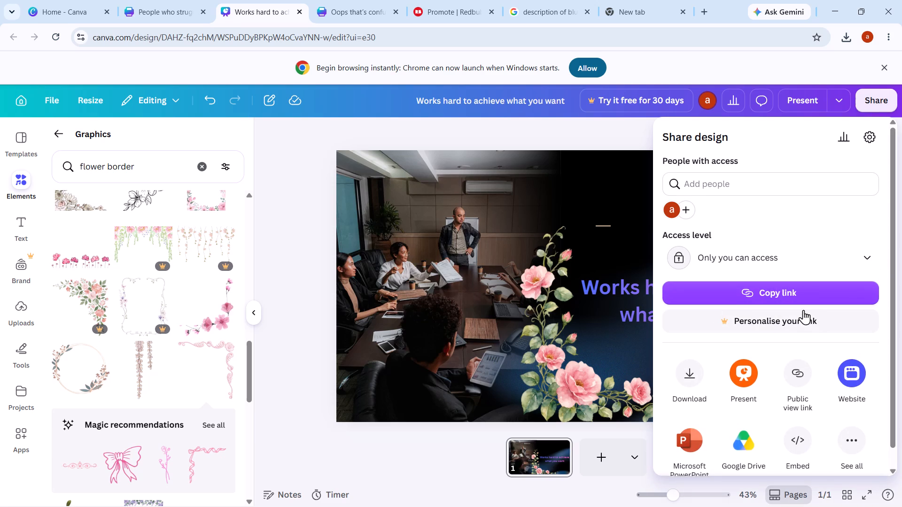
click(689, 378)
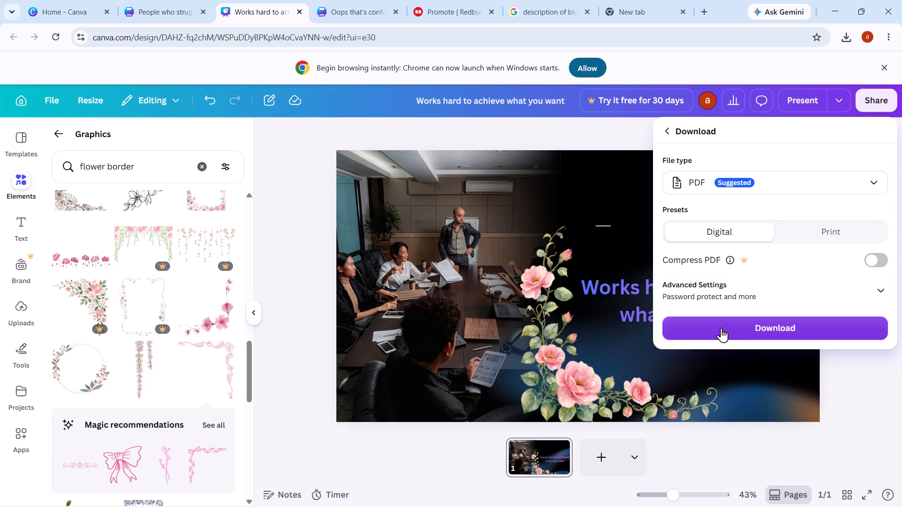
click(721, 328)
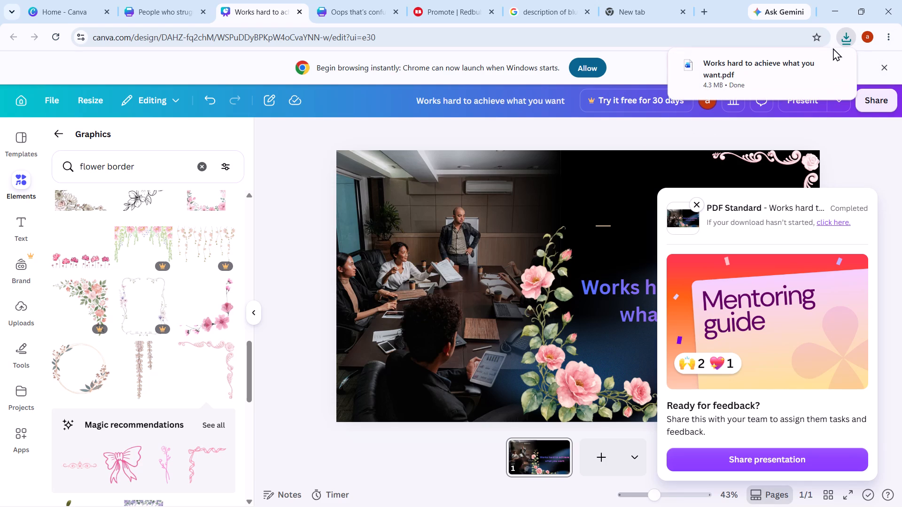
Open the downloaded "Works hard to achieve what you want" file from the Downloads folder to check it, and close it and the folder.
click(813, 66)
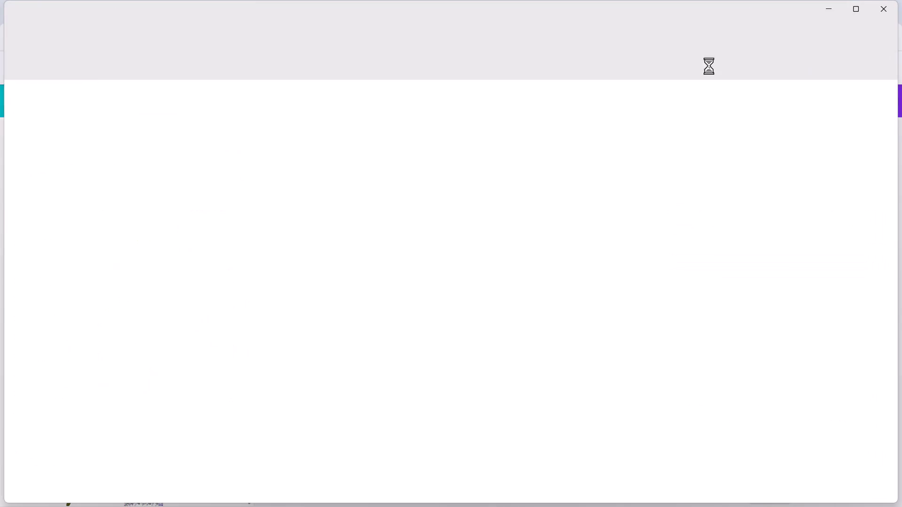
double_click(385, 111)
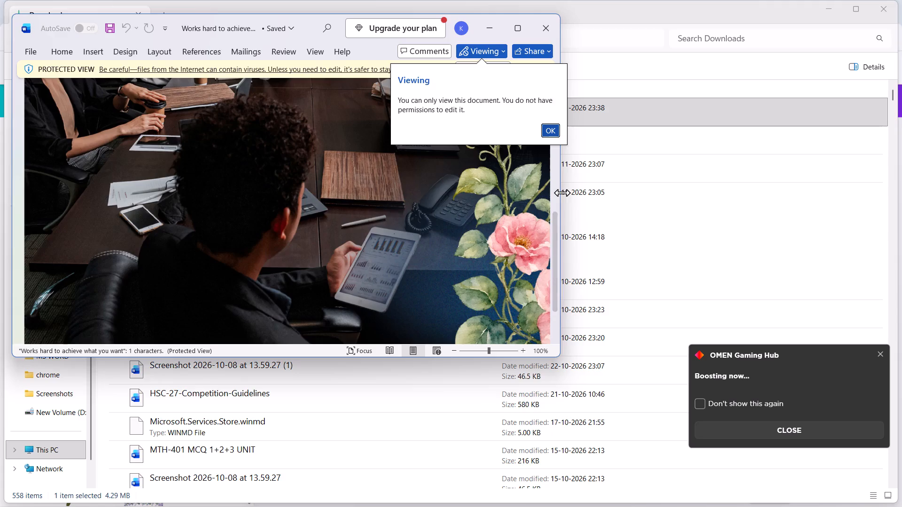
click(542, 23)
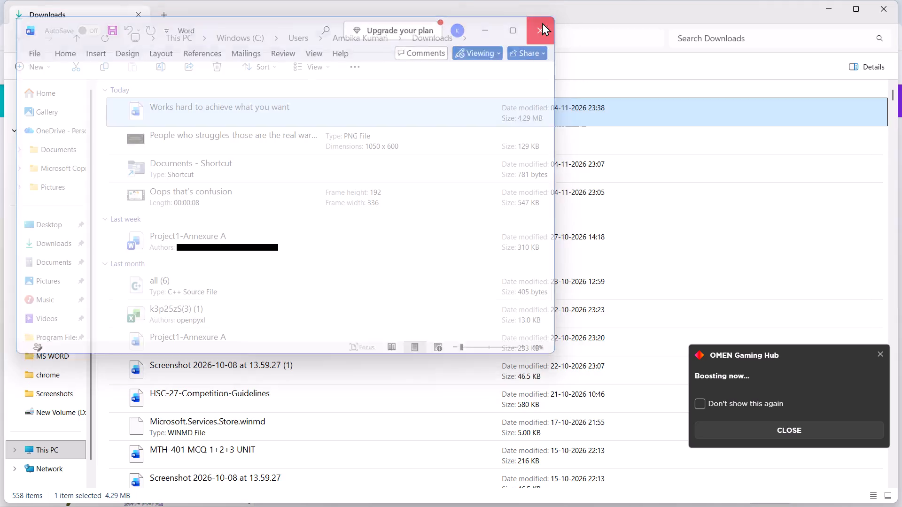
click(880, 4)
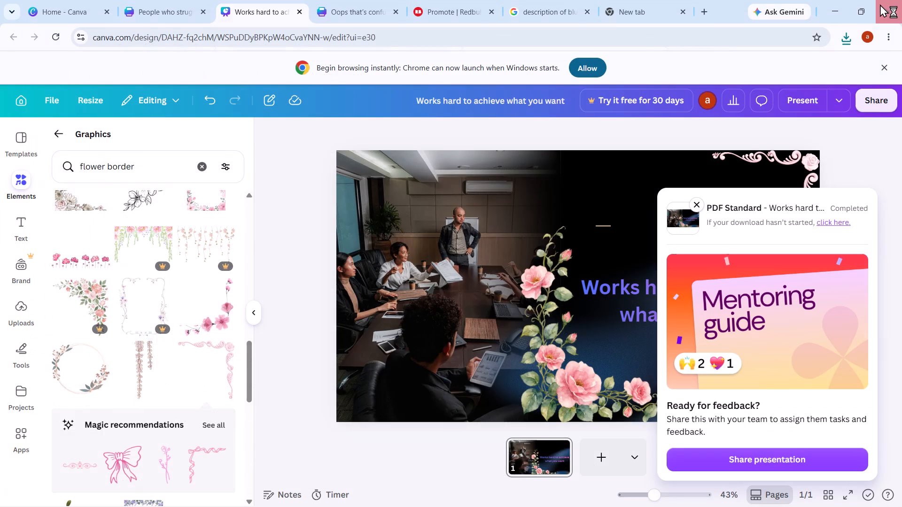
Switch to Redbubble, go to the seller dashboard and start uploading a new work, opening the file selection.
click(471, 8)
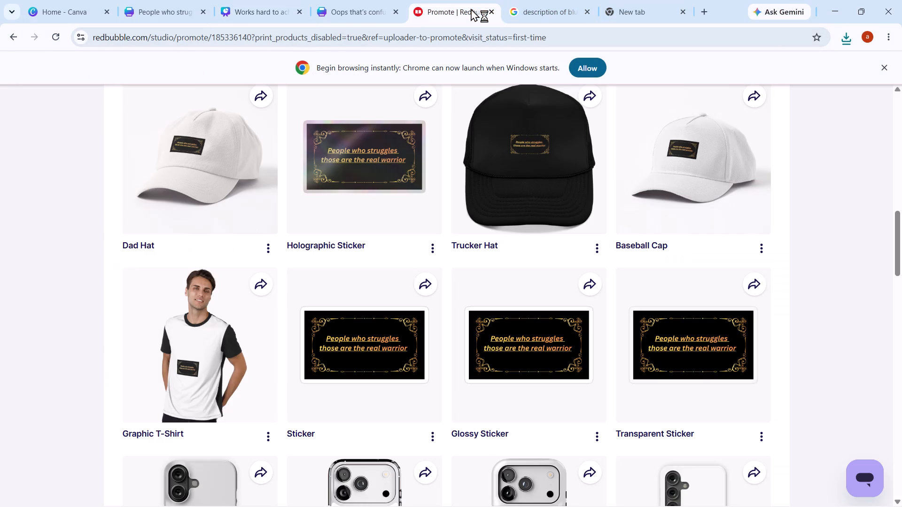
scroll(293, 242, up, 16)
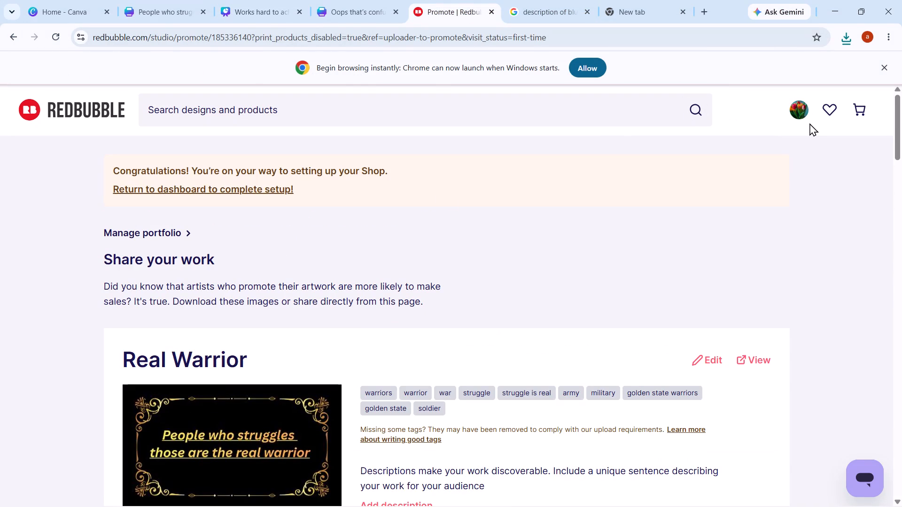
click(801, 103)
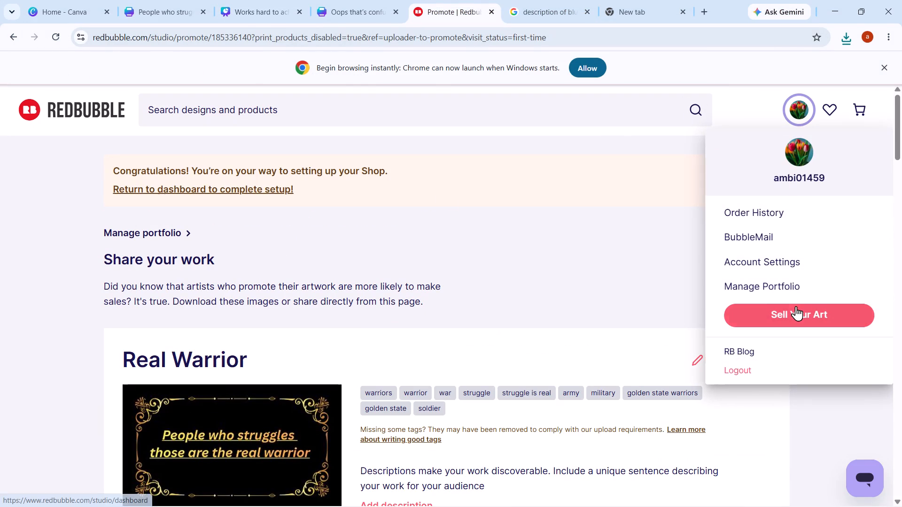
click(796, 306)
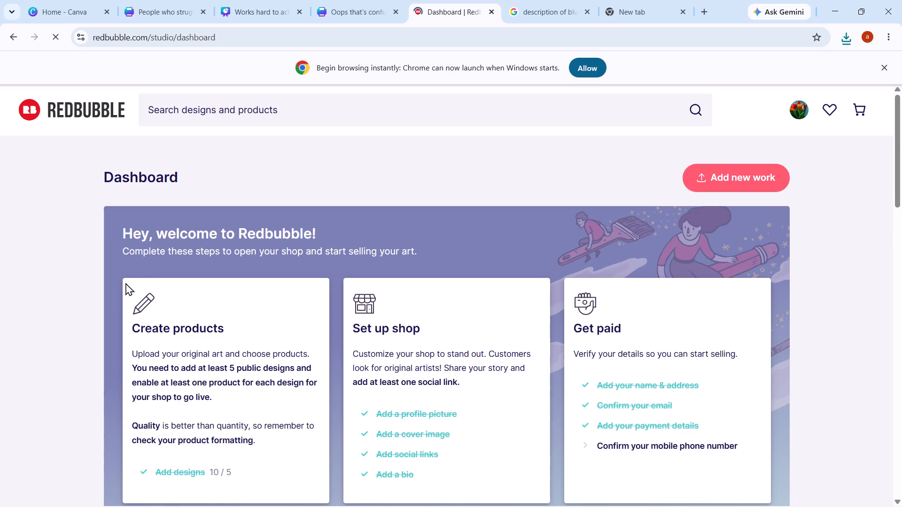
click(715, 184)
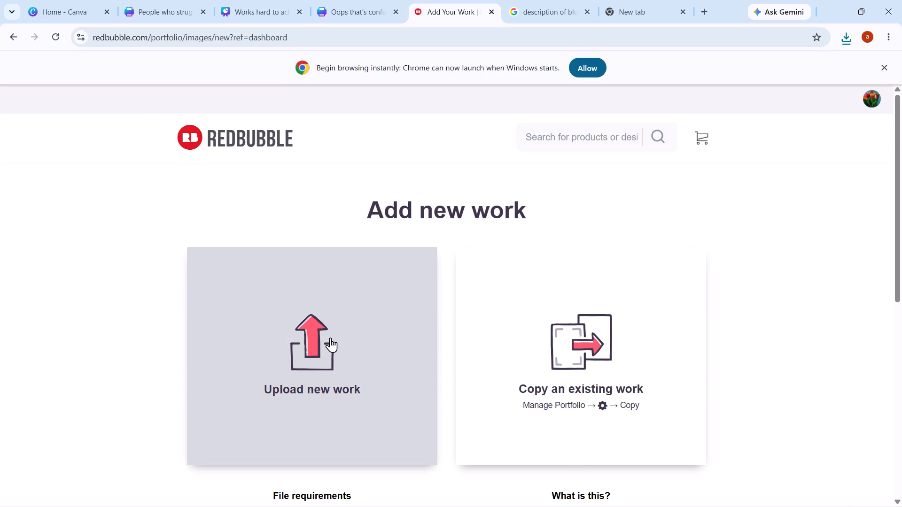
click(330, 338)
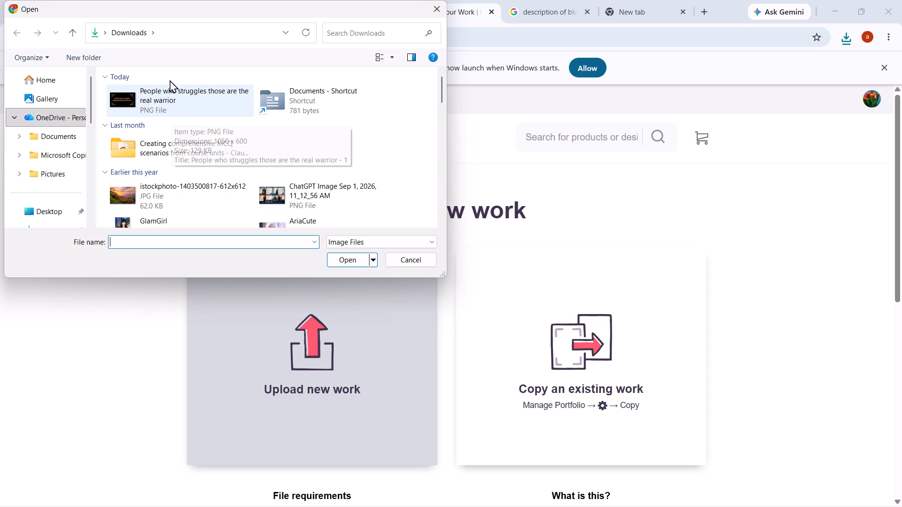
Look for the downloaded design in the Home location, searching it for "wor".
click(43, 82)
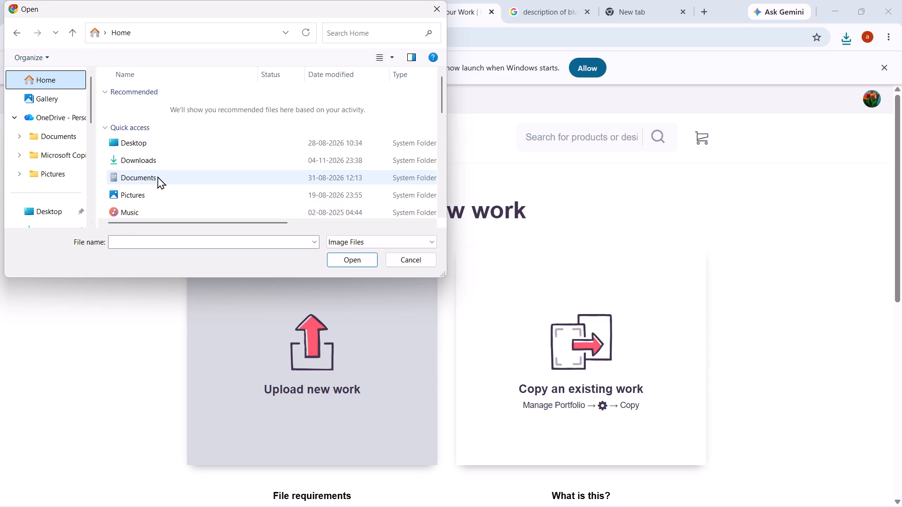
scroll(157, 176, down, 1)
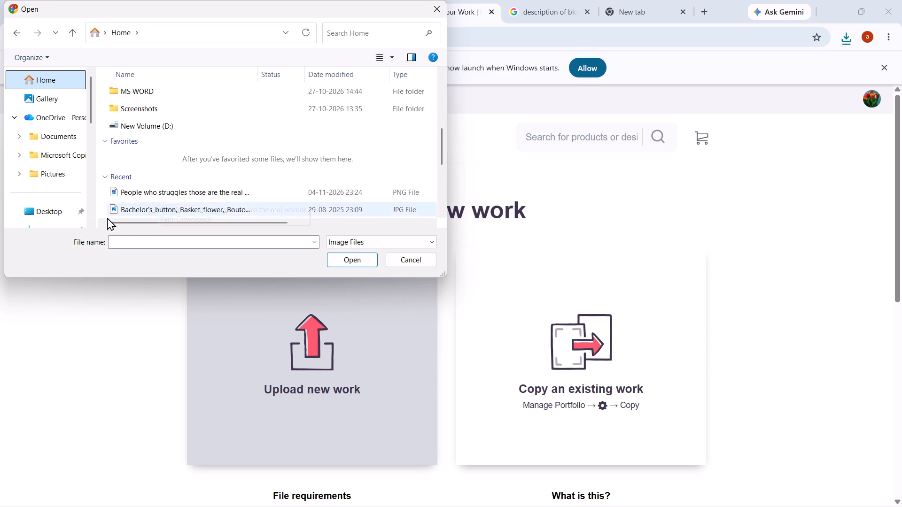
click(358, 32)
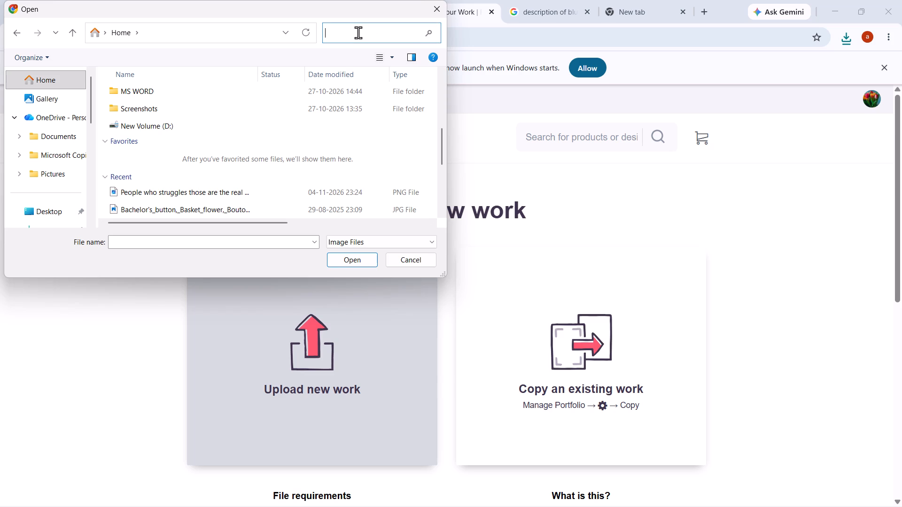
text(wor)
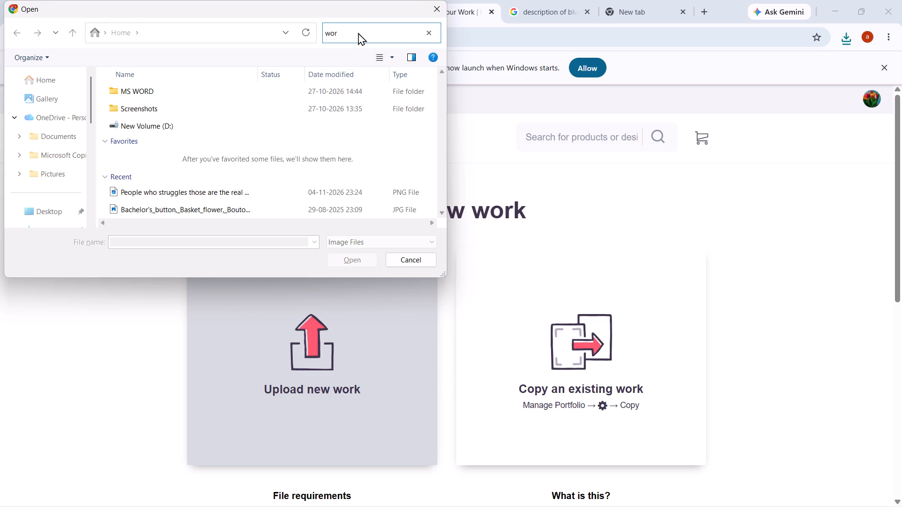
click(311, 240)
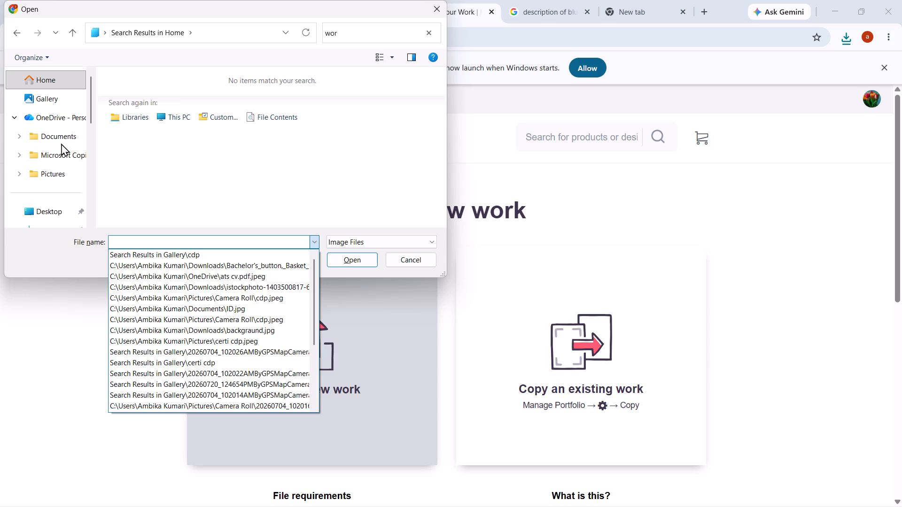
Browse the Gallery, OneDrive Documents and Downloads folders for the "Works hard to achieve what you want" file.
click(26, 100)
click(26, 100)
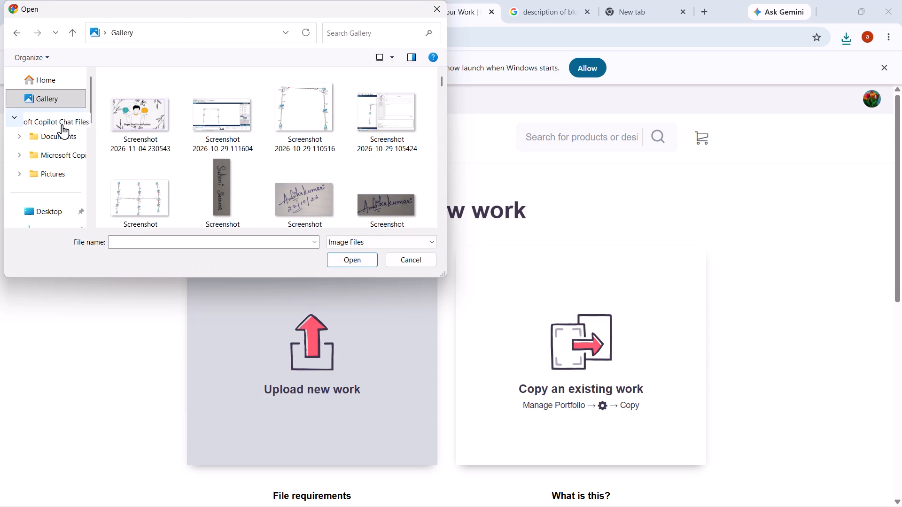
scroll(61, 129, up, 1)
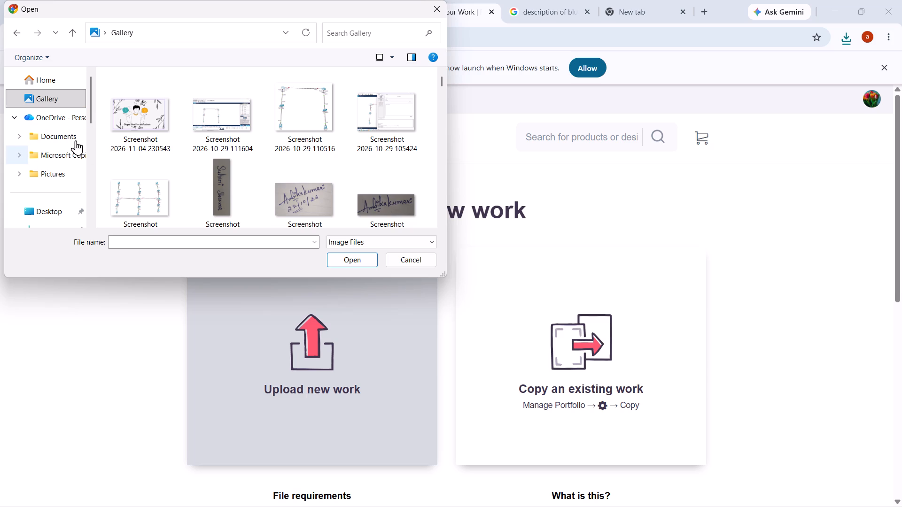
click(61, 134)
scroll(61, 134, down, 1)
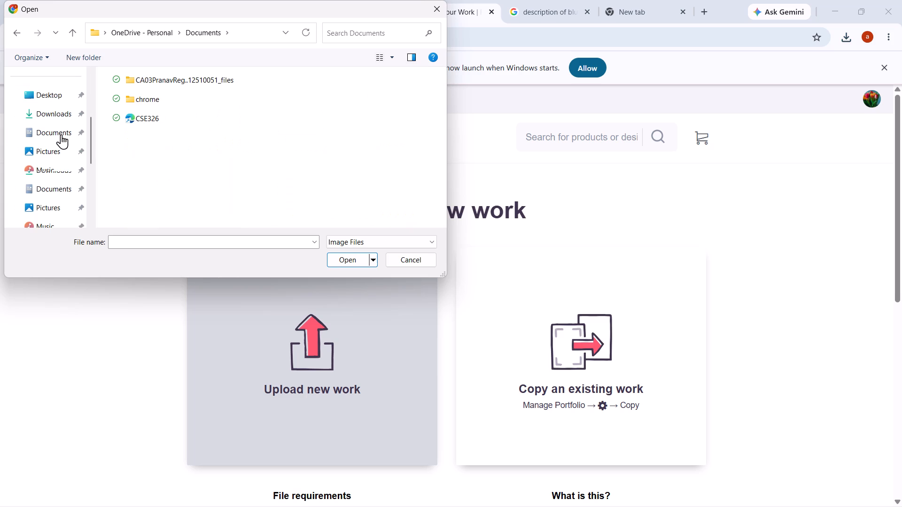
scroll(61, 134, down, 1)
click(48, 111)
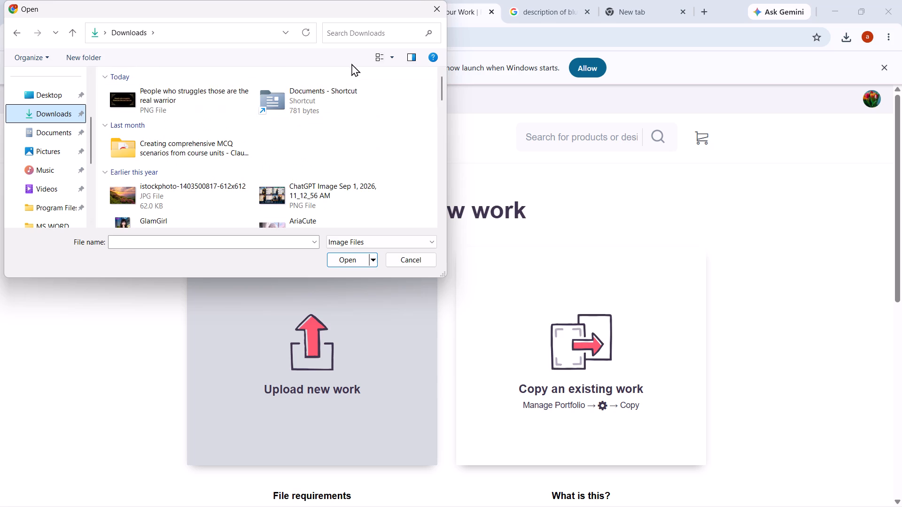
scroll(268, 165, down, 1)
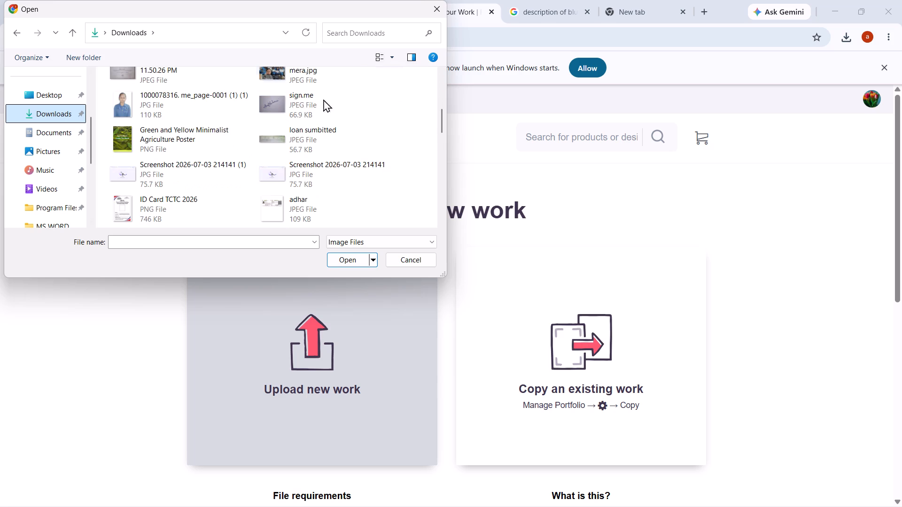
scroll(293, 134, up, 1)
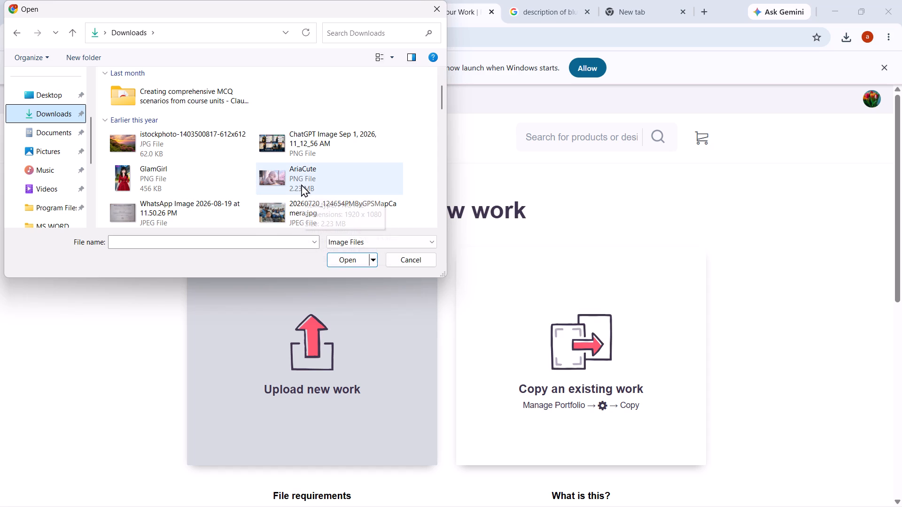
Search the Downloads folder for "works" and again for "wo", and close the file selection without choosing a file.
click(360, 33)
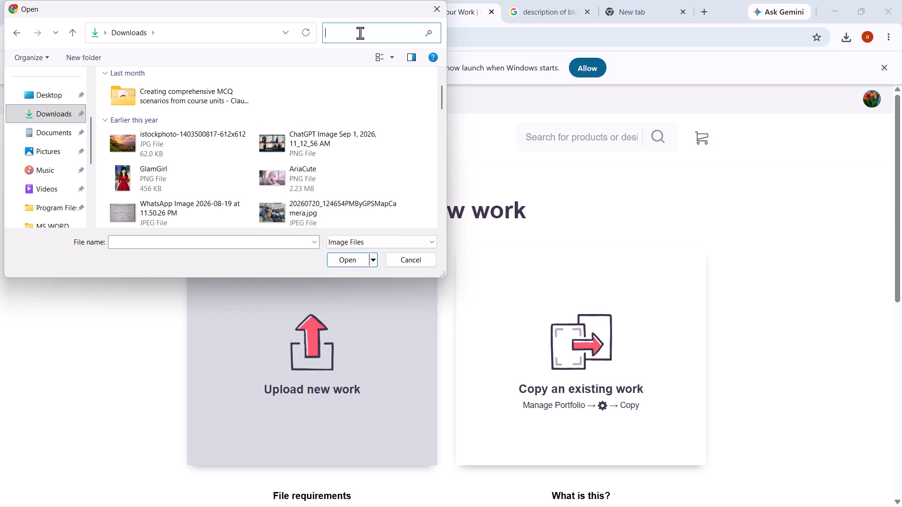
text(wor)
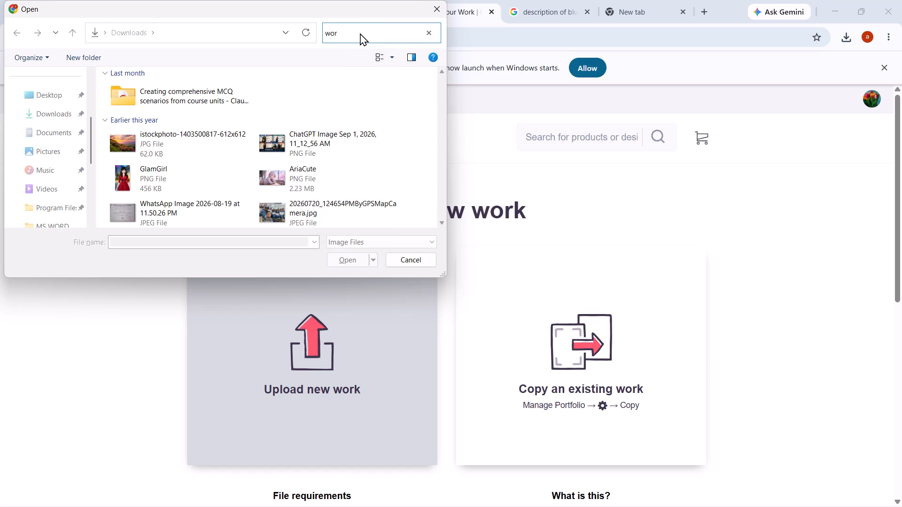
text(ks)
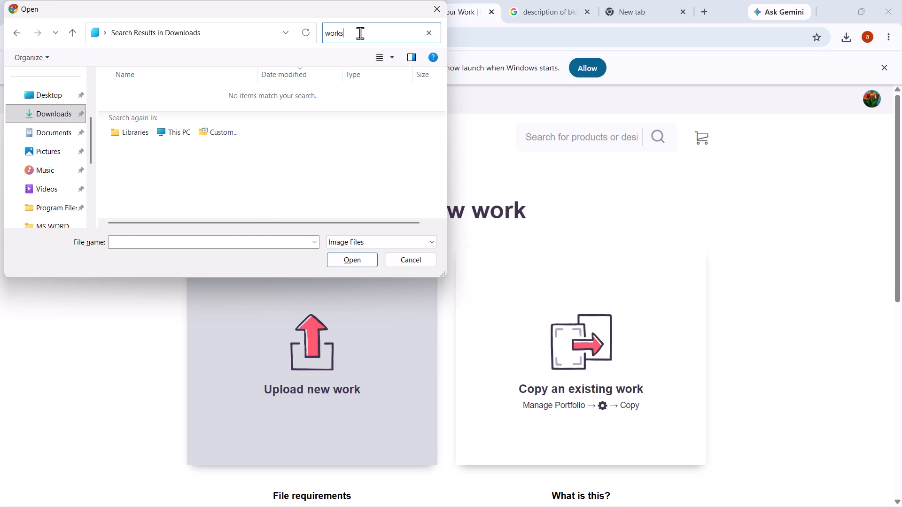
key(BackSpace)
key(BackSpace)
key(BackSpace)
key(BackSpace)
key(BackSpace)
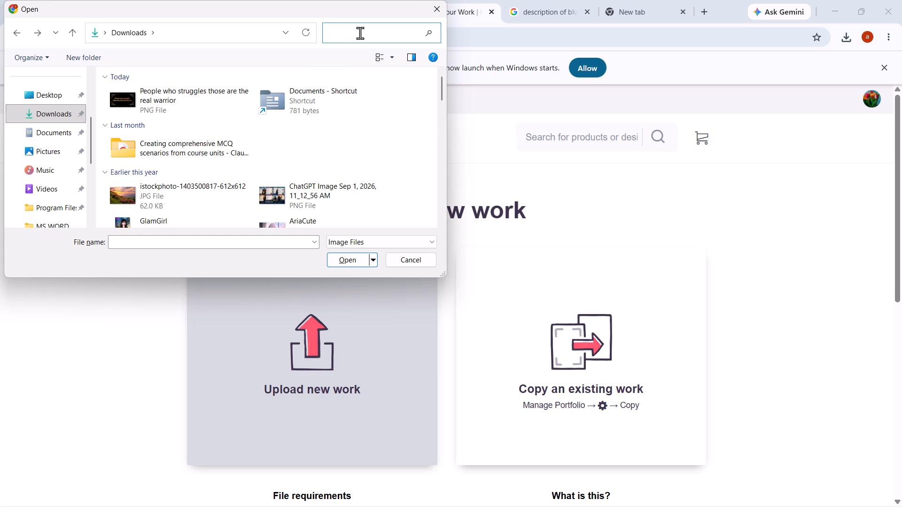
text(wo)
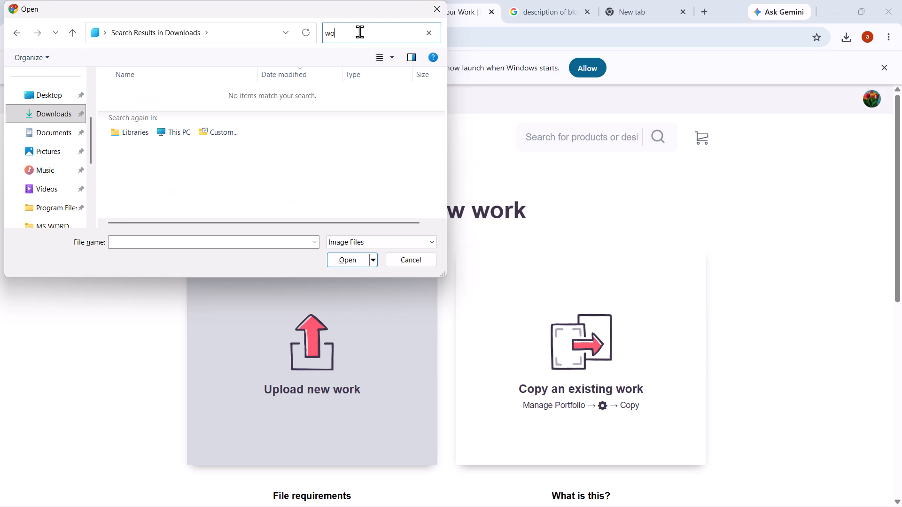
key(BackSpace)
key(BackSpace)
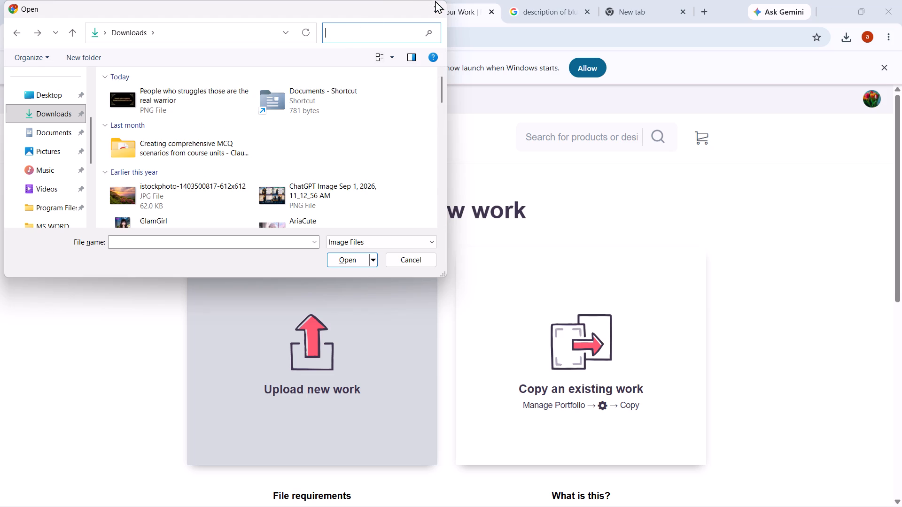
click(436, 3)
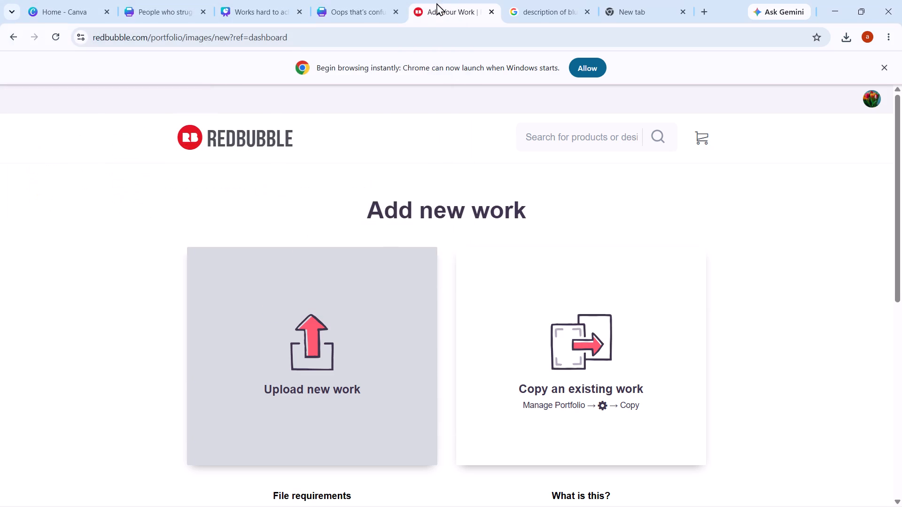
Switch to the "Works hard to achieve what you want" Canva design, locate its download in the Downloads folder, and close the folder.
click(172, 15)
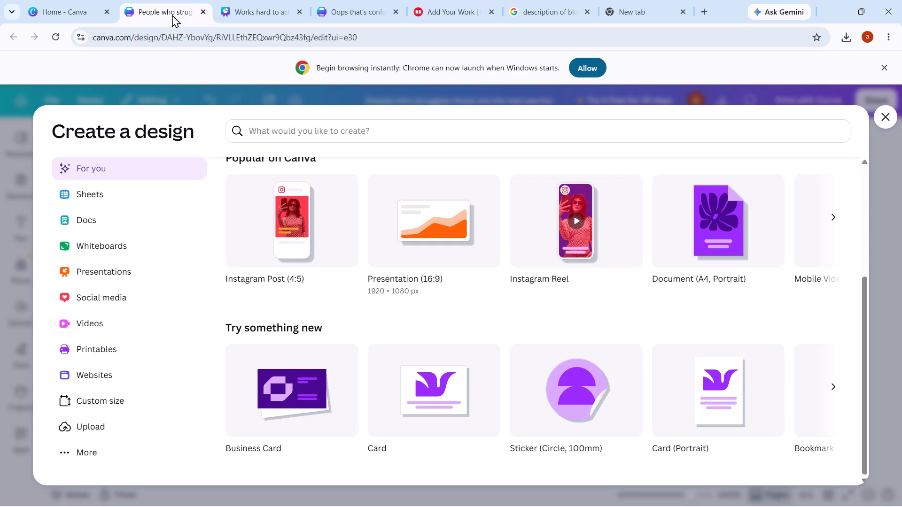
click(245, 13)
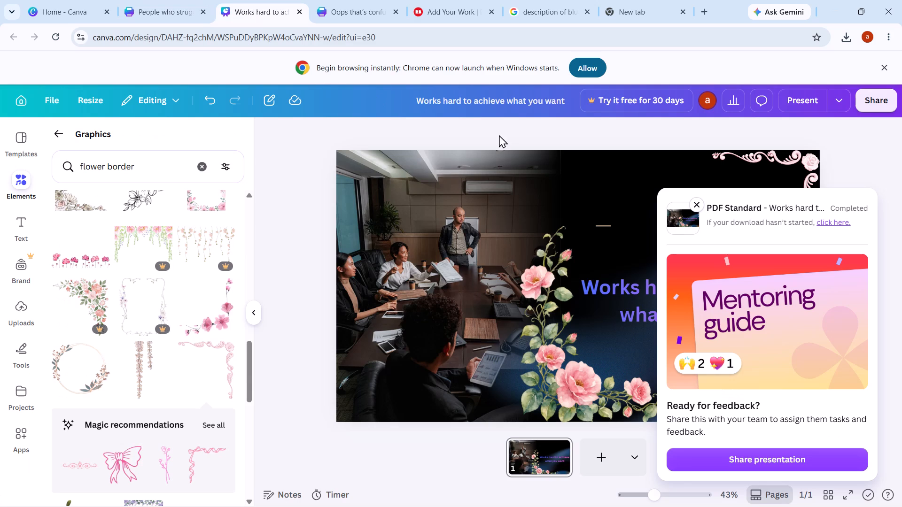
click(843, 38)
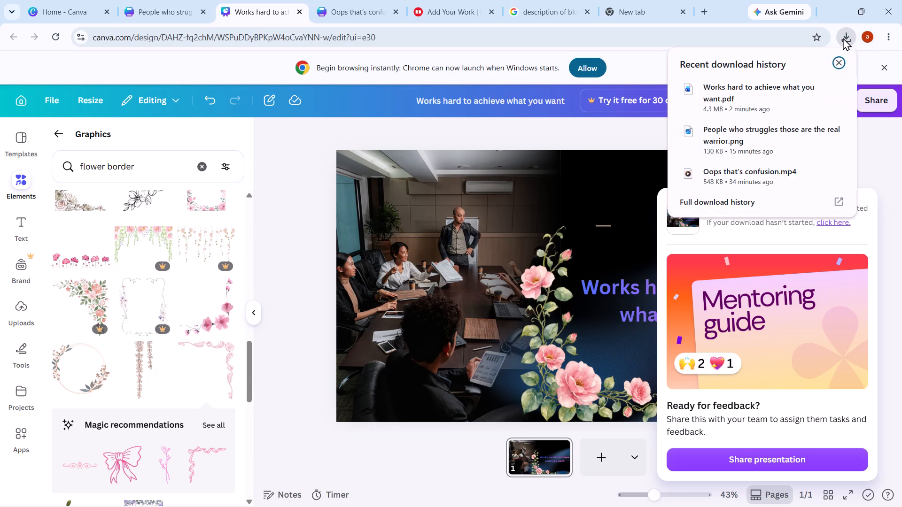
click(815, 86)
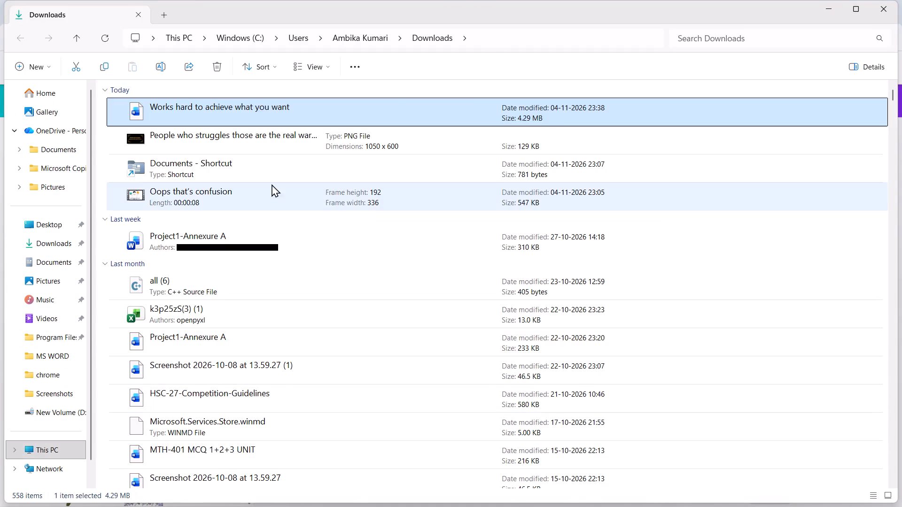
click(887, 8)
Return to Redbubble, reopen the new work's file selection, look through Home for the design file, and cancel the selection.
click(457, 11)
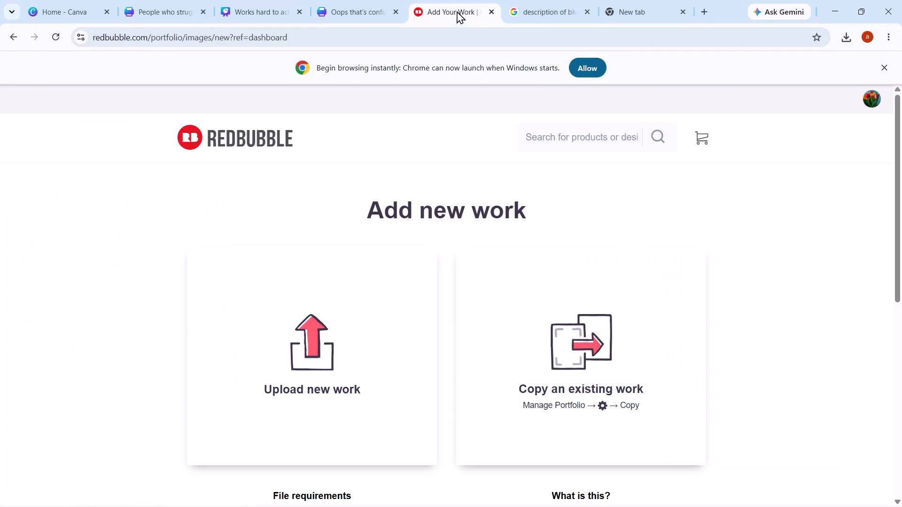
click(313, 347)
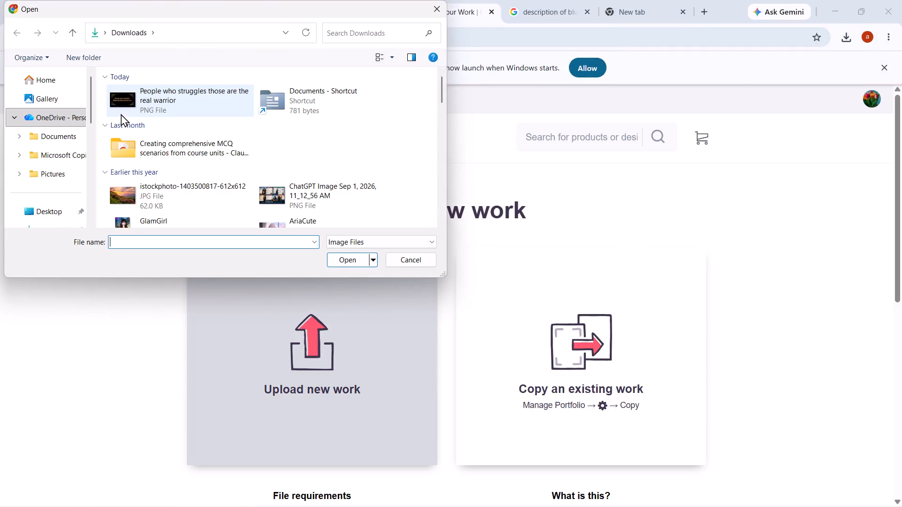
click(52, 77)
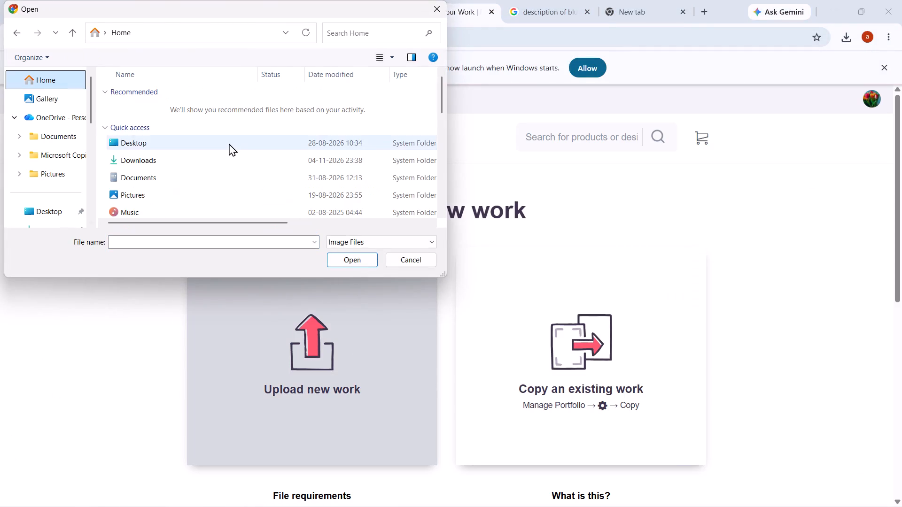
scroll(229, 143, down, 2)
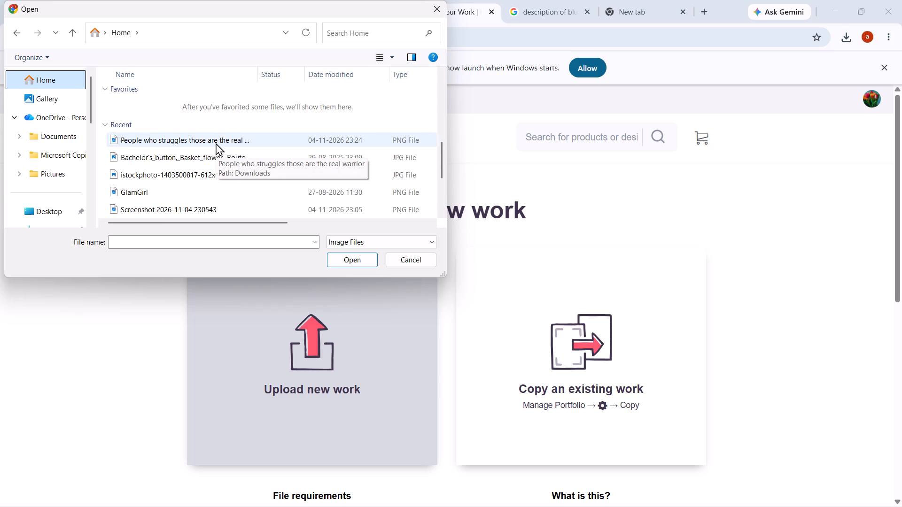
scroll(257, 94, right, 1)
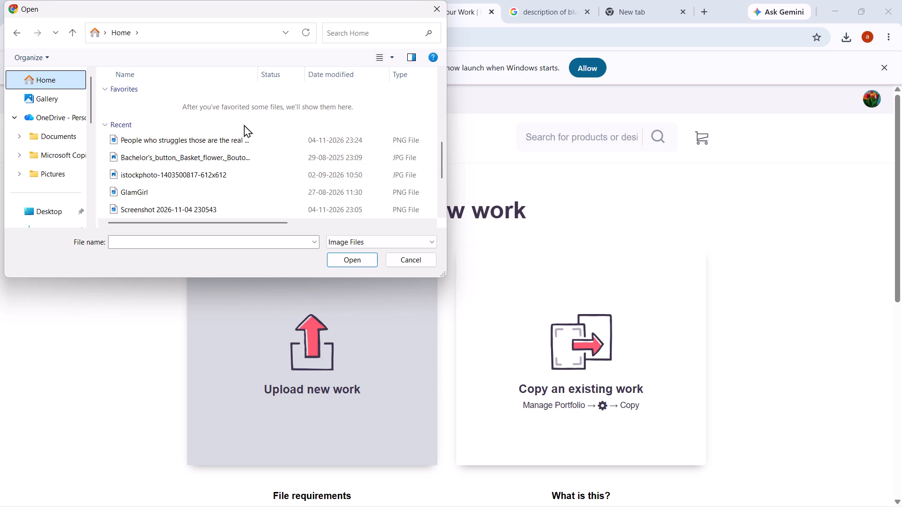
scroll(218, 156, down, 2)
scroll(218, 156, up, 2)
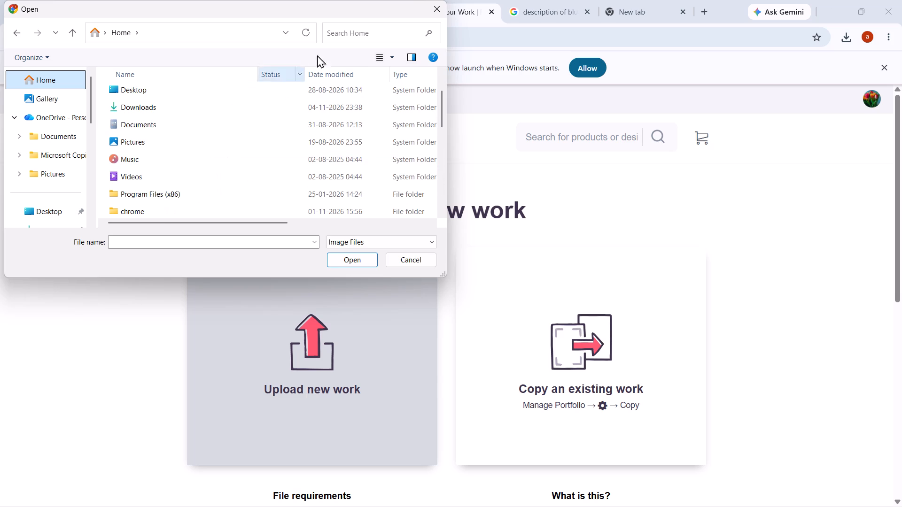
click(430, 8)
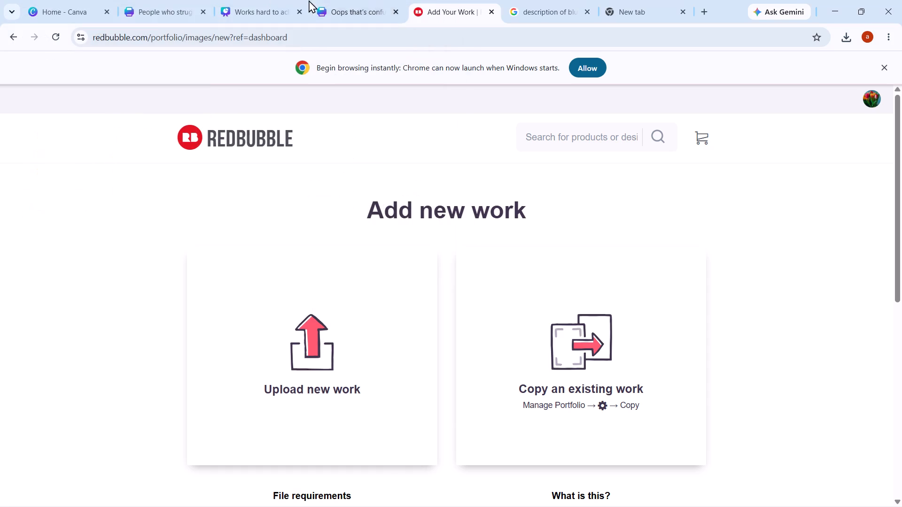
Download the "Works hard to achieve what you want" Canva design as a PNG, check it in the Downloads folder, and close the folder.
click(249, 8)
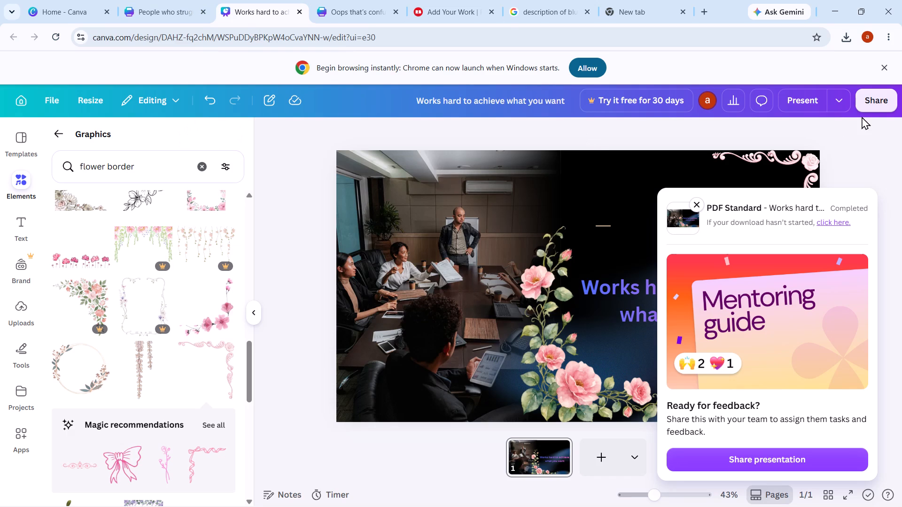
click(865, 105)
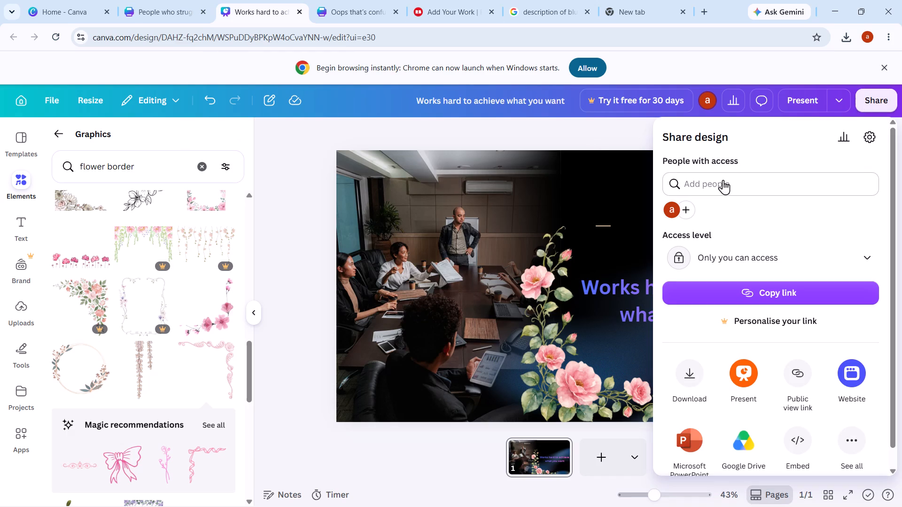
click(696, 368)
click(803, 186)
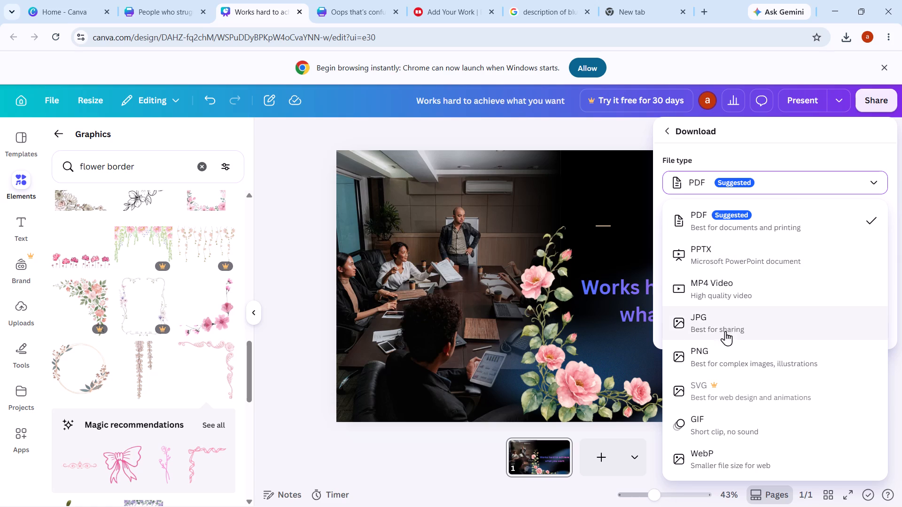
click(723, 353)
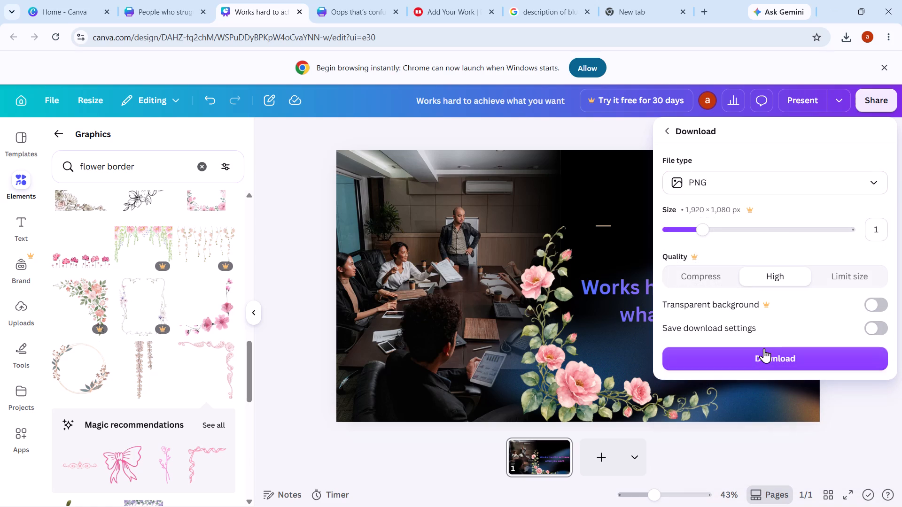
click(764, 352)
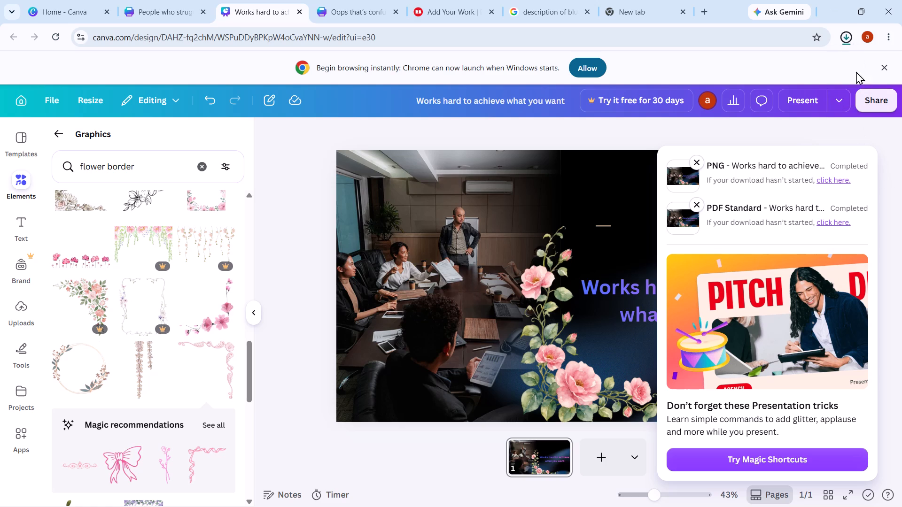
click(816, 63)
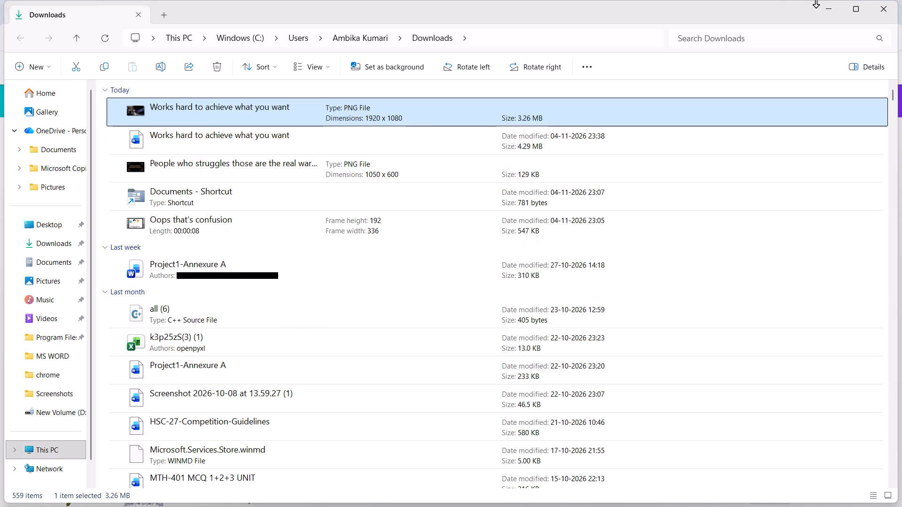
click(892, 9)
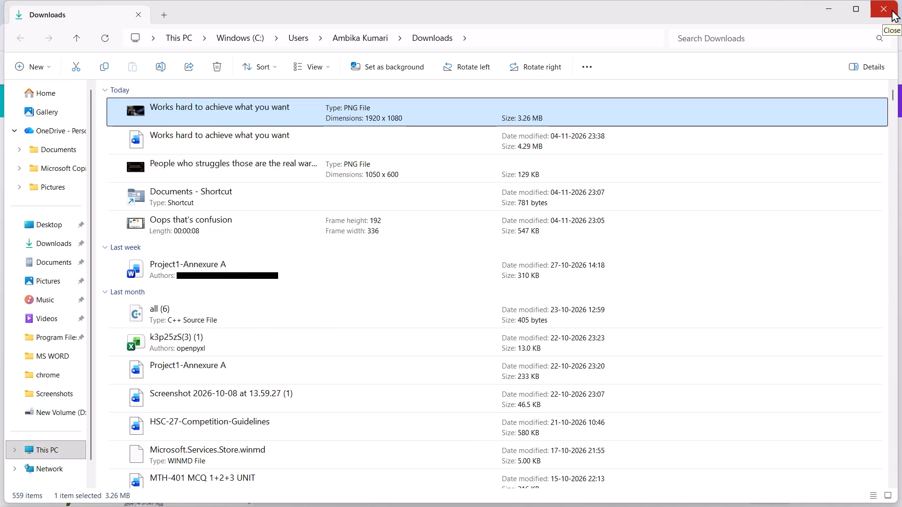
Return to Redbubble and upload the "Works hard to achieve what you want" PNG from Downloads as a new work.
click(465, 10)
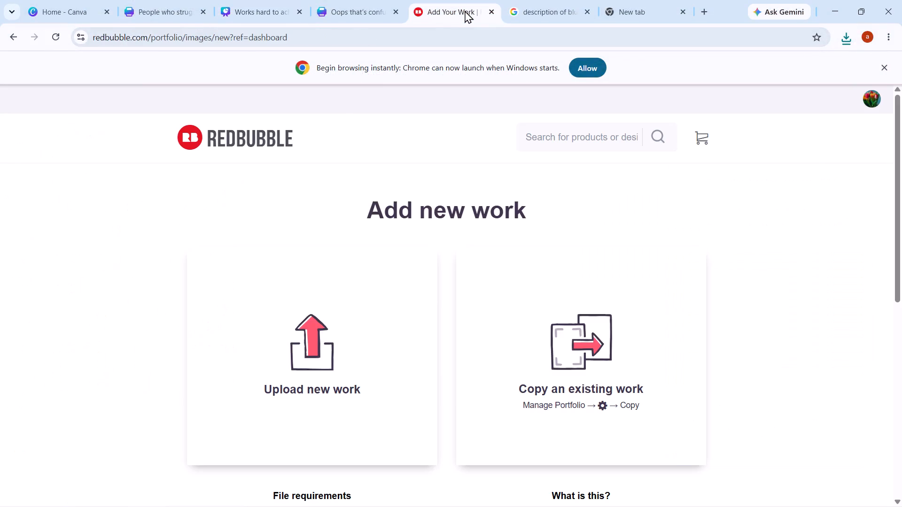
click(302, 355)
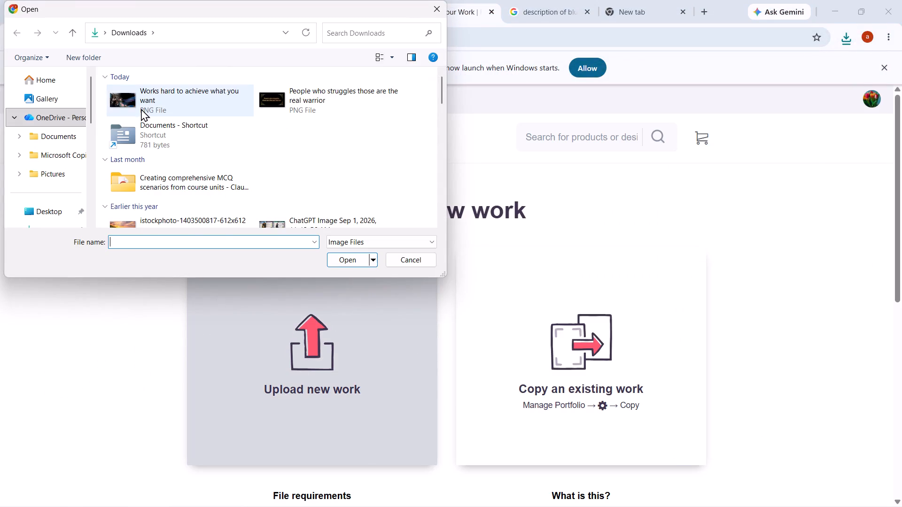
click(141, 108)
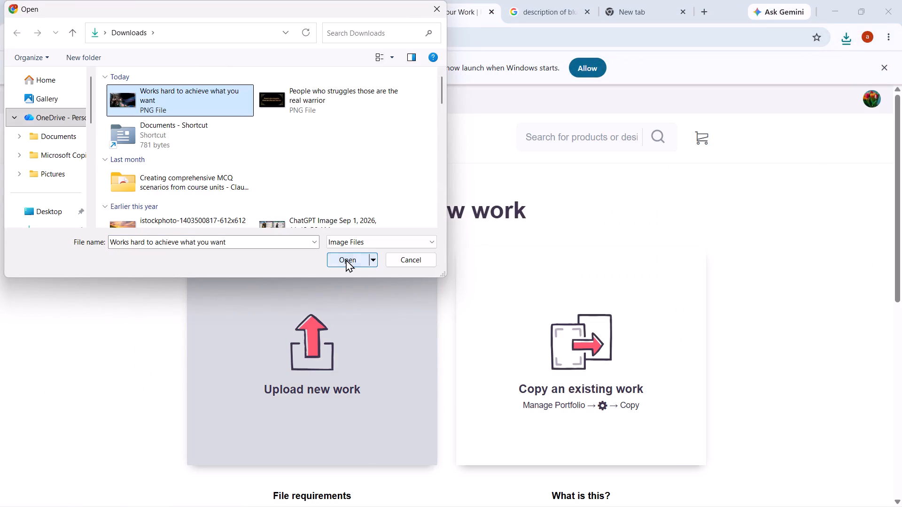
click(346, 259)
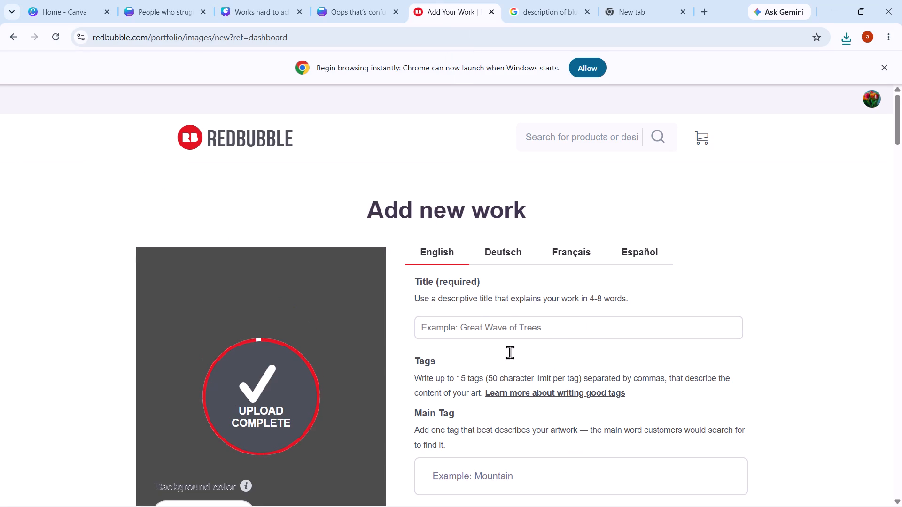
Enable the Graphic T-Shirts, Standard Print Clothing, Hats, Large Print Clothing and A-Line Dresses products for the work.
scroll(516, 330, down, 7)
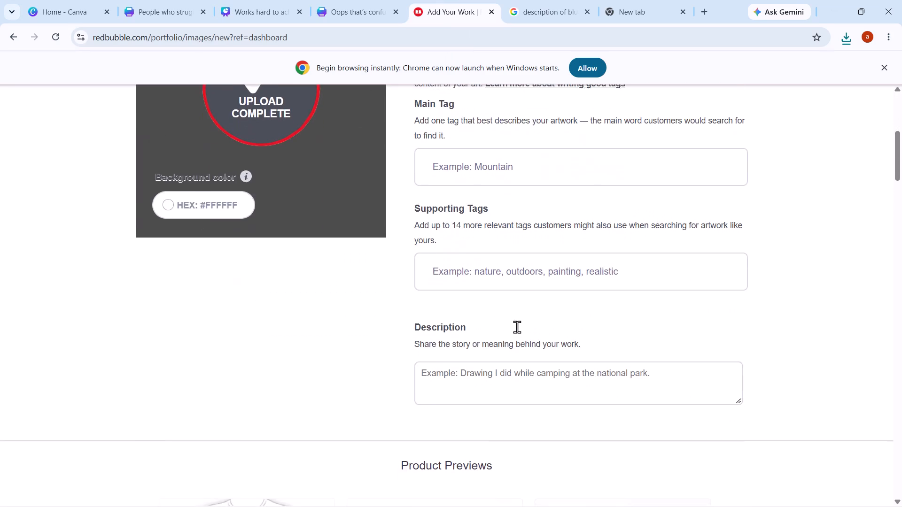
scroll(517, 327, down, 8)
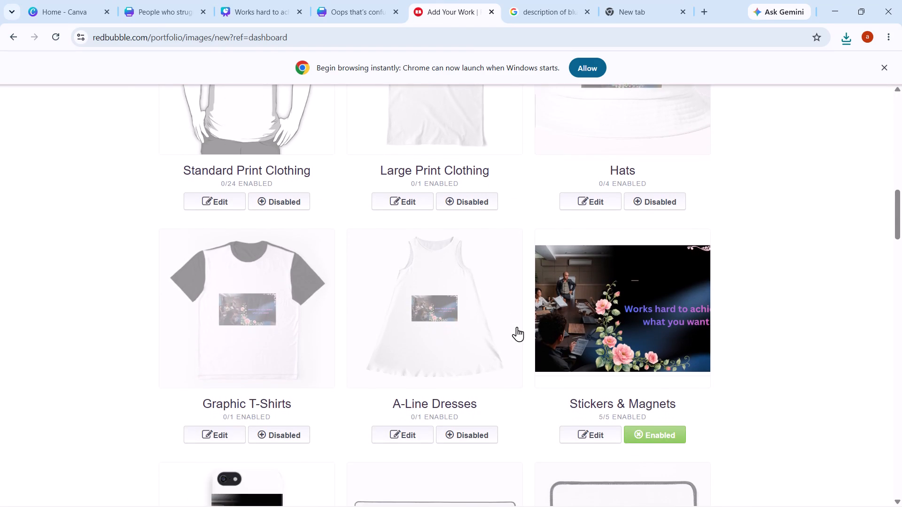
click(266, 437)
scroll(398, 345, up, 2)
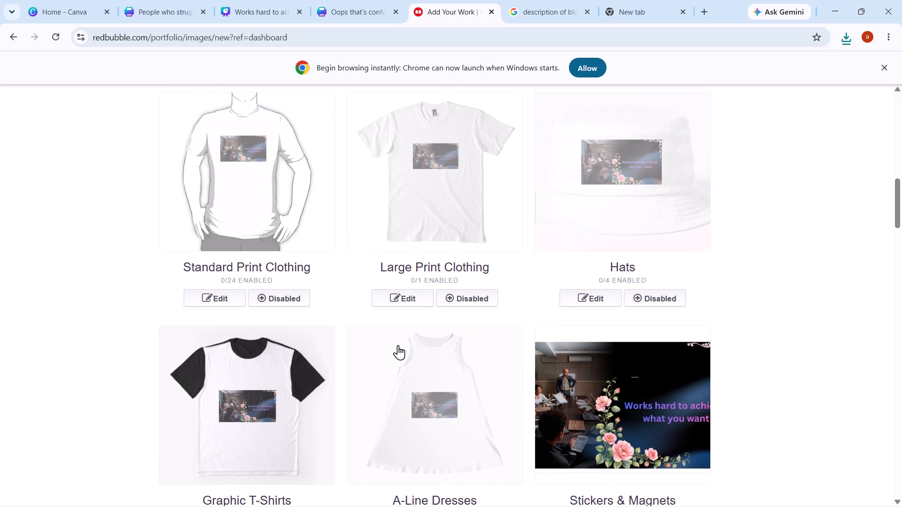
click(281, 297)
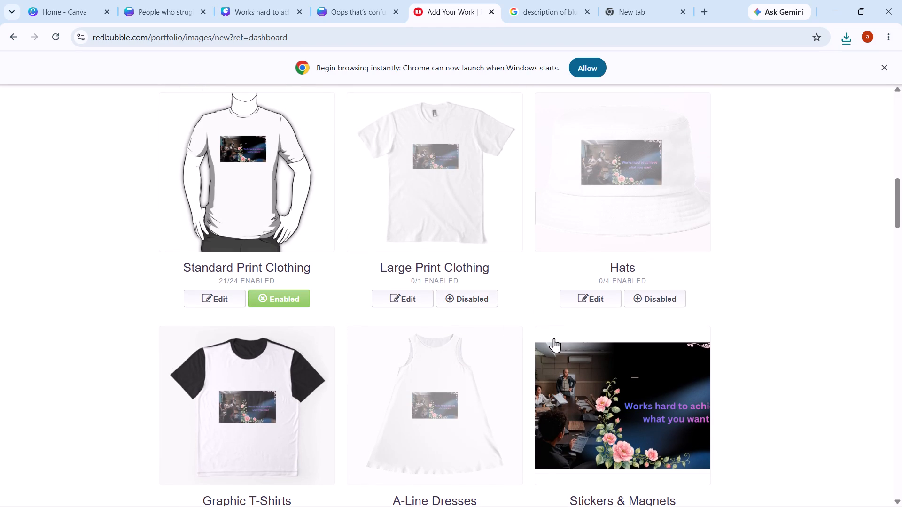
click(658, 302)
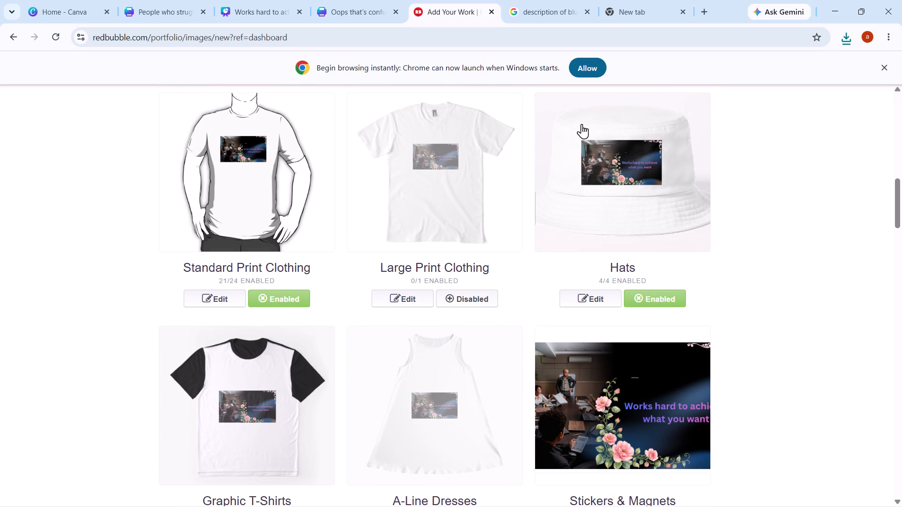
click(461, 294)
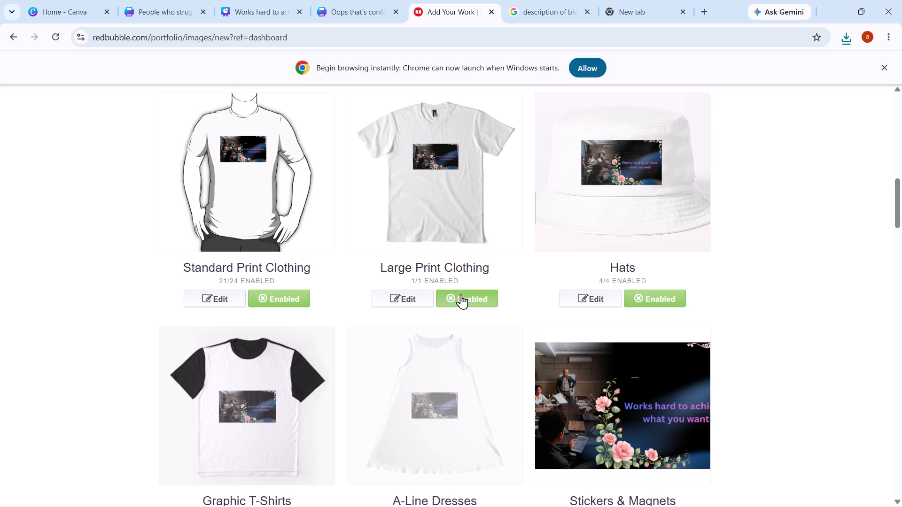
scroll(461, 294, down, 5)
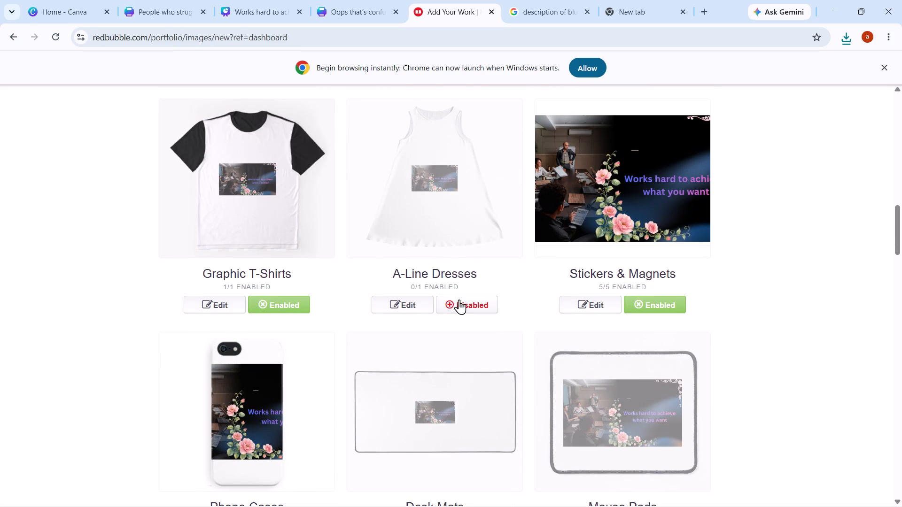
click(458, 302)
Enable the Mouse Pads, Pillows & Totes and Spiral Notebooks products for the work.
scroll(458, 302, down, 2)
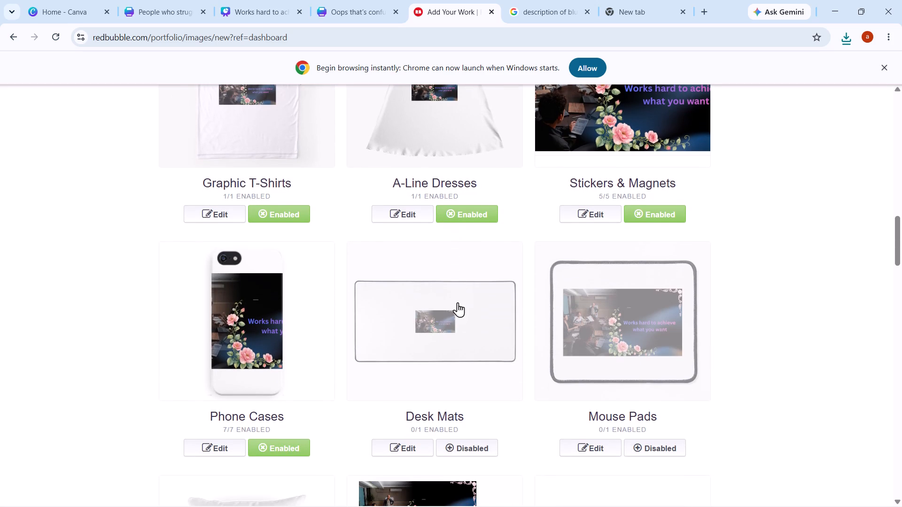
scroll(444, 422, down, 3)
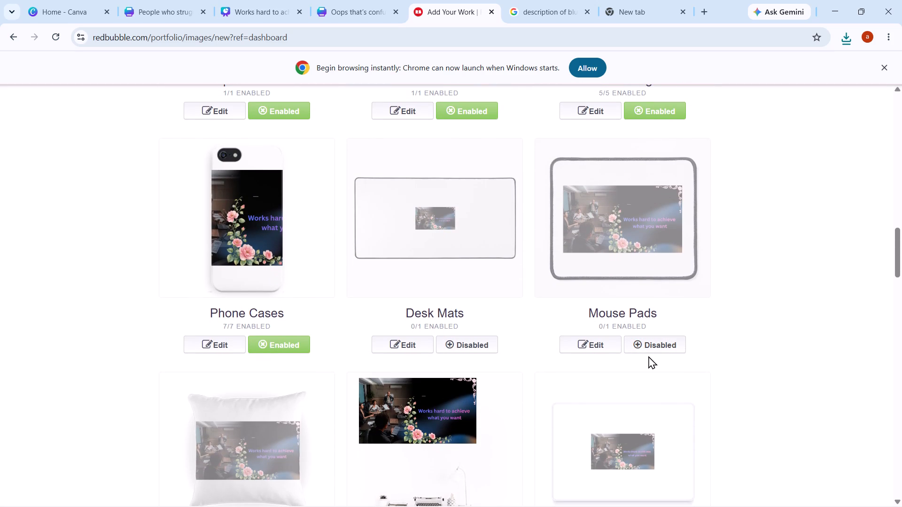
click(648, 356)
click(648, 347)
scroll(440, 405, down, 4)
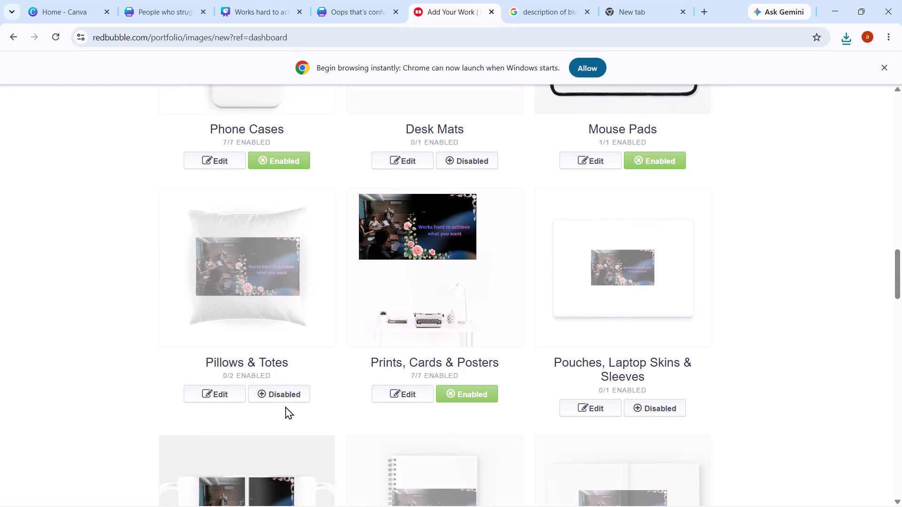
click(285, 393)
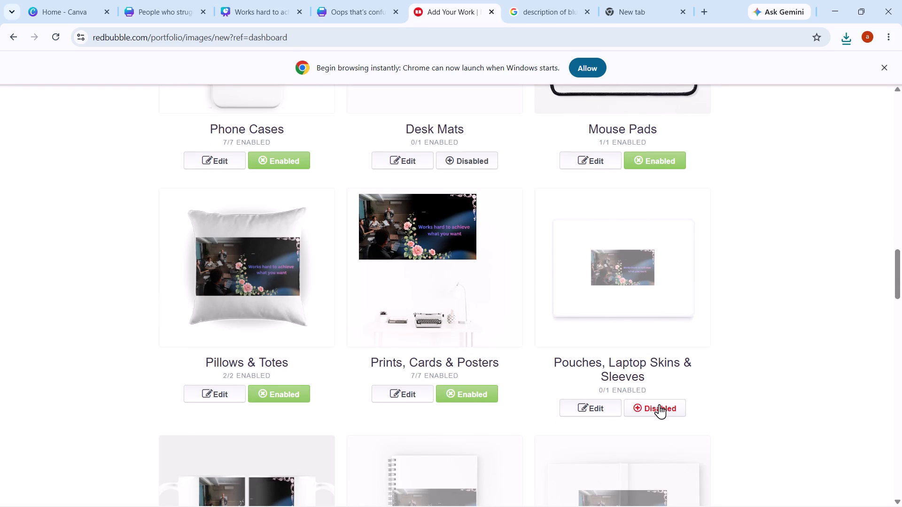
scroll(659, 404, down, 4)
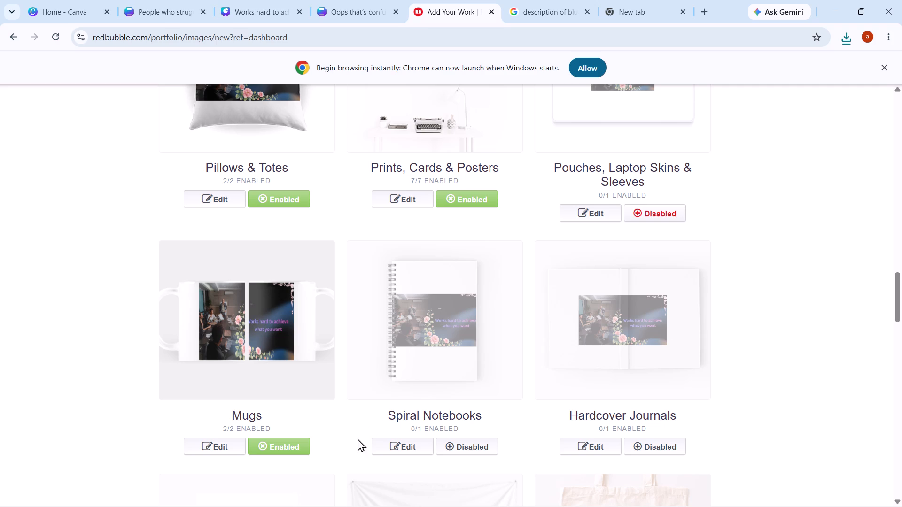
click(457, 452)
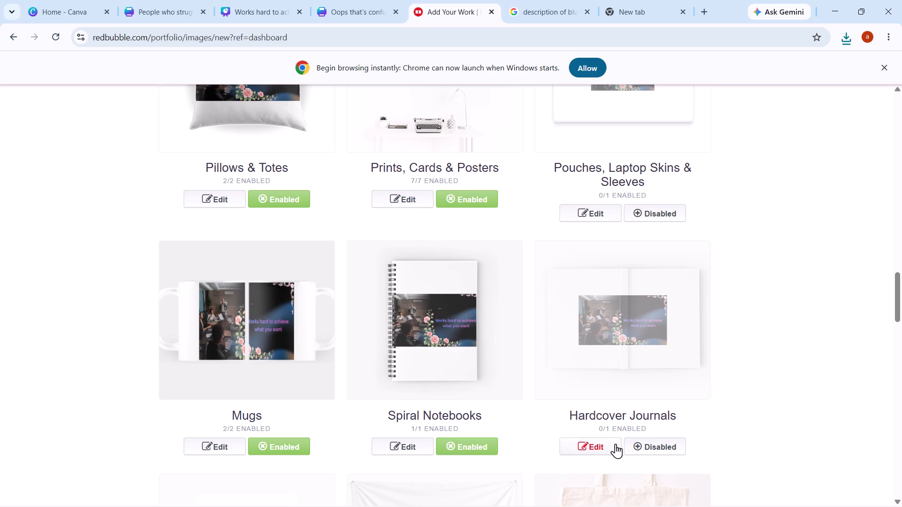
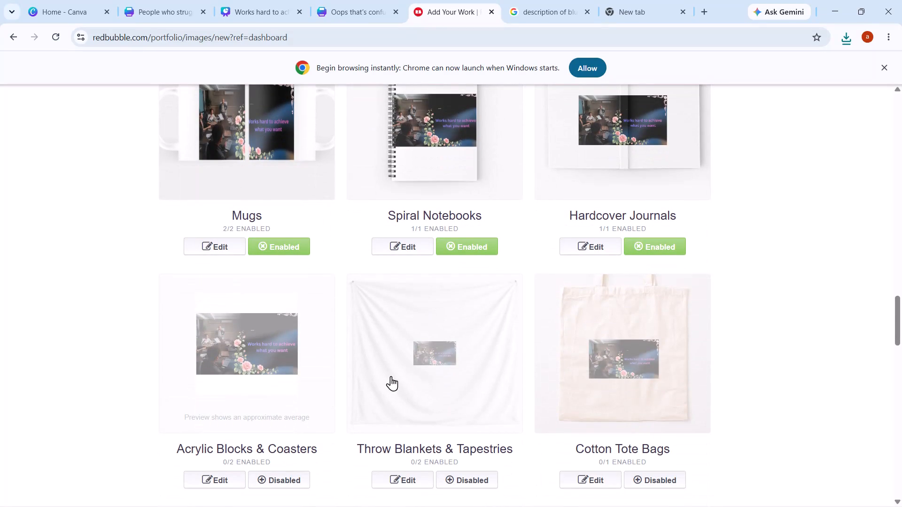
Enable the Acrylic Blocks & Coasters, Cotton Tote Bags and Aprons products for the work.
click(287, 477)
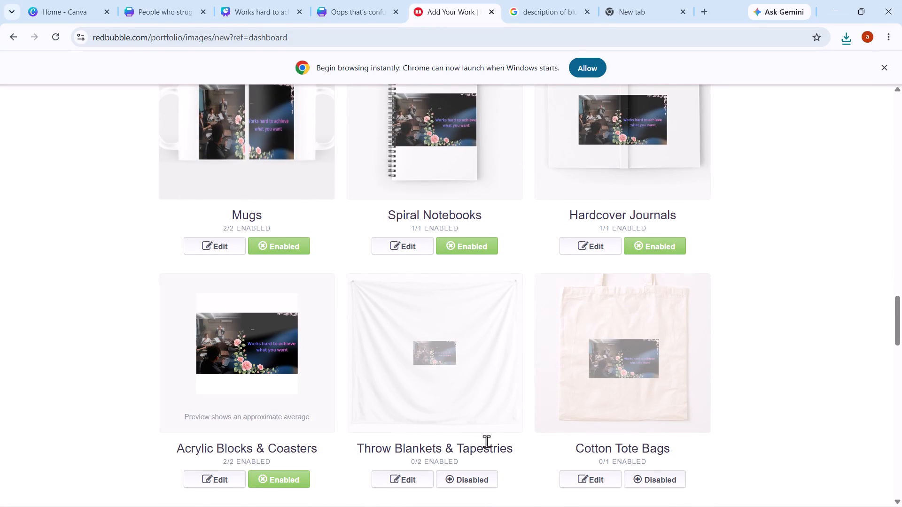
scroll(486, 441, down, 3)
click(655, 337)
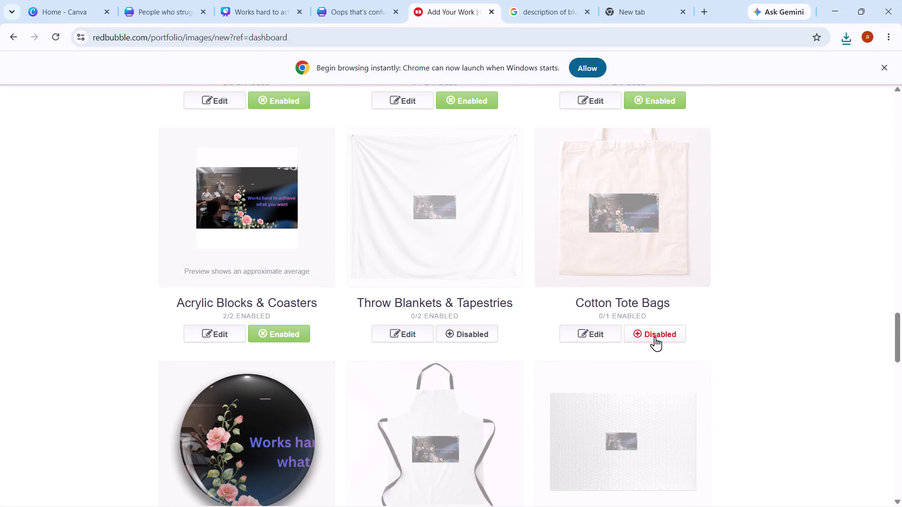
scroll(406, 371, down, 4)
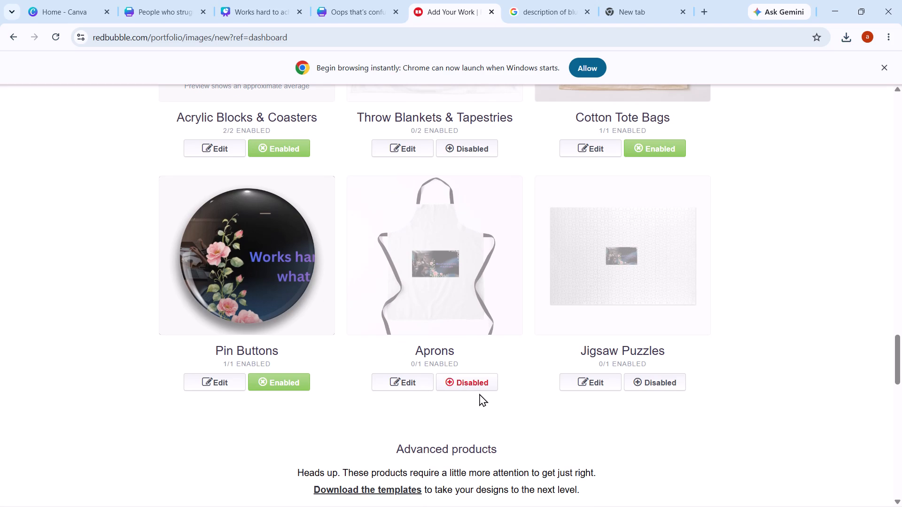
click(475, 381)
Enter "Works Hard" as the English title of the new work.
scroll(475, 381, down, 10)
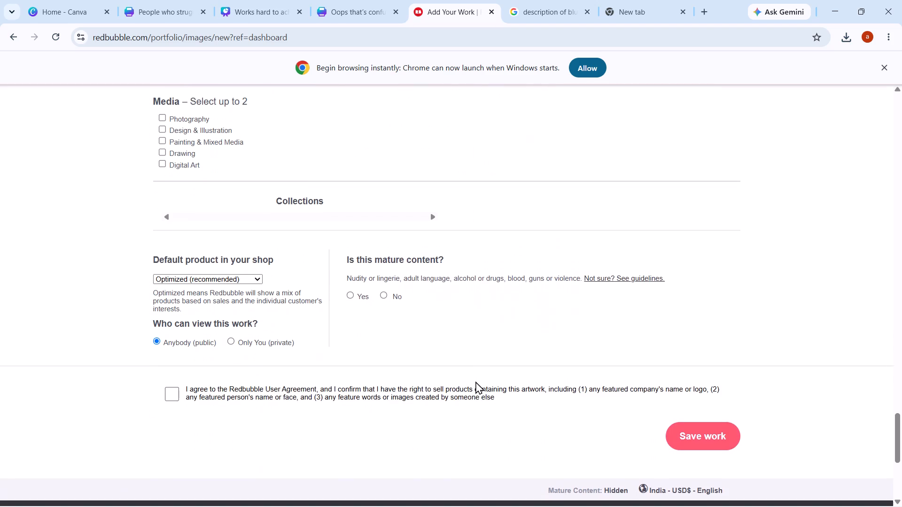
scroll(475, 381, up, 17)
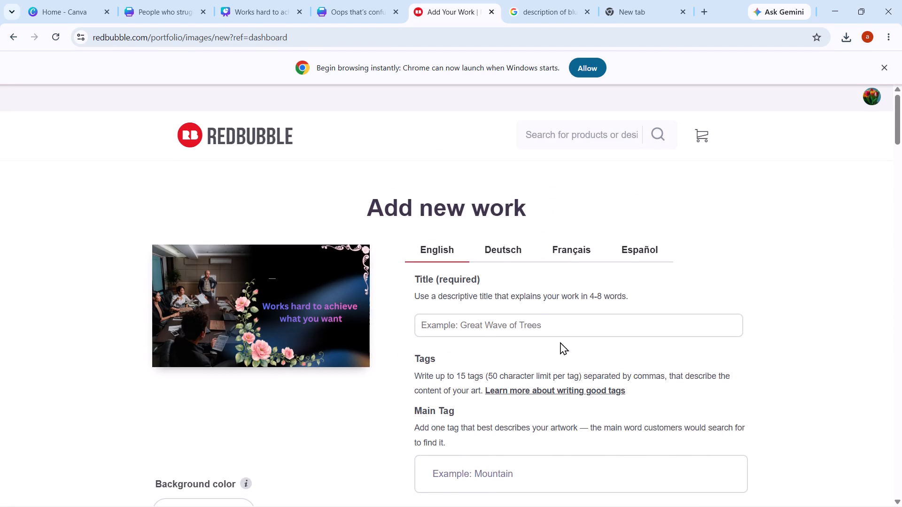
click(530, 322)
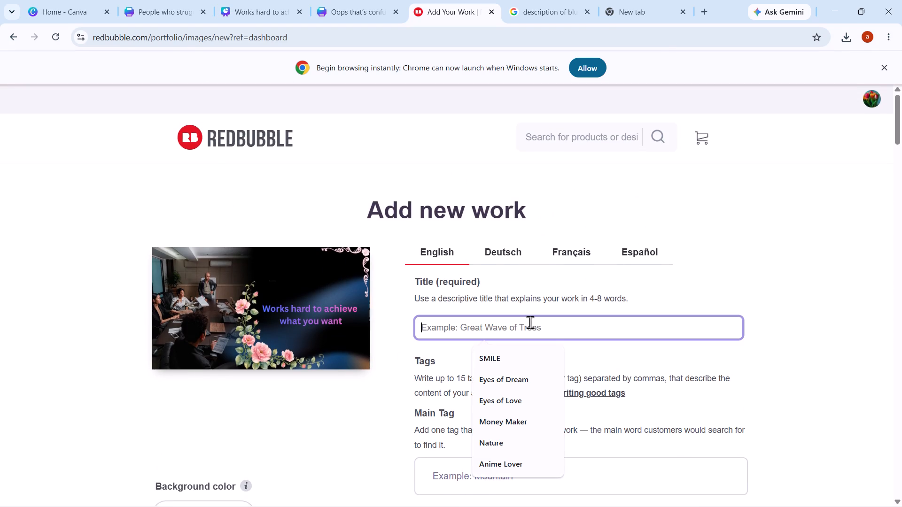
text(Works)
key(space)
text(Hard)
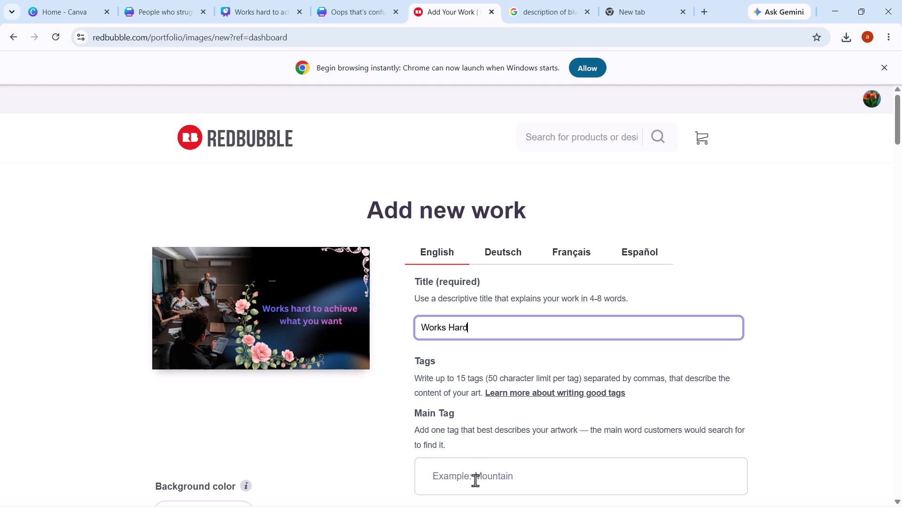
Enter "Works Hard" as the main tag of the work.
click(475, 480)
text(Work)
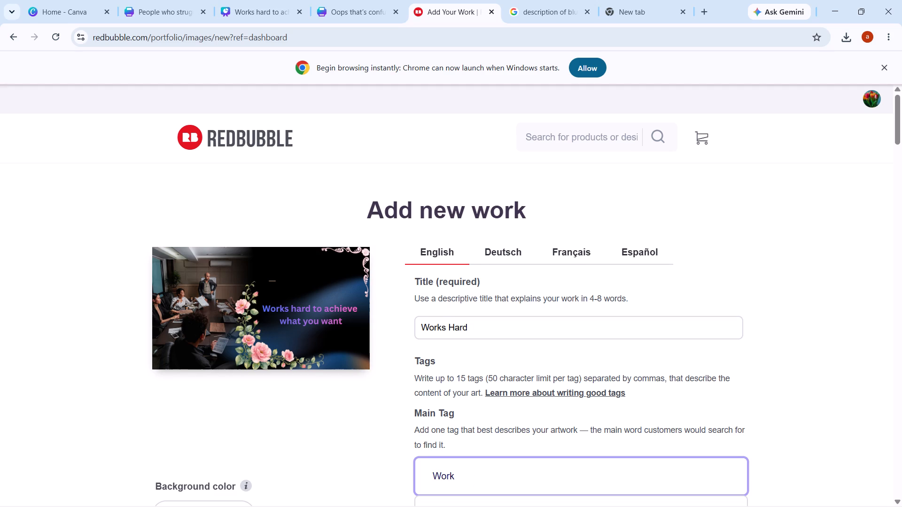
text(s)
key(space)
text(Hard)
Add the supporting tags "work", "hard", "work hard" and "achieve" to the work.
scroll(526, 450, down, 3)
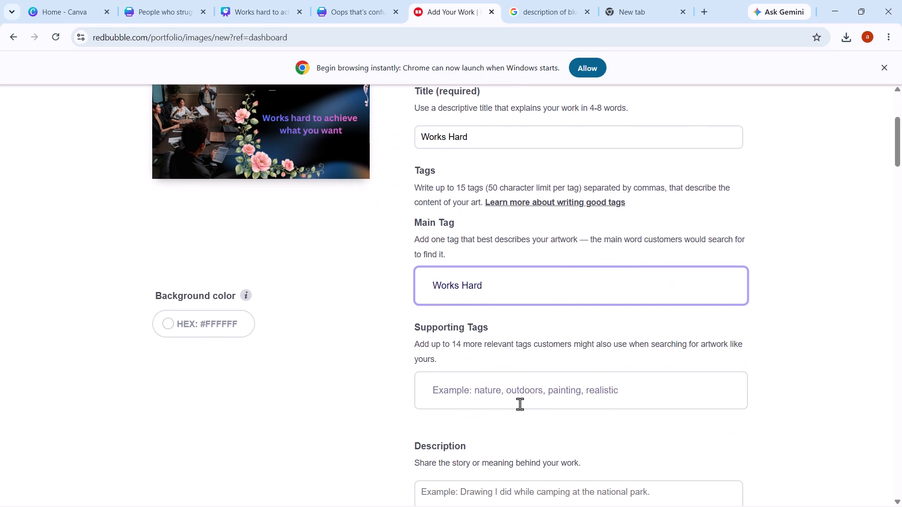
click(506, 400)
text(work)
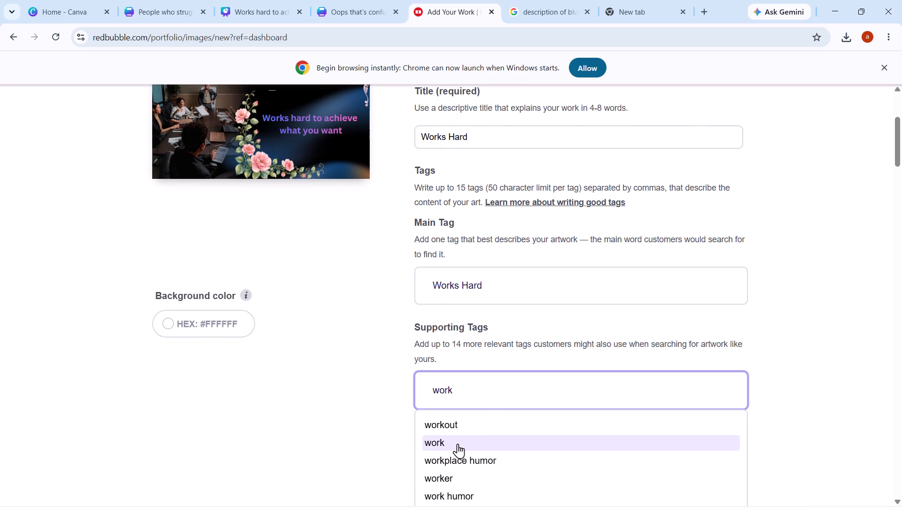
click(458, 444)
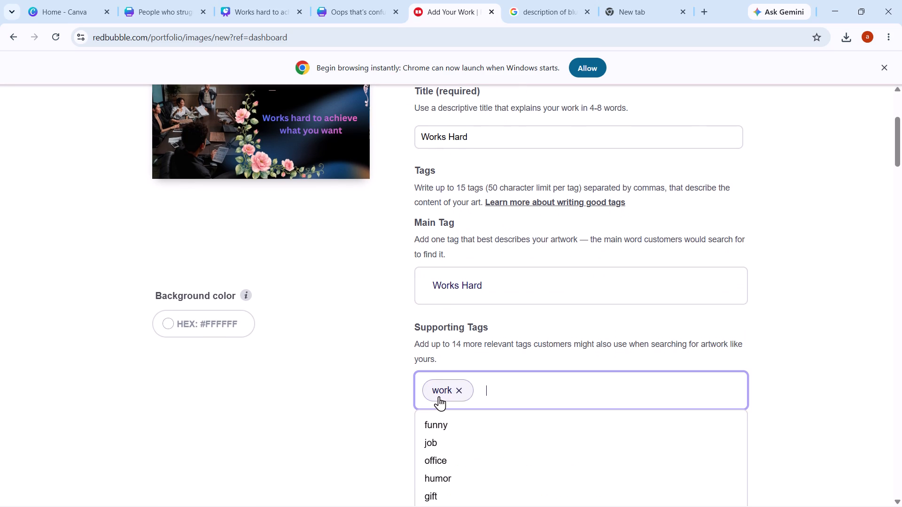
text(hard)
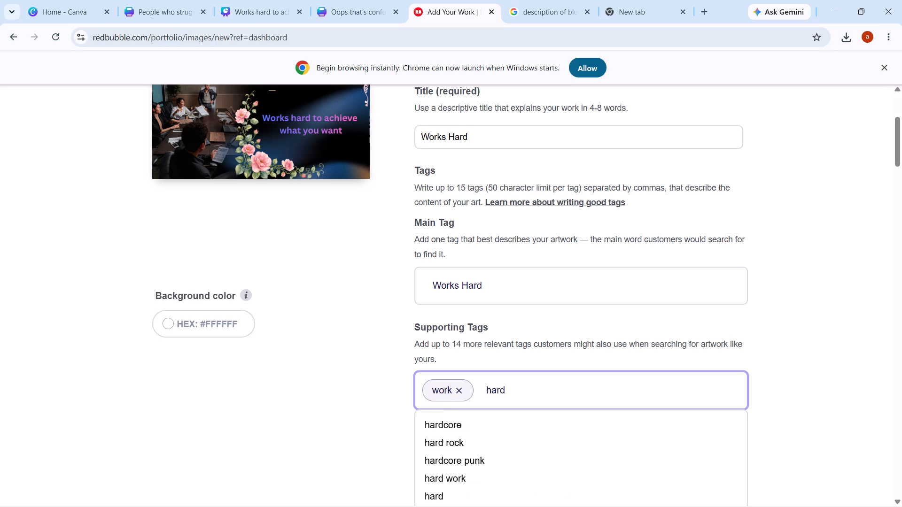
key(Return)
text(work)
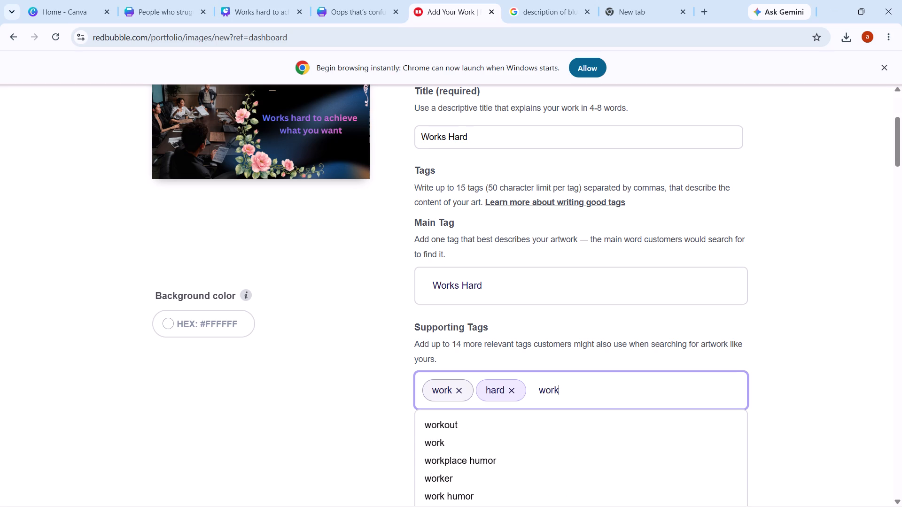
key(space)
text(hard)
key(Return)
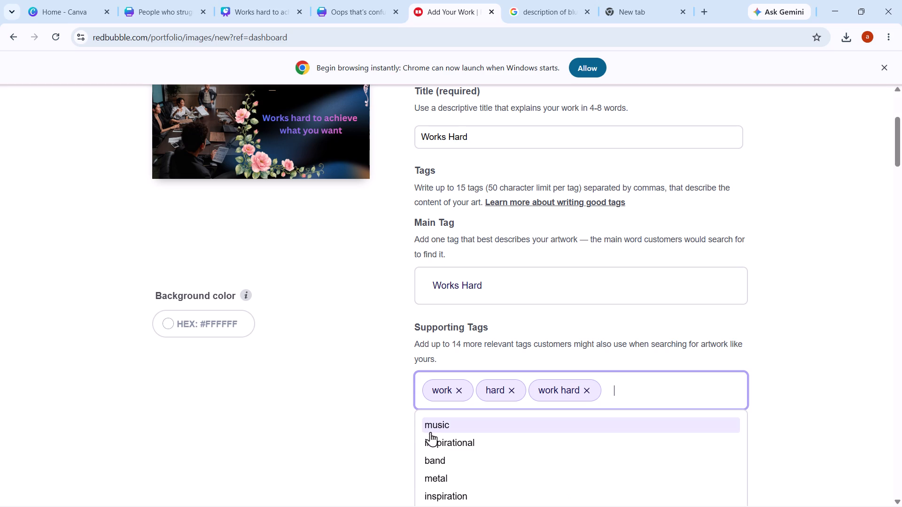
text(ache)
key(BackSpace)
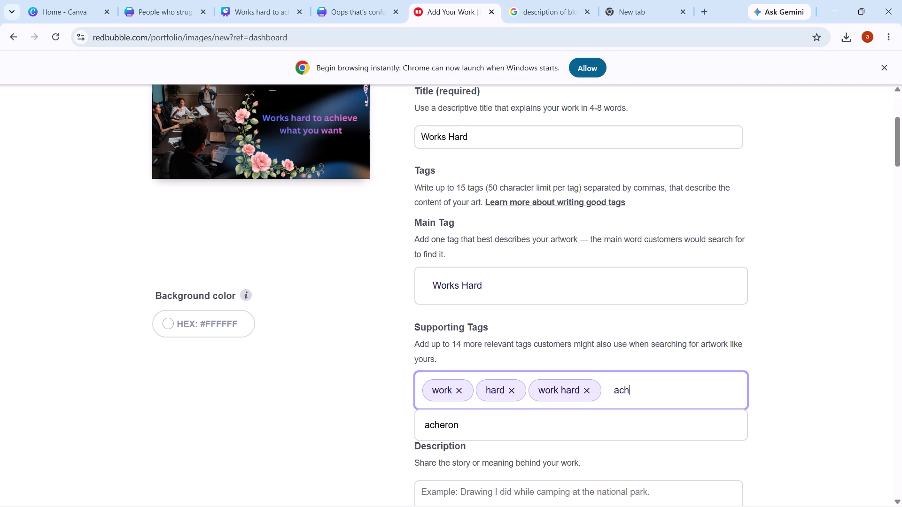
text(ieve)
key(Return)
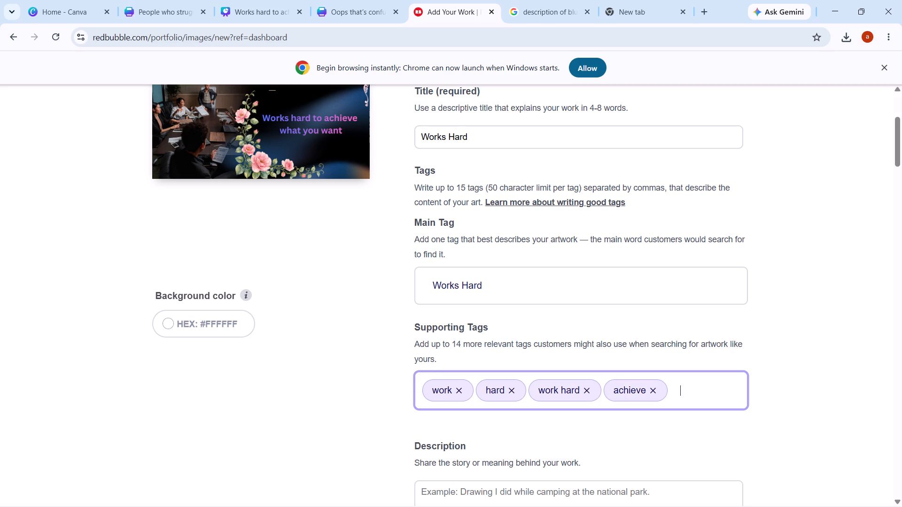
Add the supporting tags "victory", "struggle", "peace", "money", "earn" and "life" to the work.
text(victory)
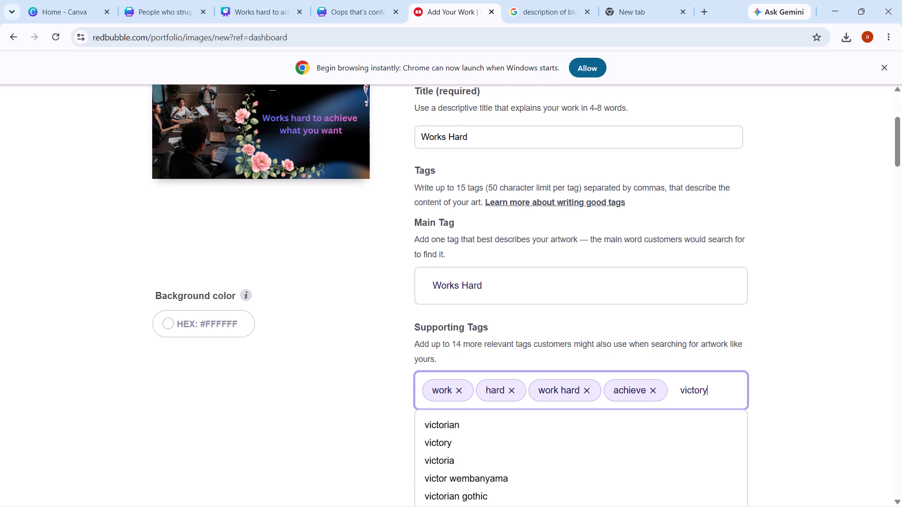
key(Return)
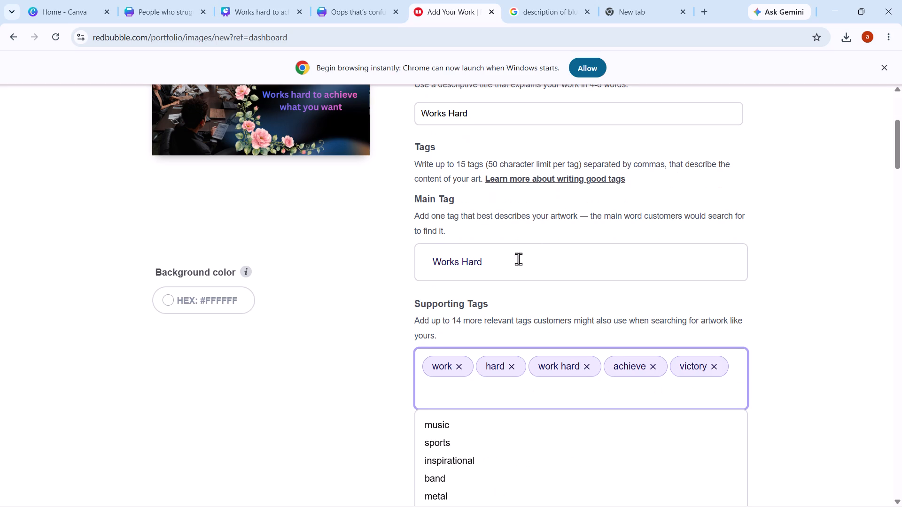
text(struggle)
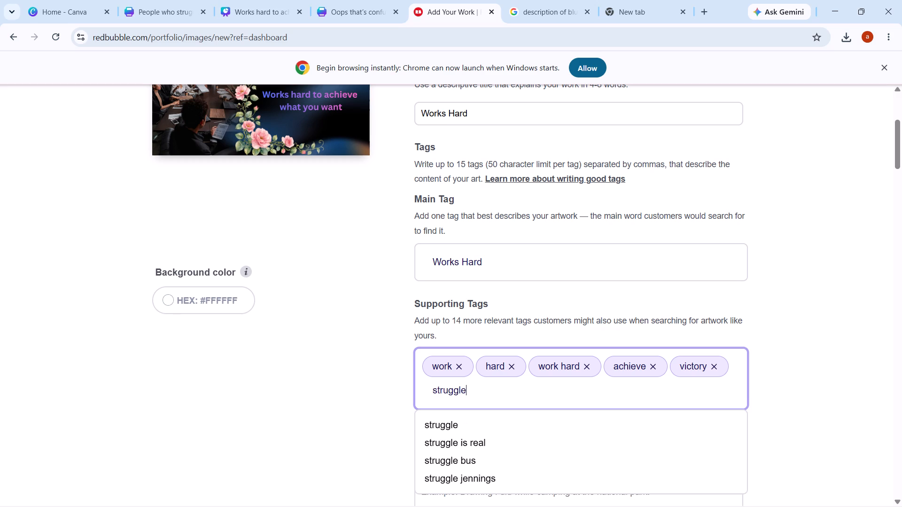
key(Return)
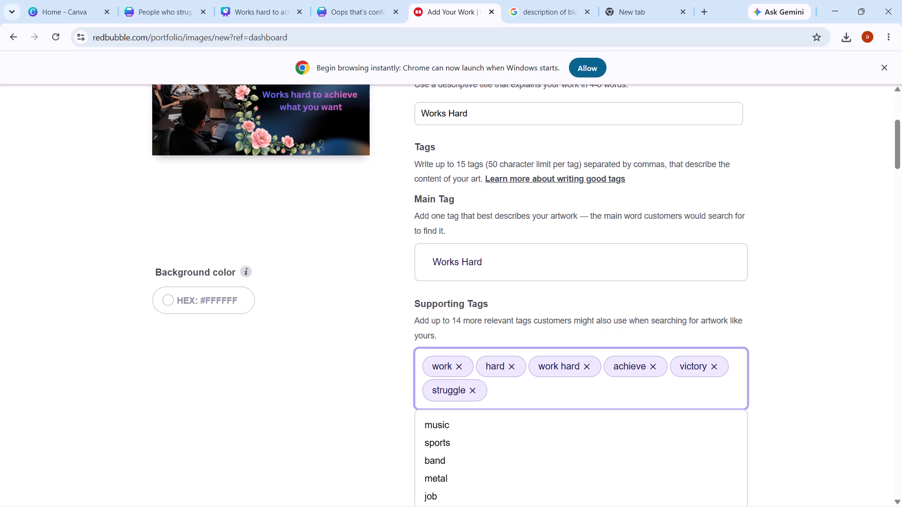
text(peace)
key(Return)
text(money)
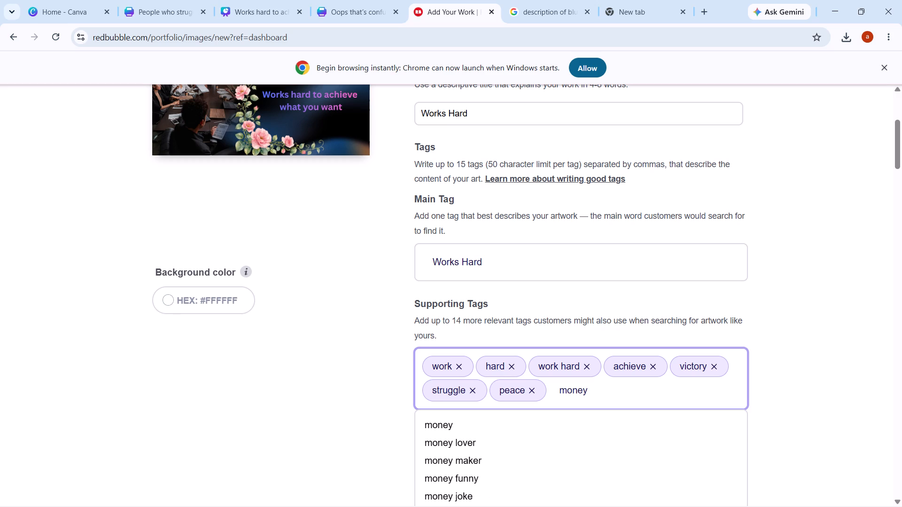
key(Return)
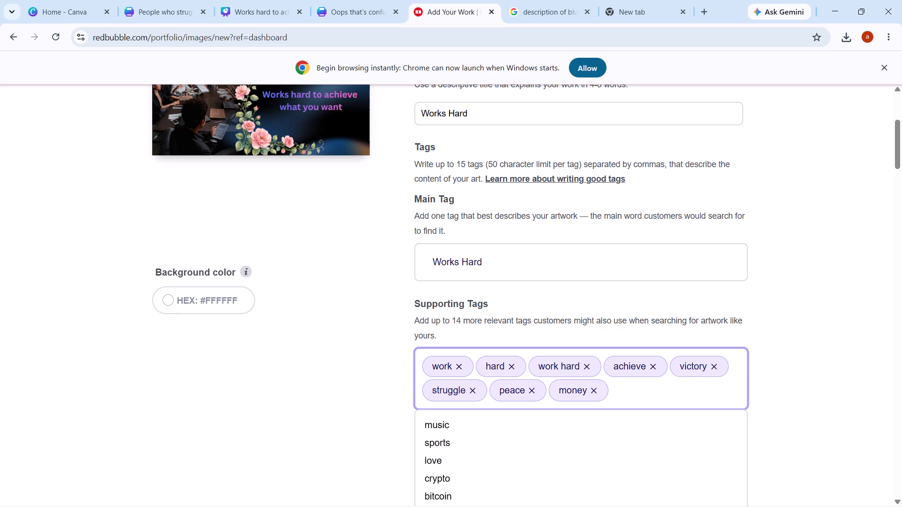
key(w)
key(BackSpace)
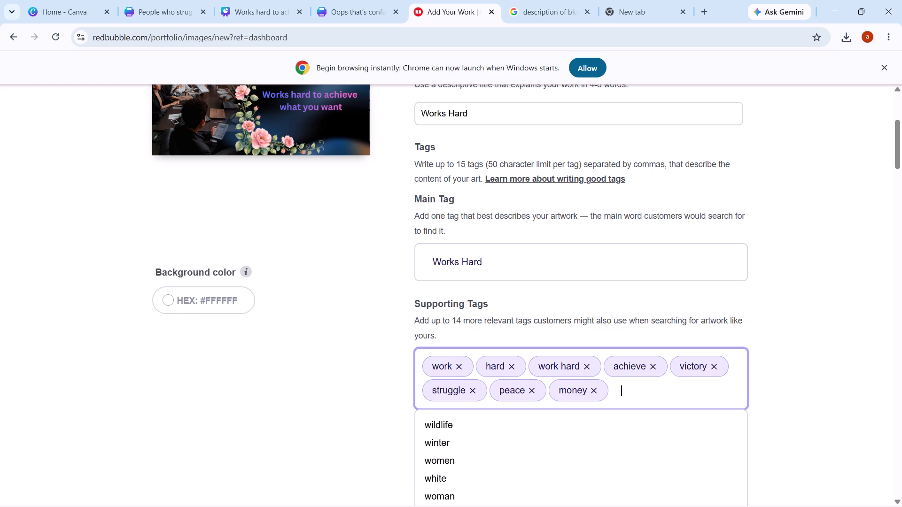
text(earn)
key(Return)
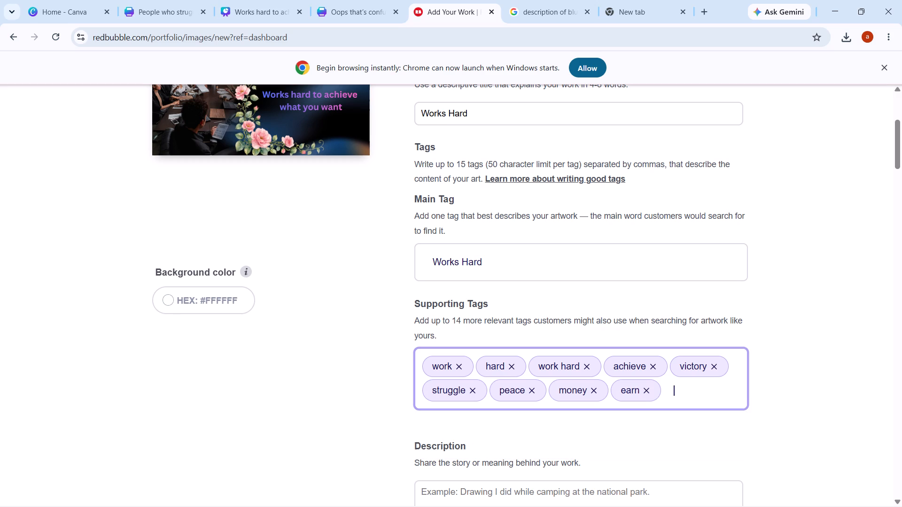
text(life)
key(Return)
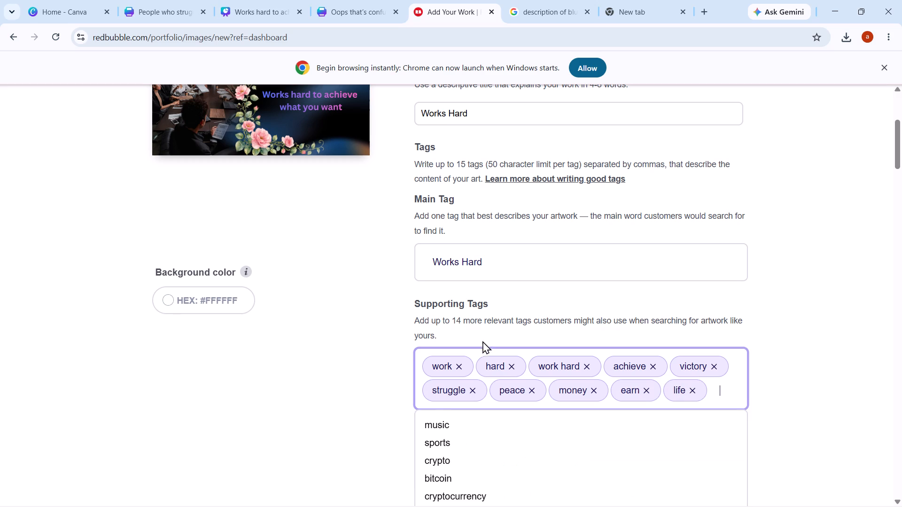
Add the suggested supporting tags "motivational quote", "inspirational quote" and "motivational words".
scroll(482, 366, down, 4)
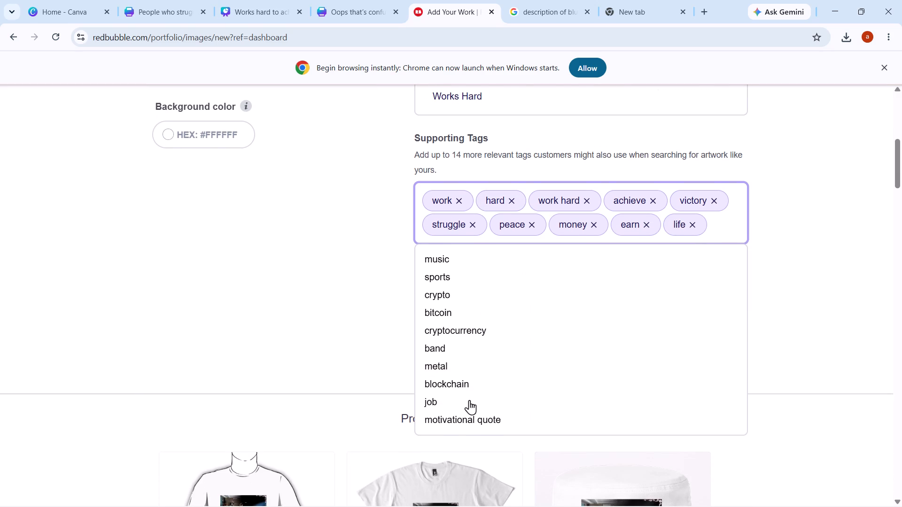
click(451, 425)
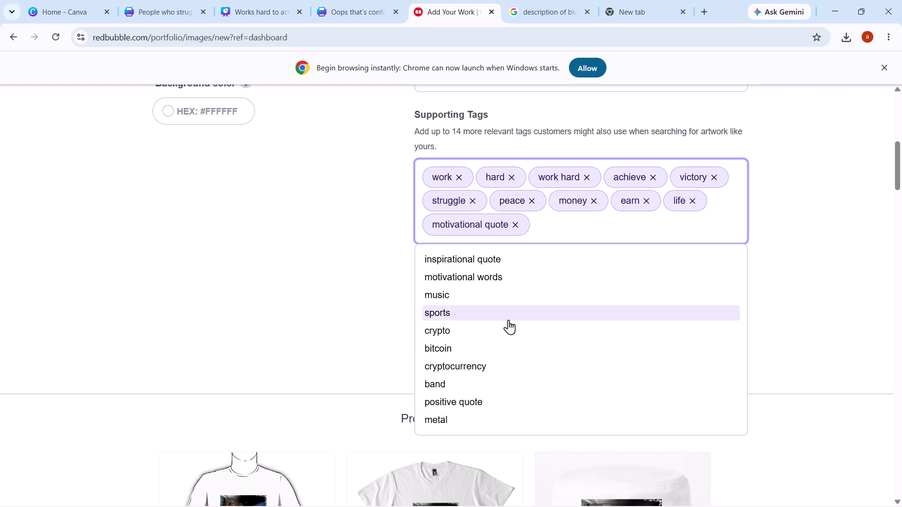
click(478, 253)
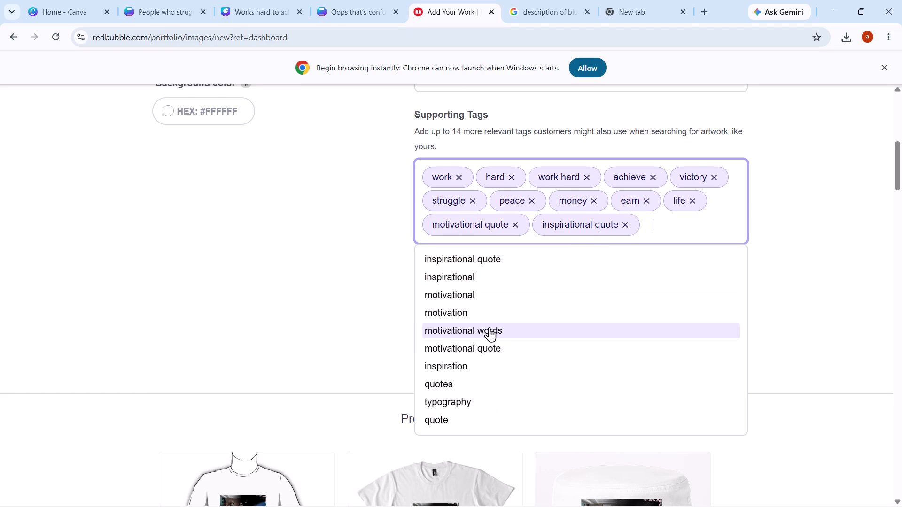
click(489, 328)
Extend the work's English title to "Works Hard Motivation".
scroll(586, 332, up, 3)
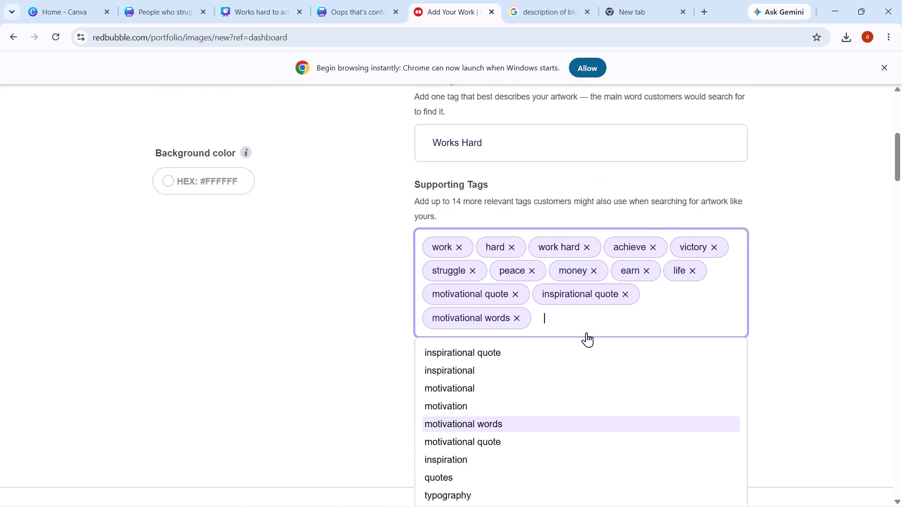
scroll(586, 332, up, 3)
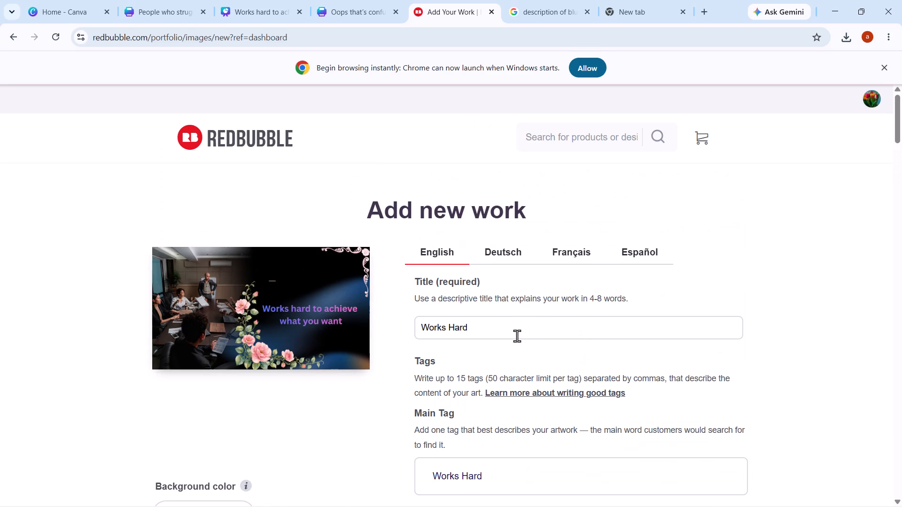
click(517, 336)
key(space)
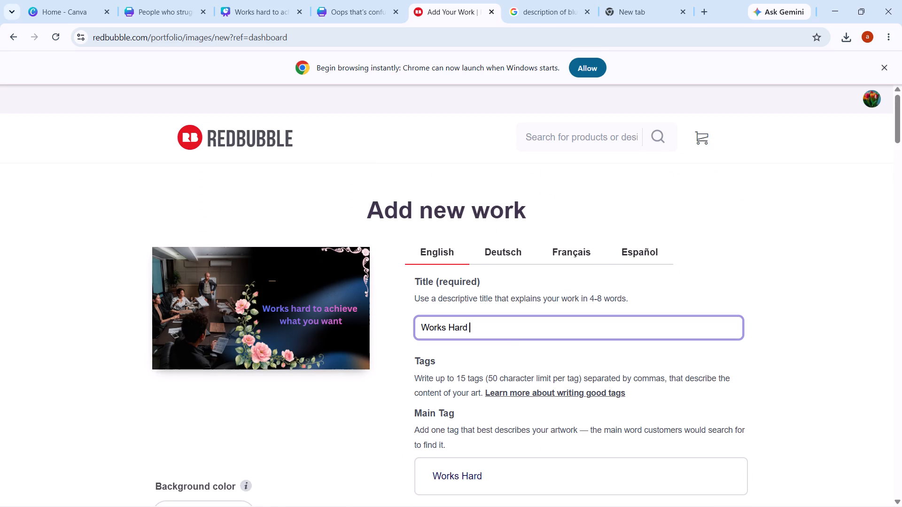
text(Motivation)
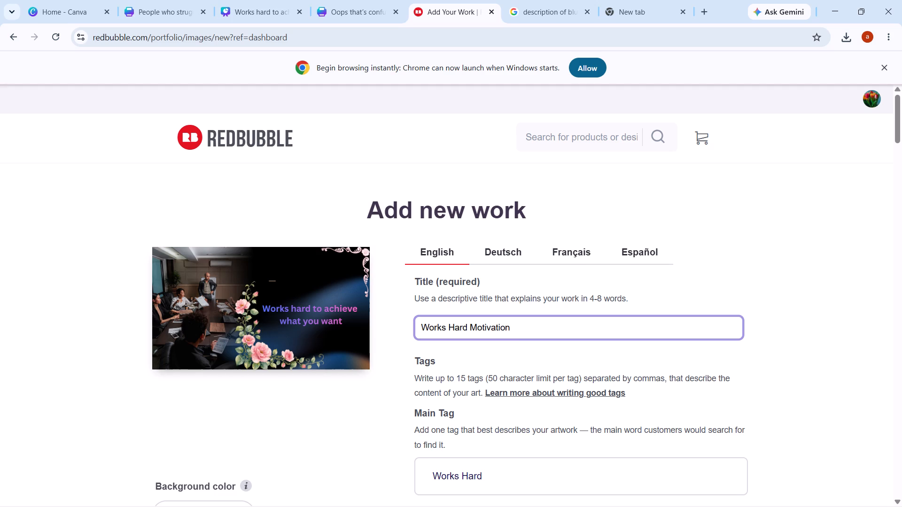
scroll(567, 330, down, 8)
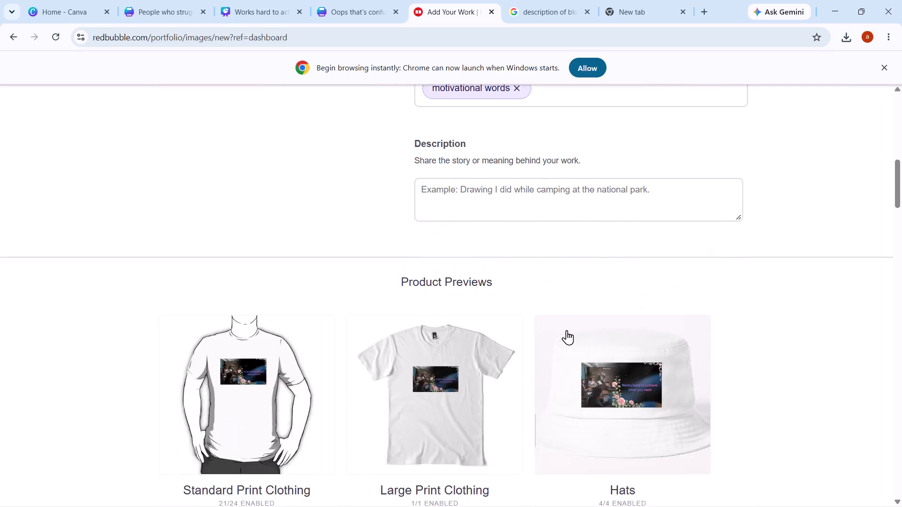
Review the new work's details, product previews, media choices and publishing options down the page.
scroll(567, 330, down, 2)
scroll(567, 330, up, 5)
scroll(567, 330, down, 1)
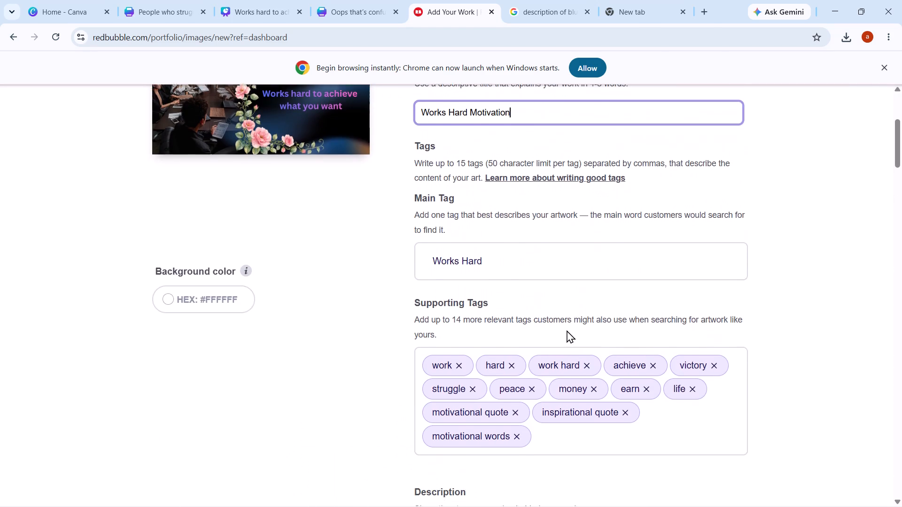
scroll(567, 330, down, 6)
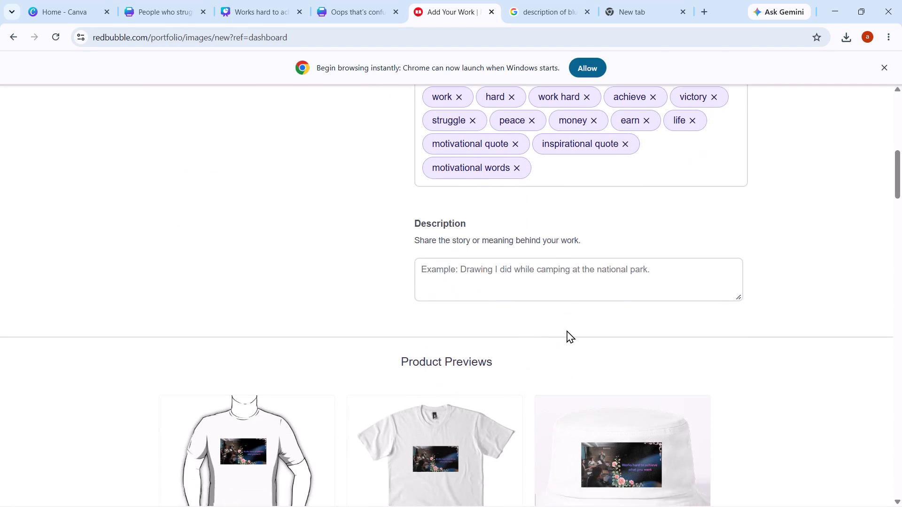
scroll(567, 330, down, 16)
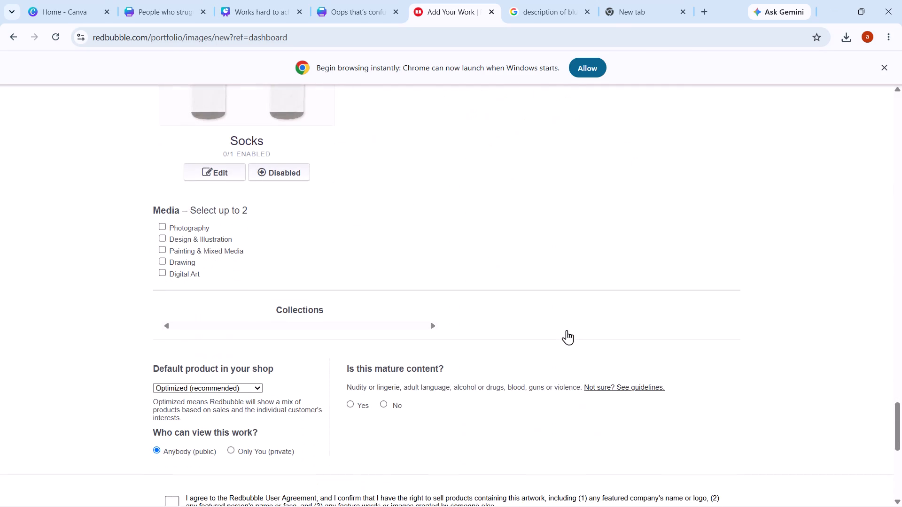
scroll(504, 432, up, 6)
scroll(504, 432, down, 1)
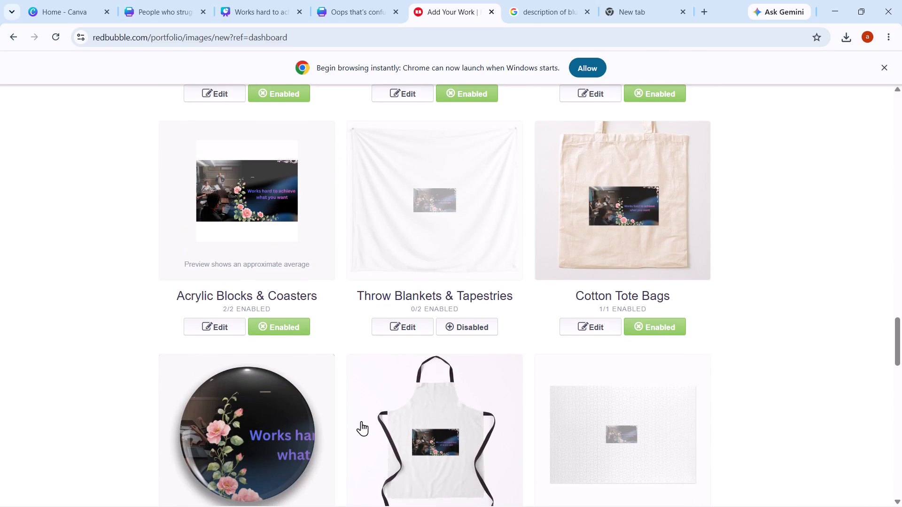
Open the Pin Buttons product for editing its artwork placement.
click(228, 463)
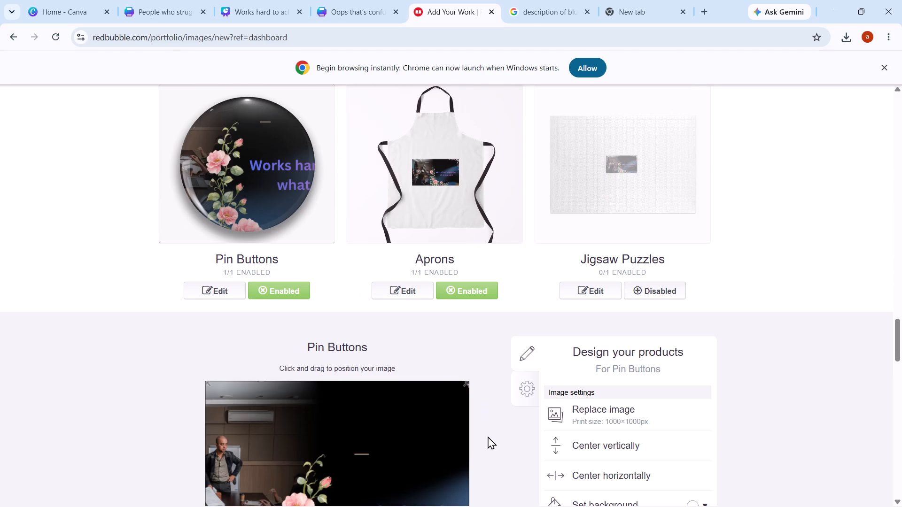
scroll(488, 436, down, 3)
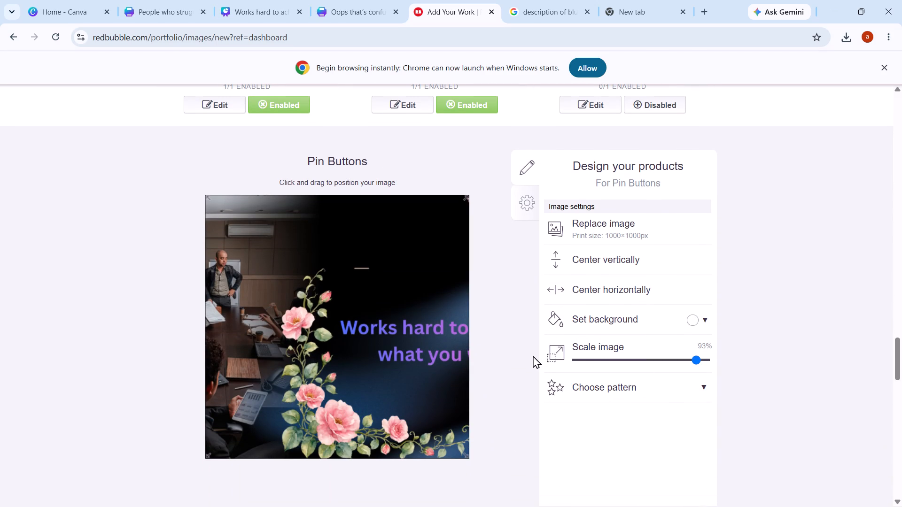
scroll(463, 331, down, 1)
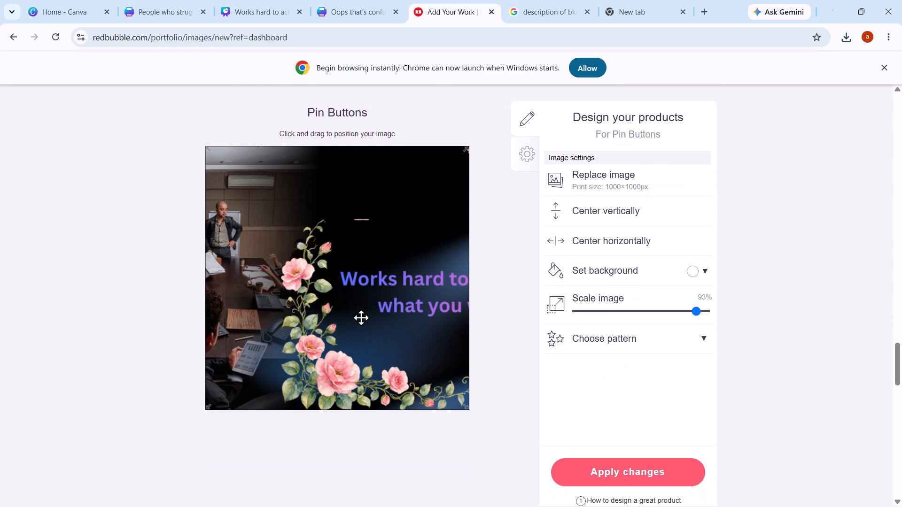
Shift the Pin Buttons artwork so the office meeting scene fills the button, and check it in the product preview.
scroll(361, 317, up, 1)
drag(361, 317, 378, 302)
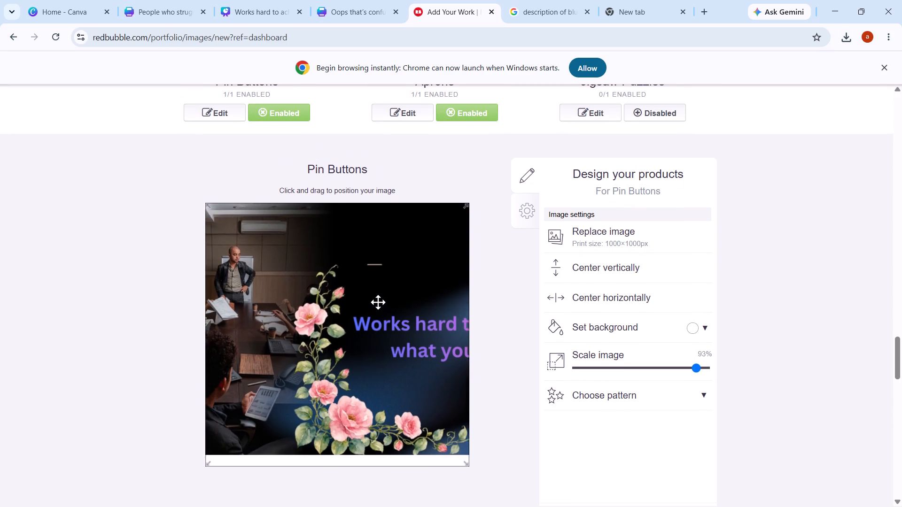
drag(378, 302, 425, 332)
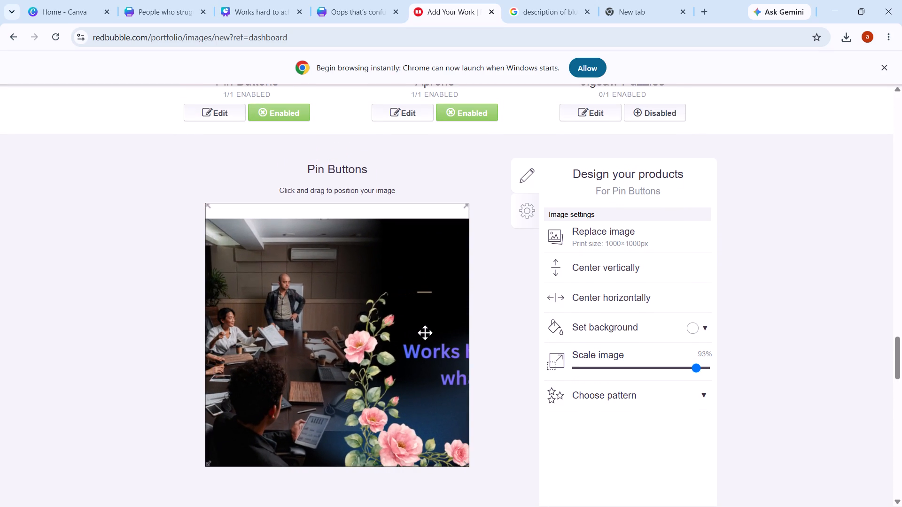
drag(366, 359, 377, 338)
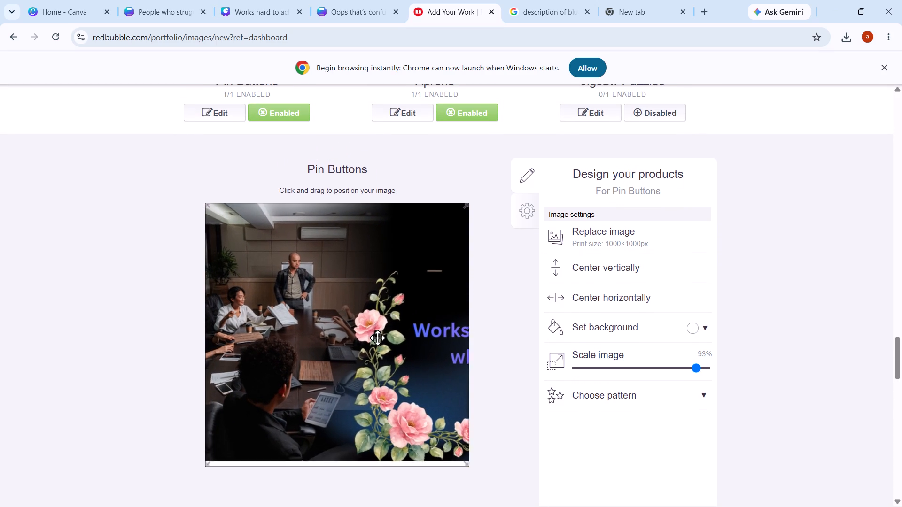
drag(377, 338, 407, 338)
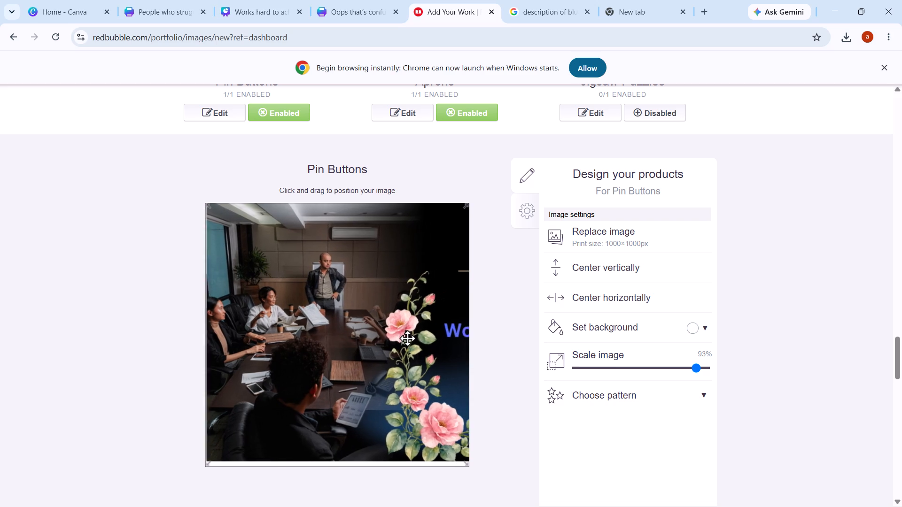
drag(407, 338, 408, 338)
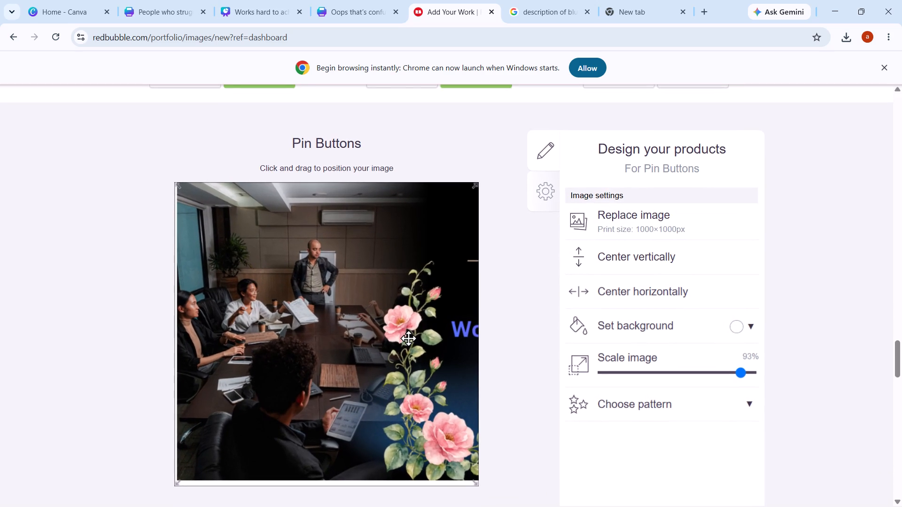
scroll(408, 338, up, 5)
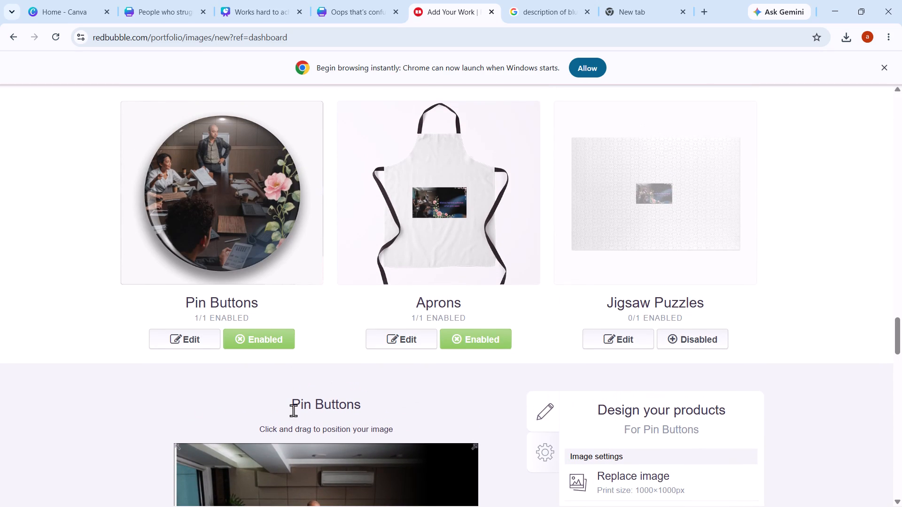
Move the Pin Buttons artwork so the whole quote "Works hard to achieve what you want" sits inside the print area, and check the preview.
scroll(293, 410, down, 4)
scroll(323, 444, down, 2)
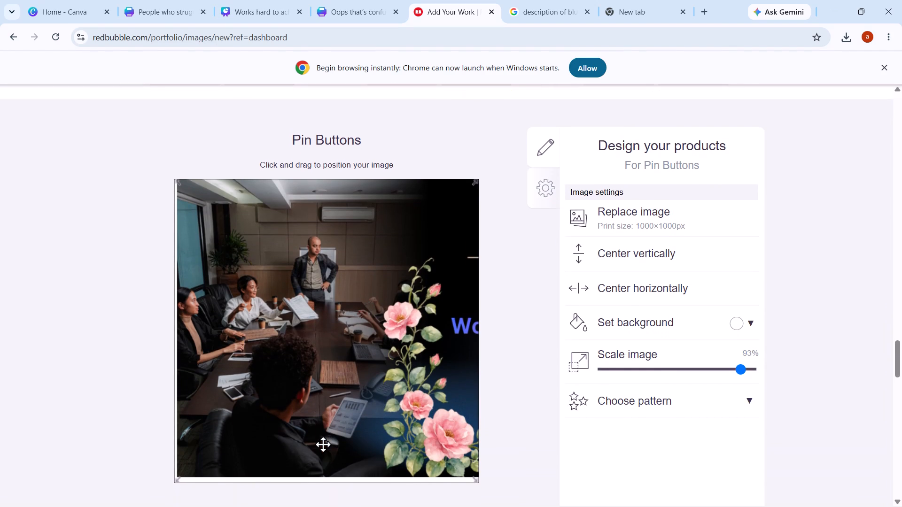
drag(333, 415, 181, 368)
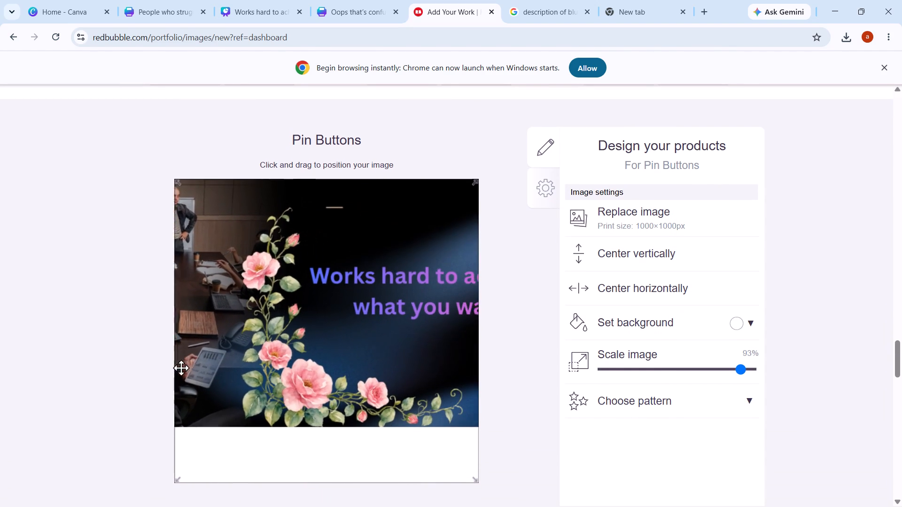
drag(181, 368, 169, 425)
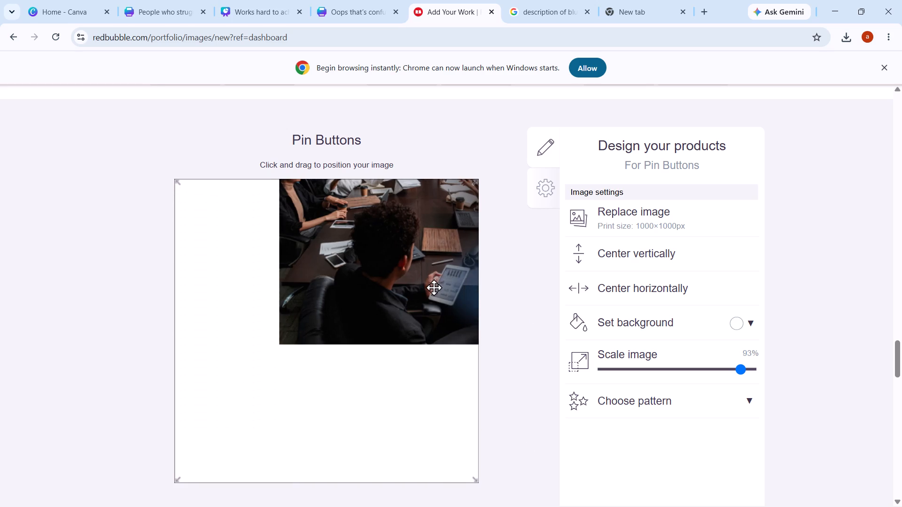
click(263, 372)
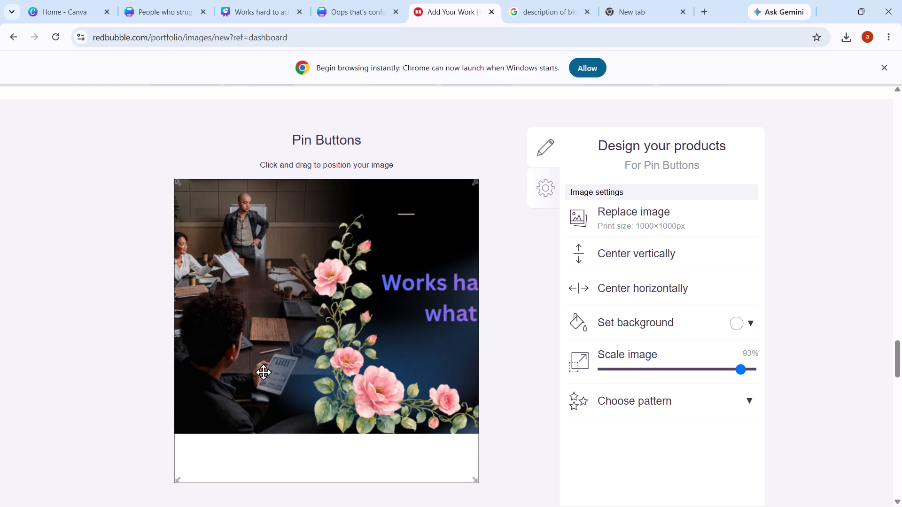
drag(416, 323, 415, 323)
drag(415, 323, 273, 371)
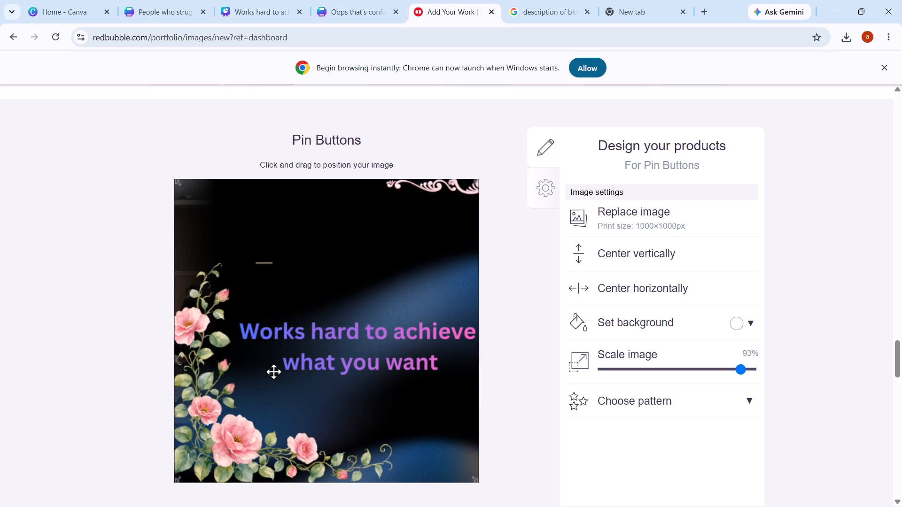
scroll(515, 267, up, 1)
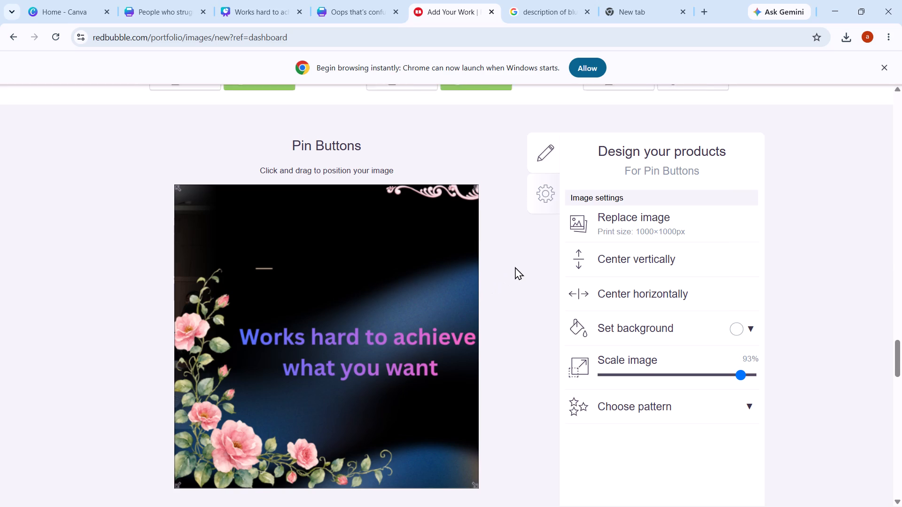
scroll(515, 267, up, 4)
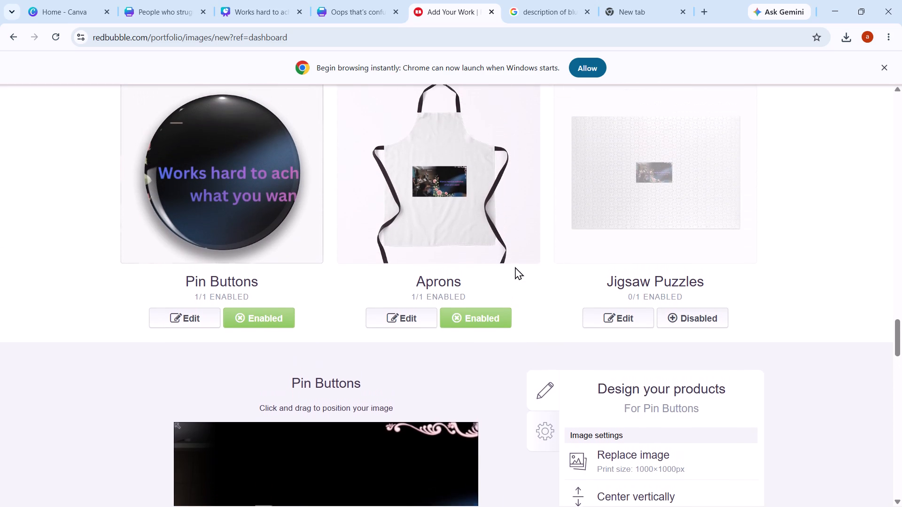
scroll(515, 267, up, 2)
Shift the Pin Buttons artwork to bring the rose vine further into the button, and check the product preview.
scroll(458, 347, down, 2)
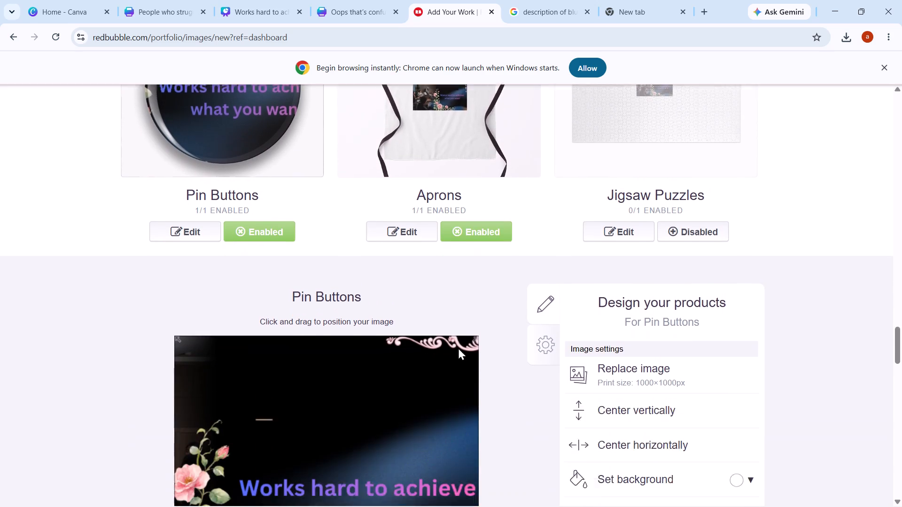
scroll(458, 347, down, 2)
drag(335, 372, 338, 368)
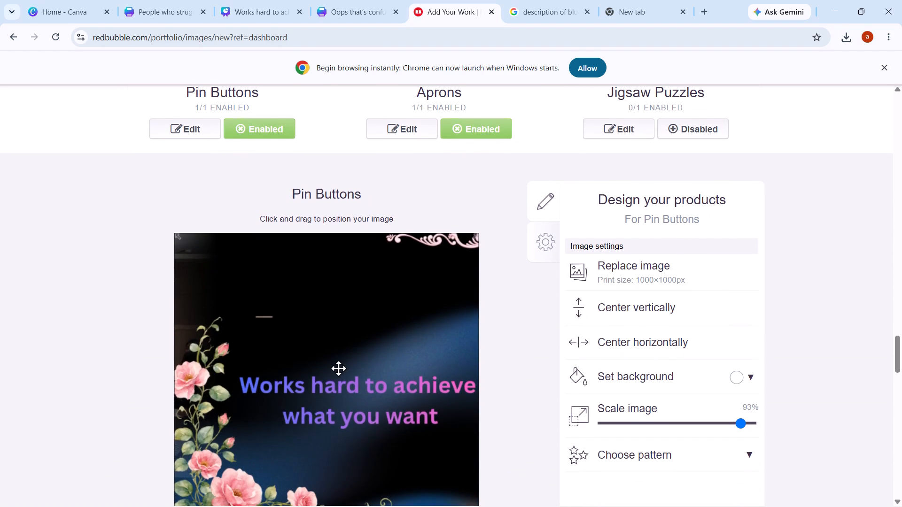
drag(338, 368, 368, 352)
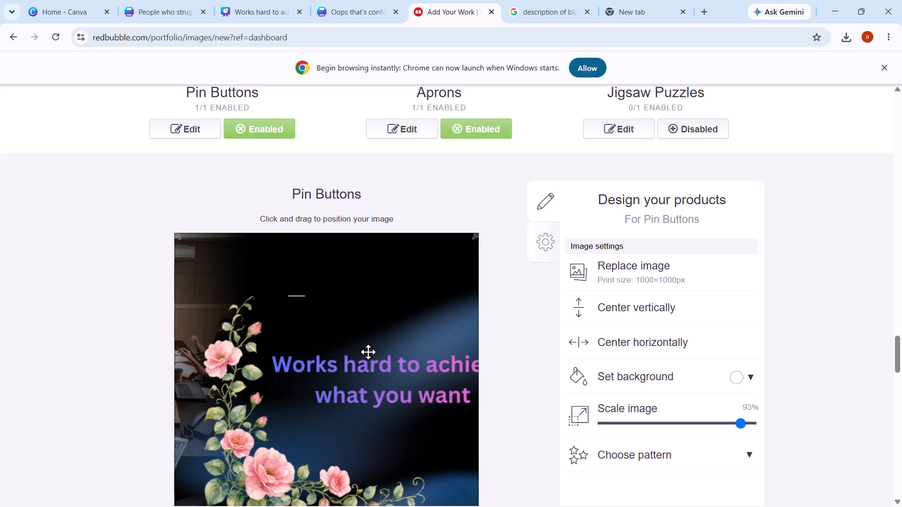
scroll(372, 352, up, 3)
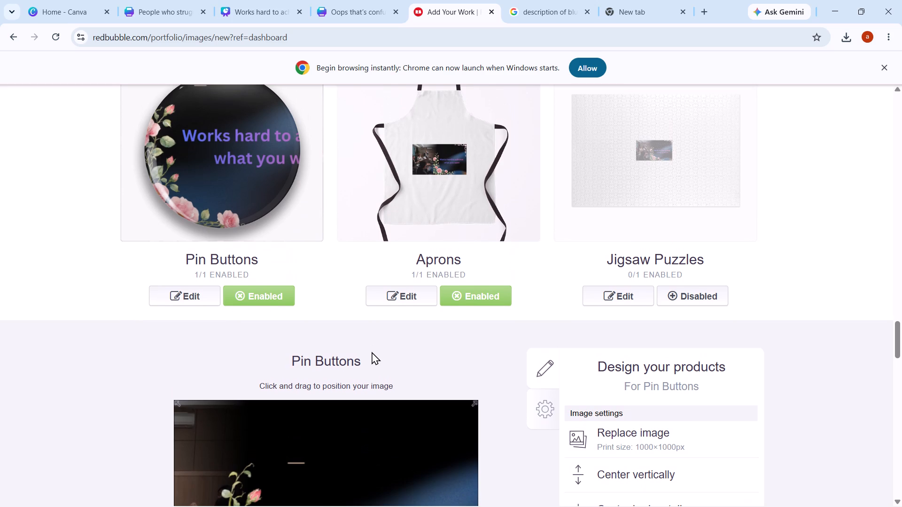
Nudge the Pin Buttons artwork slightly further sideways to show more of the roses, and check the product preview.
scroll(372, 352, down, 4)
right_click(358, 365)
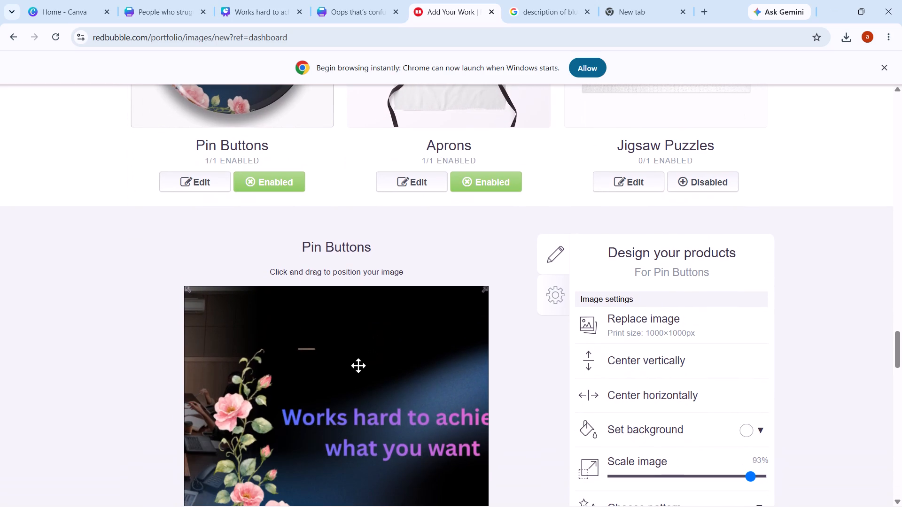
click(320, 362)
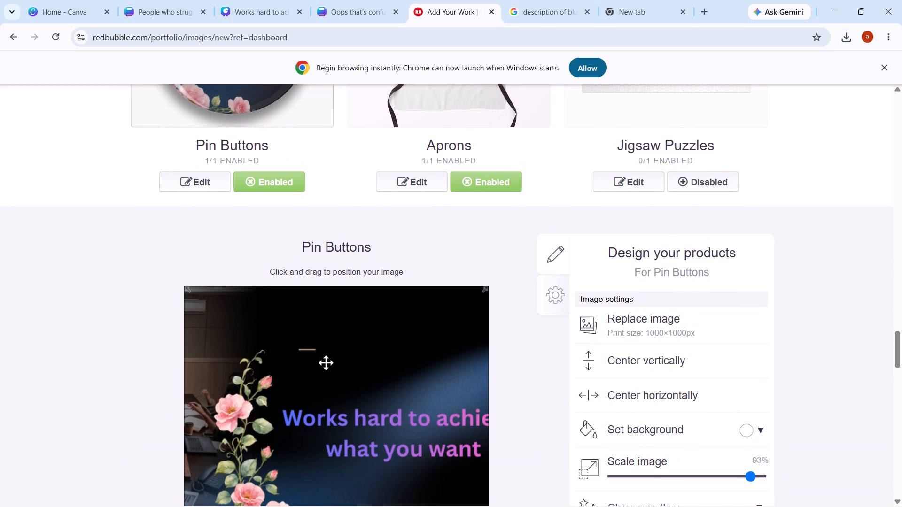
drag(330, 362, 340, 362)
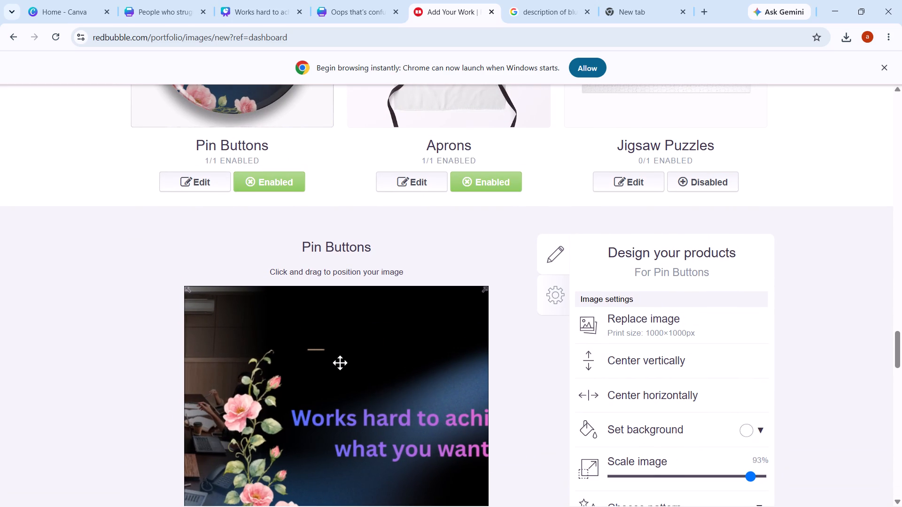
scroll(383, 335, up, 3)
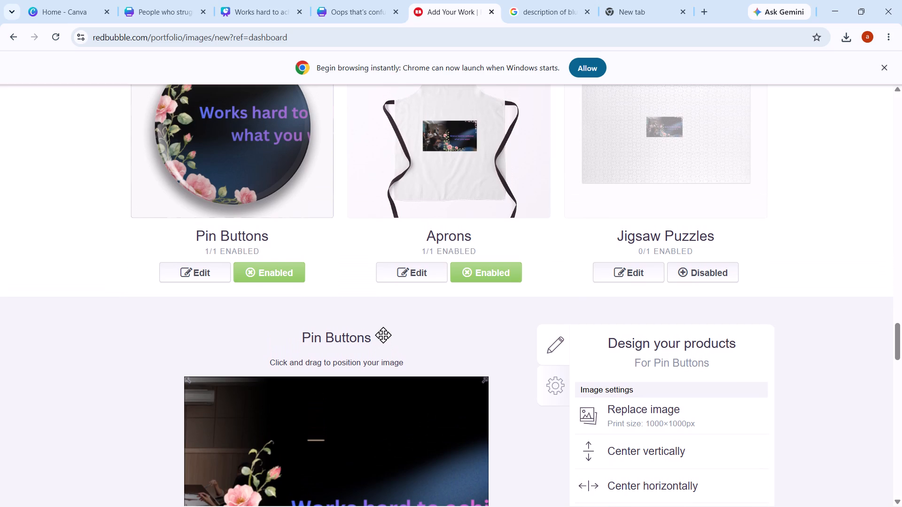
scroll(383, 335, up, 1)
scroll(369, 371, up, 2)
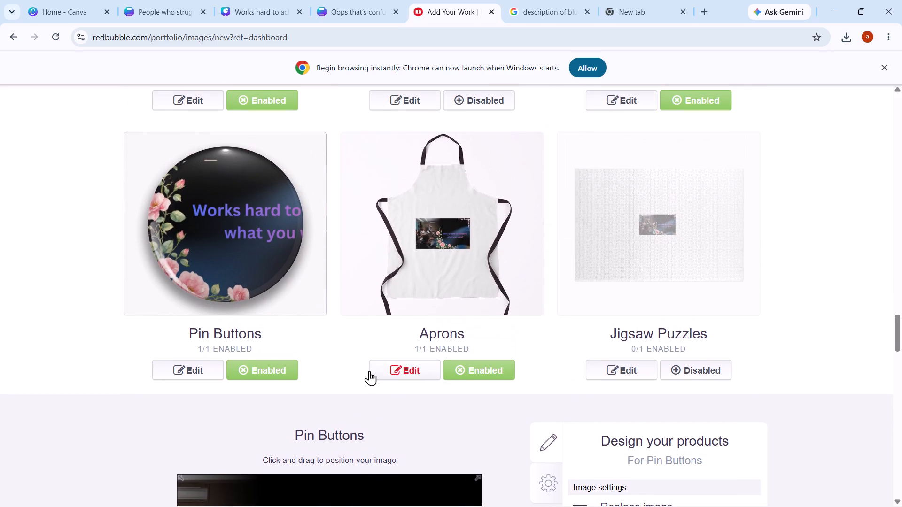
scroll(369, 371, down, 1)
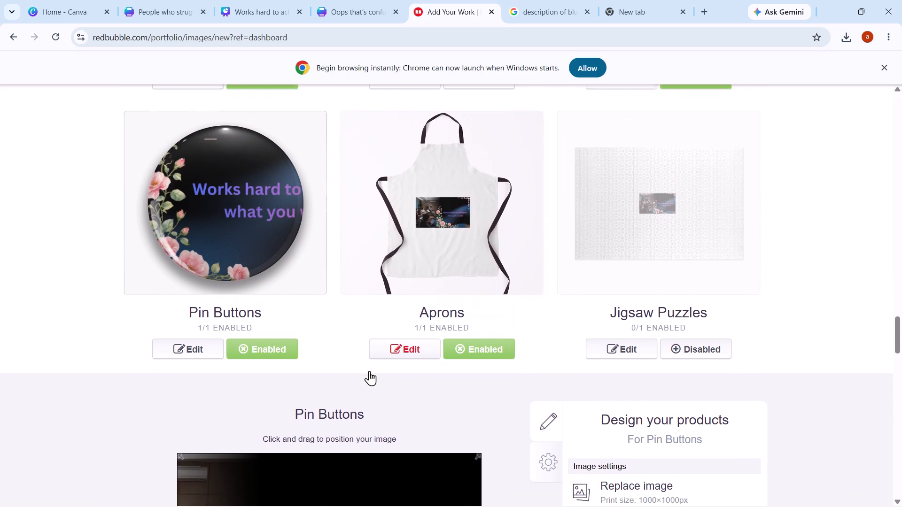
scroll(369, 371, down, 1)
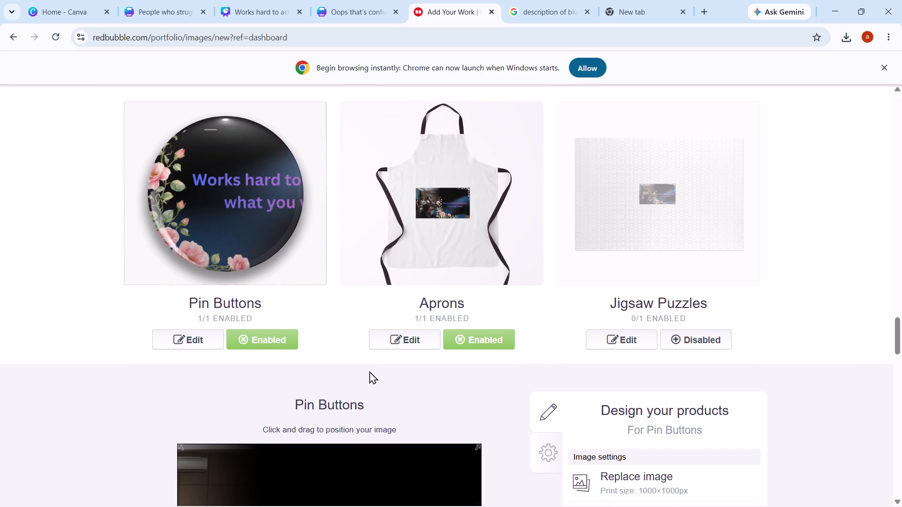
Center the Pin Buttons artwork horizontally and scale it down to 64%.
scroll(369, 371, down, 3)
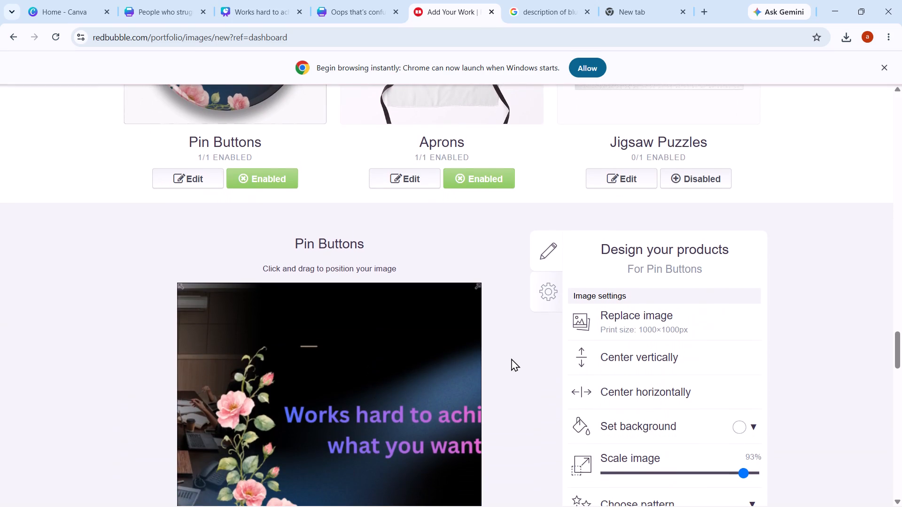
scroll(614, 384, down, 2)
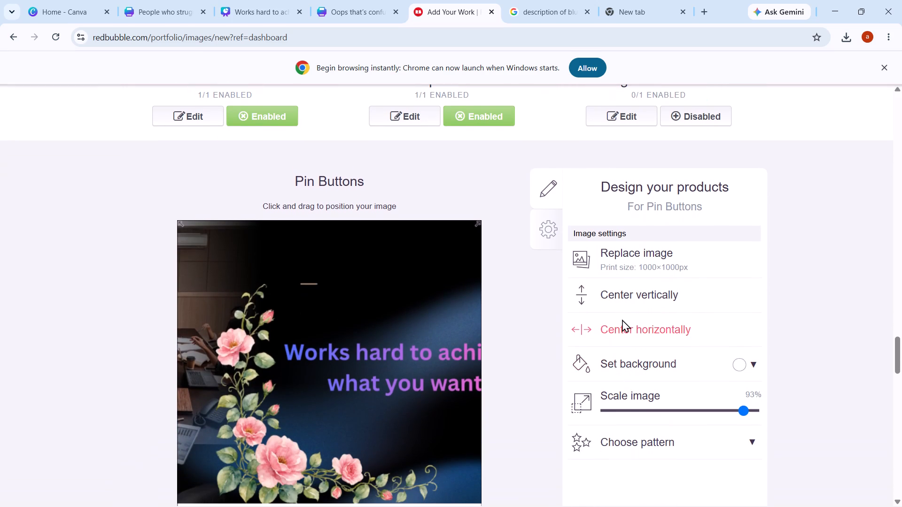
click(622, 319)
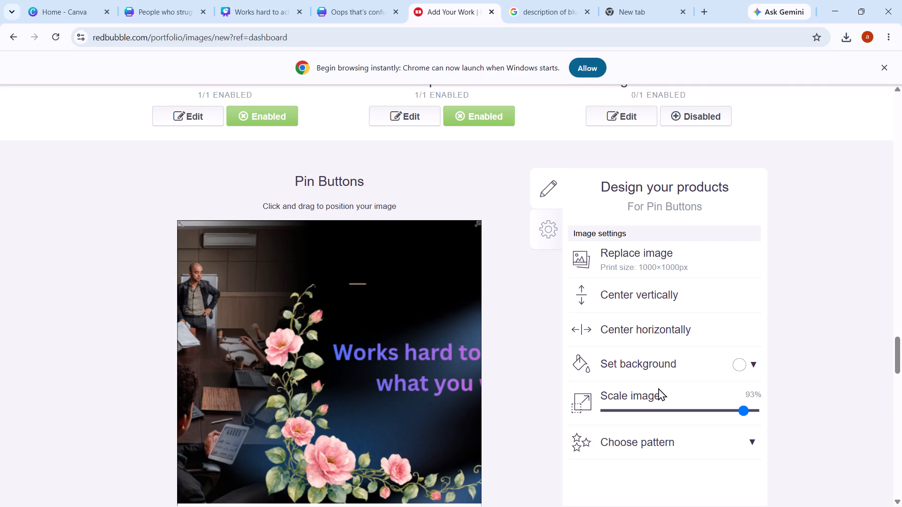
click(680, 405)
drag(680, 405, 707, 402)
click(744, 408)
drag(744, 408, 710, 417)
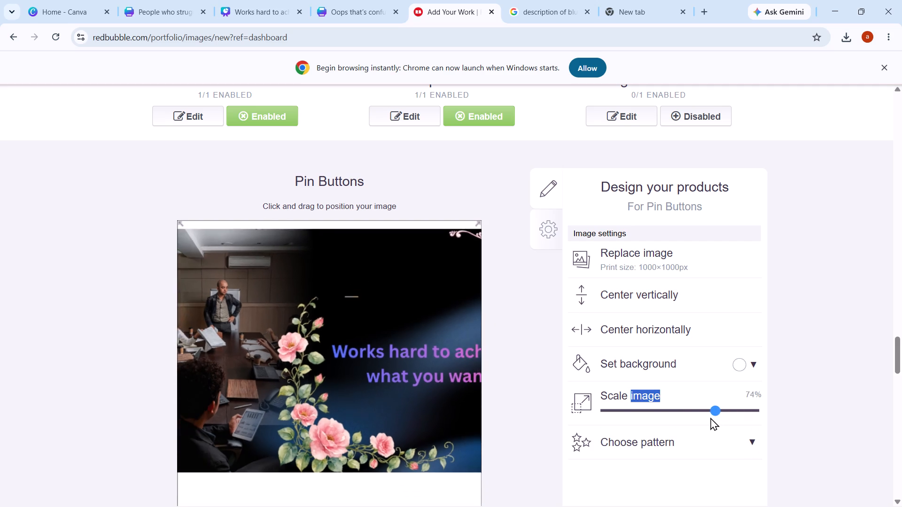
drag(710, 417, 701, 415)
scroll(304, 372, up, 2)
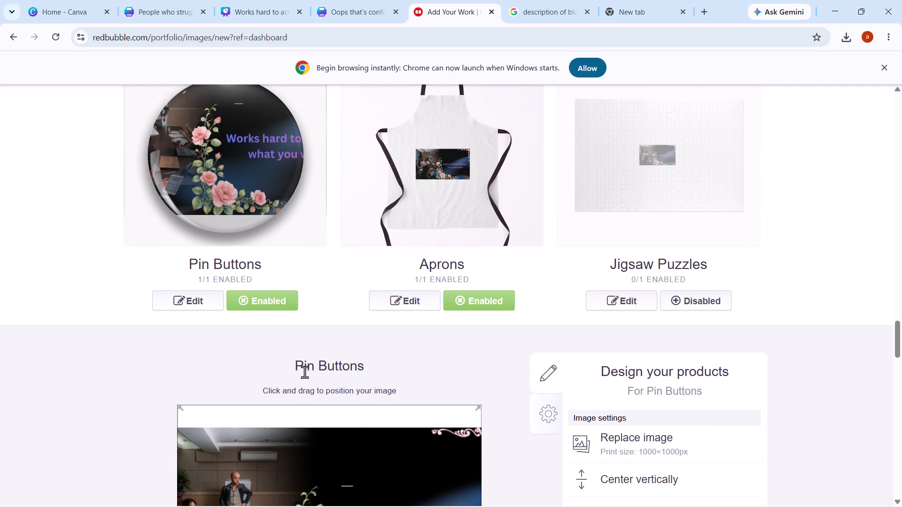
scroll(304, 372, up, 1)
Move the scaled Pin Buttons artwork so the whole quote fits the print area with similar space above and below, and check the preview.
scroll(358, 432, down, 1)
drag(358, 432, 317, 427)
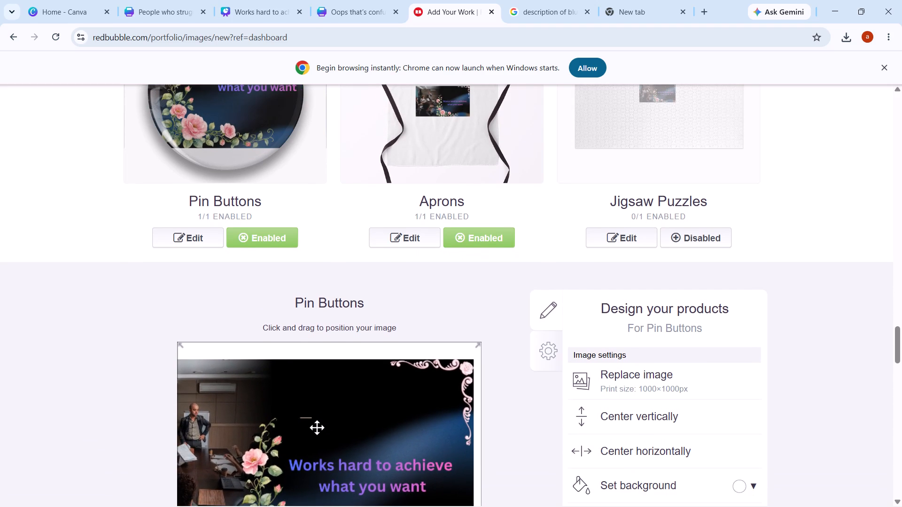
scroll(317, 427, up, 1)
scroll(330, 432, down, 1)
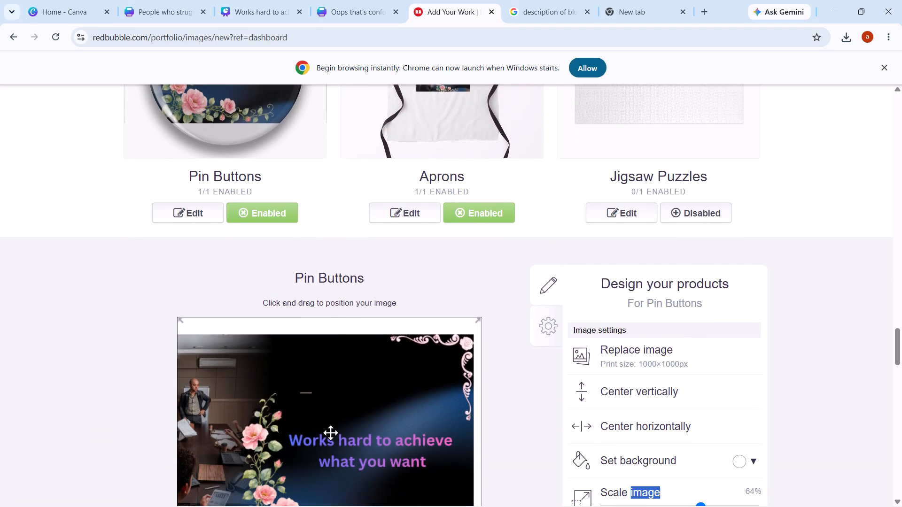
scroll(330, 432, down, 3)
drag(327, 401, 330, 434)
scroll(330, 434, up, 1)
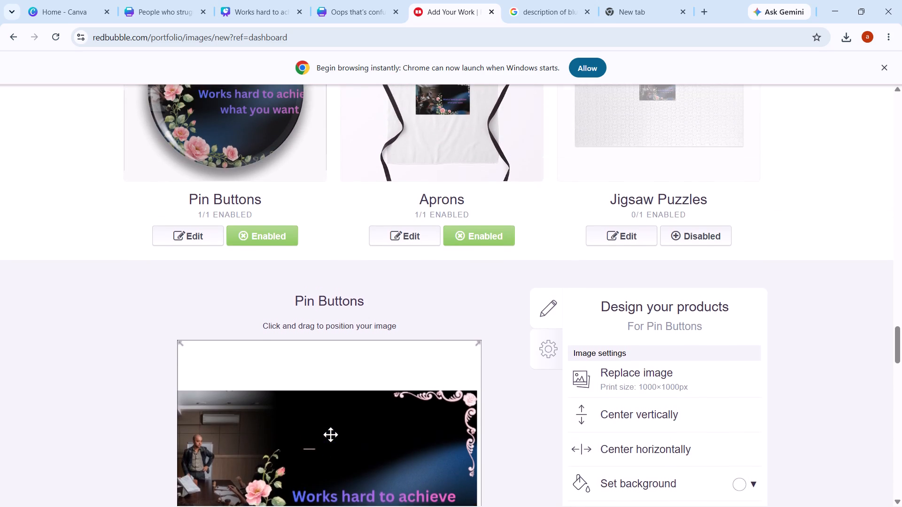
scroll(330, 434, up, 2)
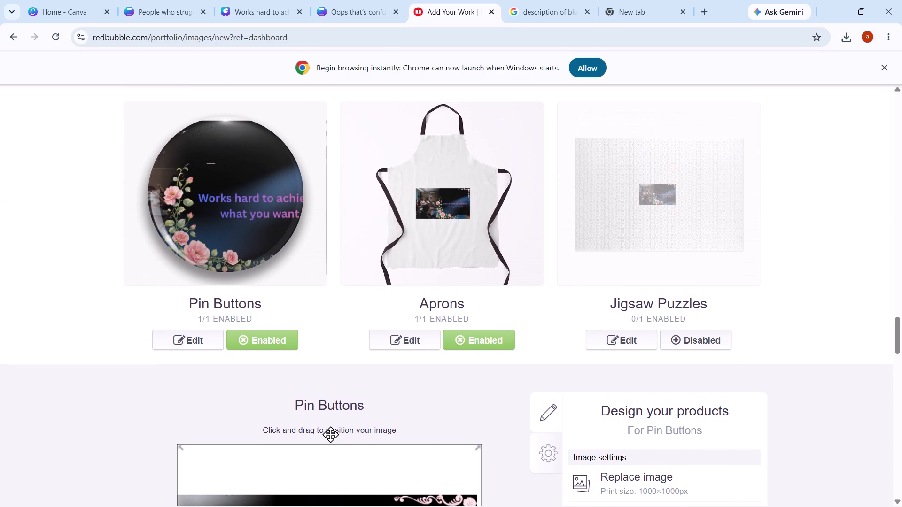
scroll(330, 434, up, 2)
scroll(330, 434, down, 2)
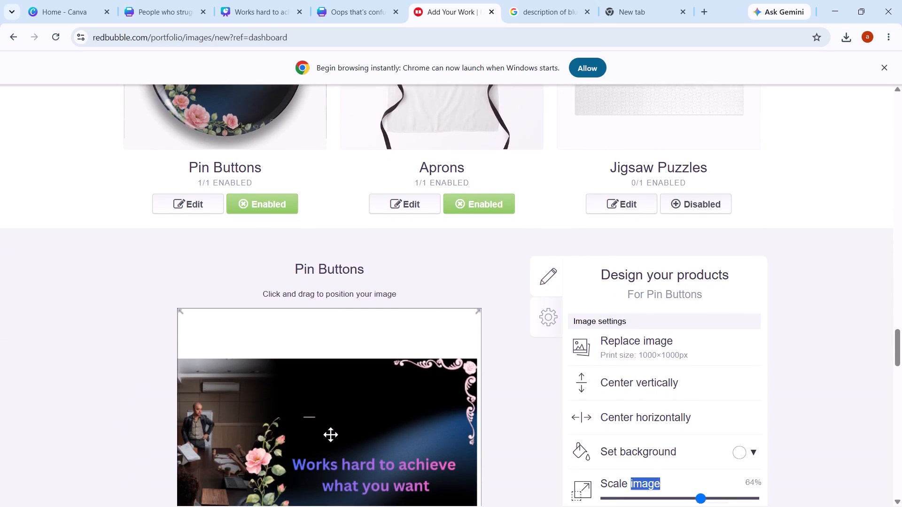
scroll(330, 434, down, 3)
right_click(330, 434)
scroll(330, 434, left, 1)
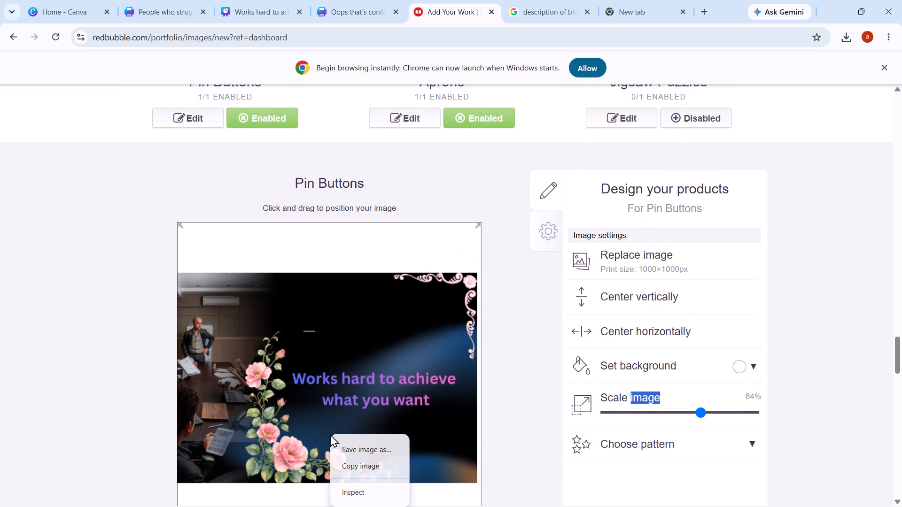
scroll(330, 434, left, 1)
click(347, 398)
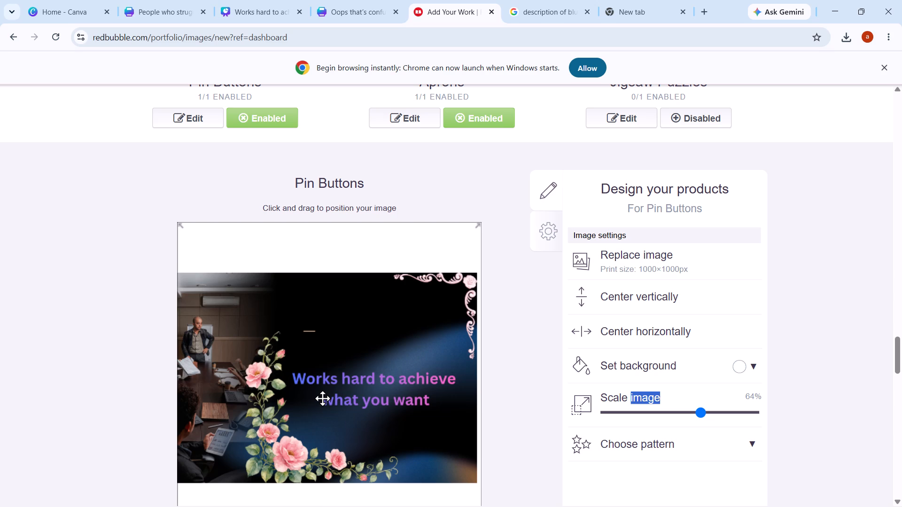
Shift the Pin Buttons artwork sideways so the whole quote sits inside the round button, and apply the changes.
drag(322, 398, 295, 400)
scroll(295, 400, up, 3)
scroll(295, 400, down, 1)
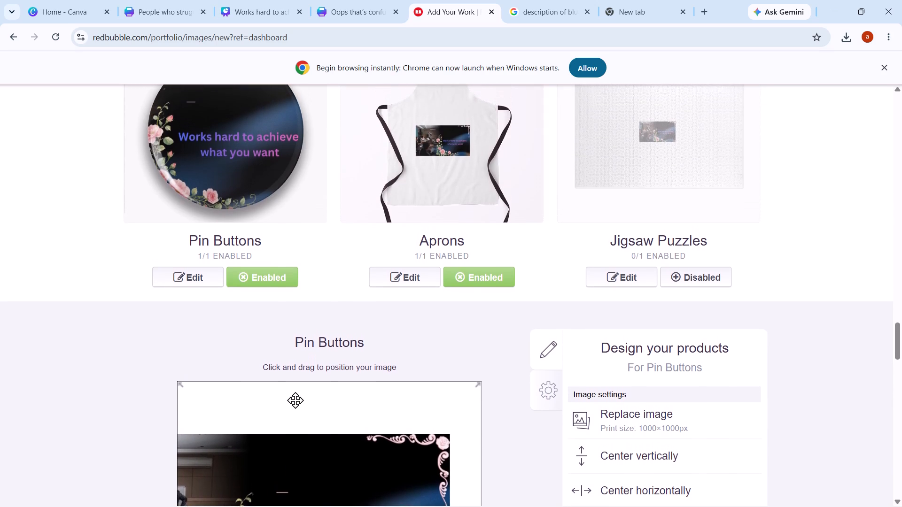
scroll(295, 400, down, 1)
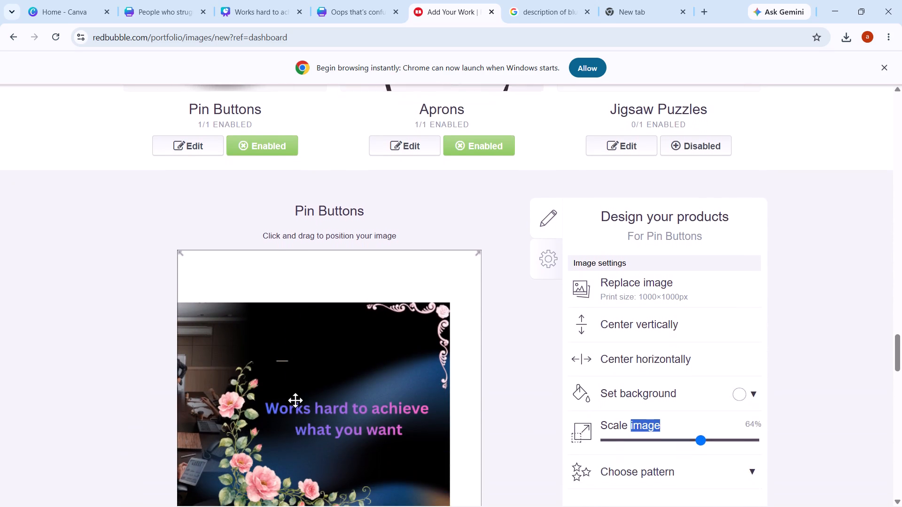
scroll(295, 400, down, 1)
scroll(457, 412, down, 4)
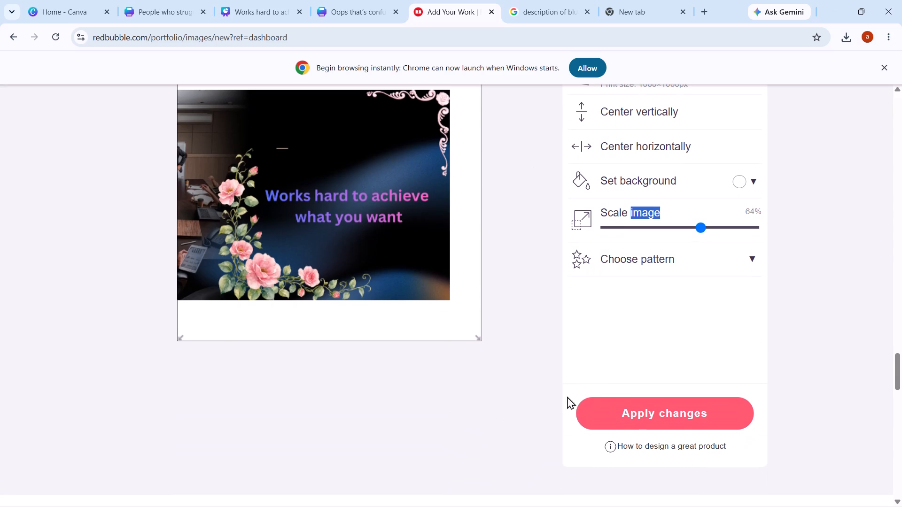
click(637, 412)
scroll(536, 287, up, 3)
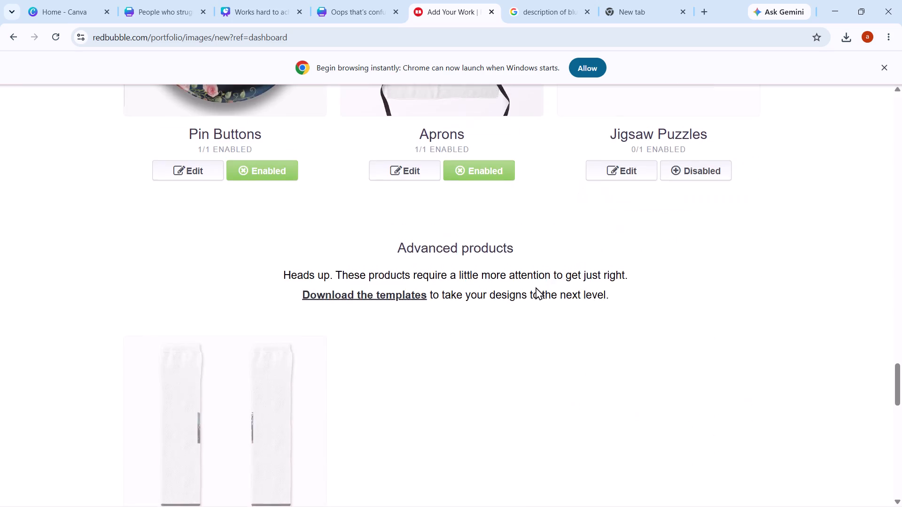
scroll(536, 287, up, 3)
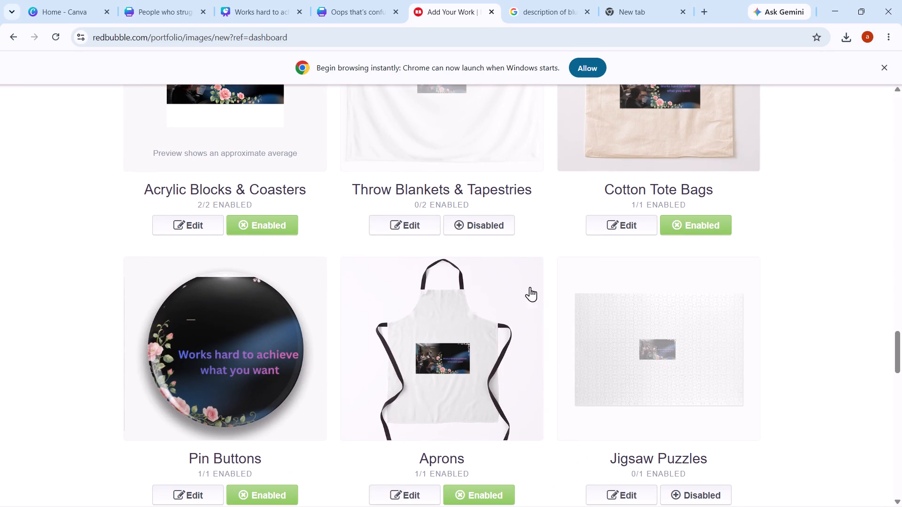
Mark the work as not mature content, accept the Redbubble User Agreement, and save the work.
scroll(391, 333, down, 8)
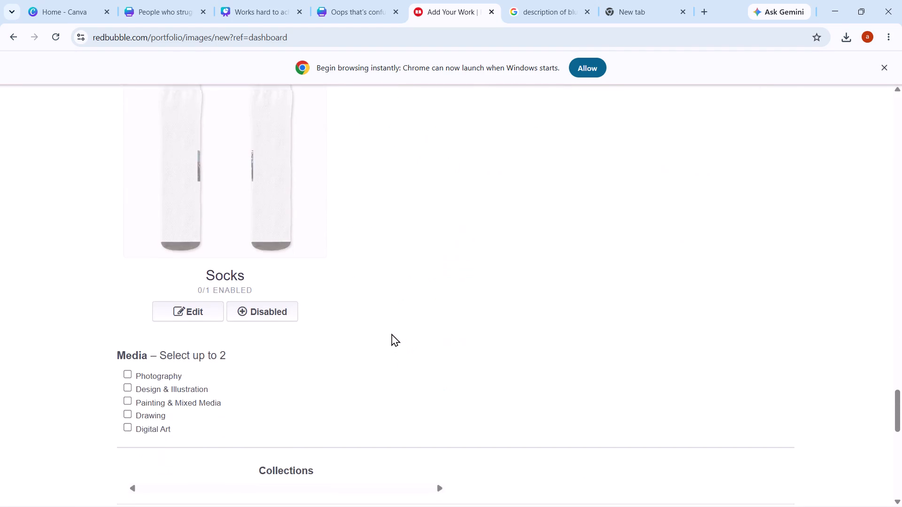
scroll(391, 333, down, 3)
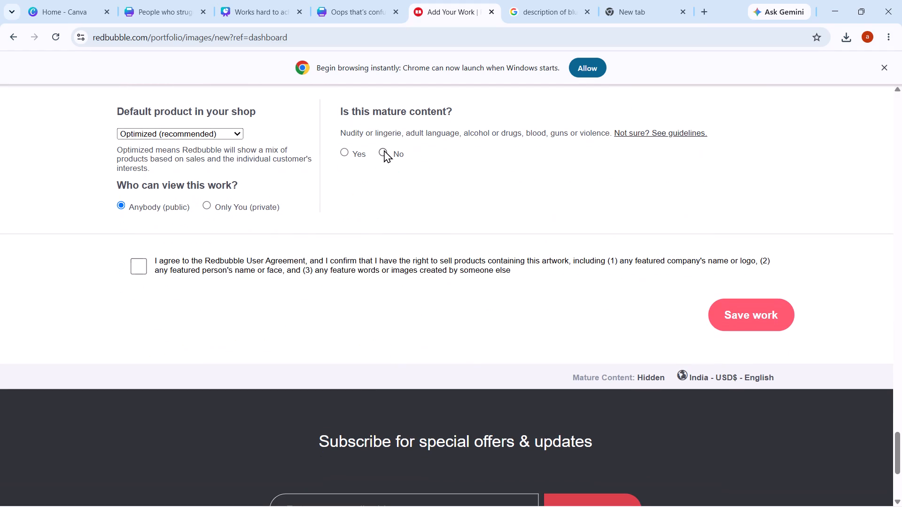
click(382, 151)
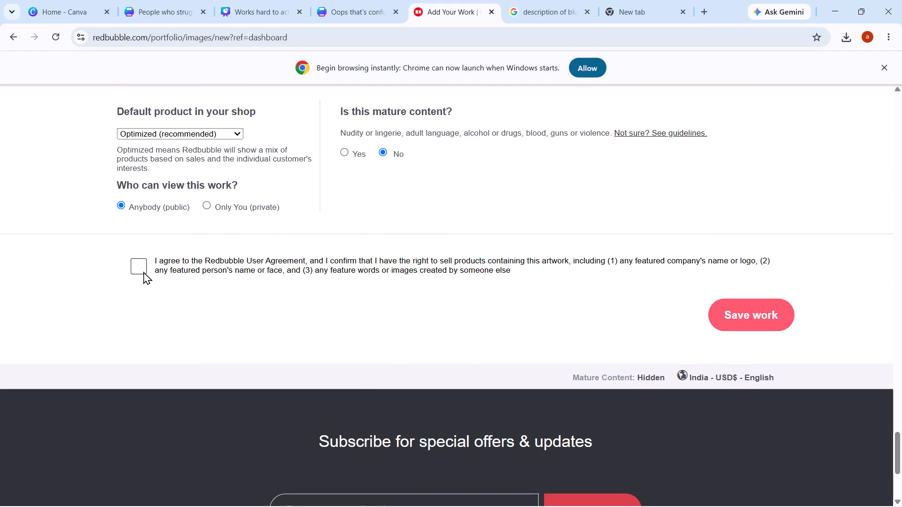
click(143, 271)
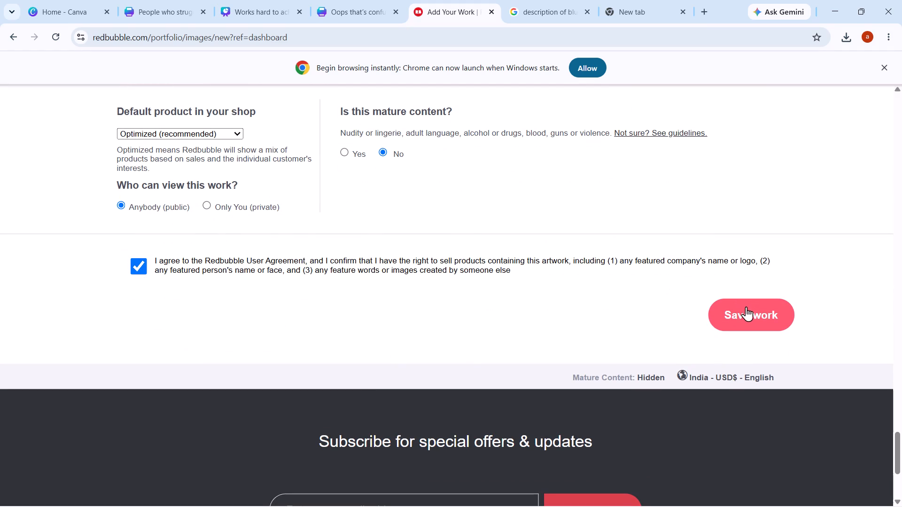
click(745, 310)
scroll(518, 167, up, 2)
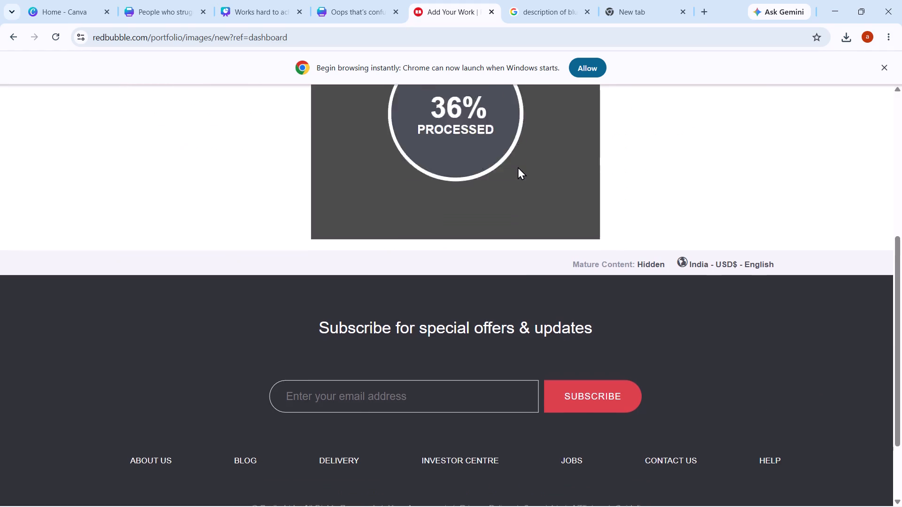
scroll(518, 167, up, 2)
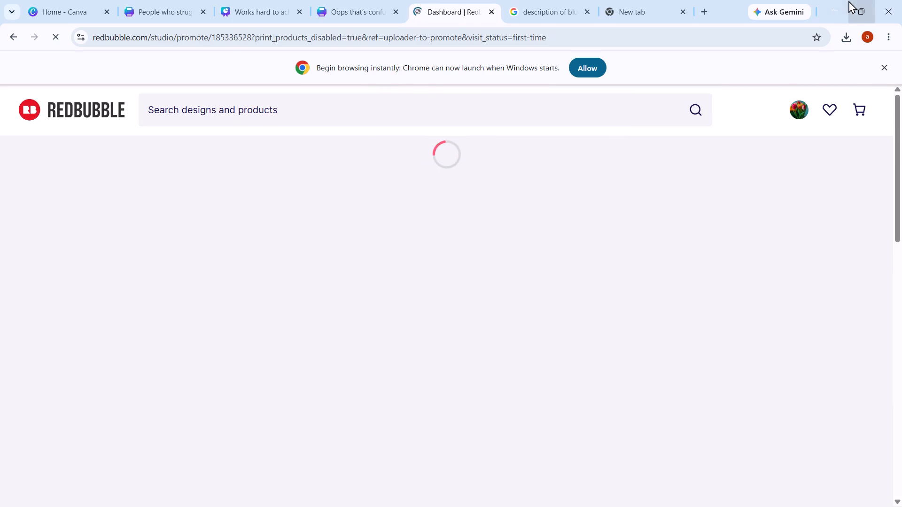
Review the product mockups on the saved work's promotion page.
scroll(608, 157, down, 10)
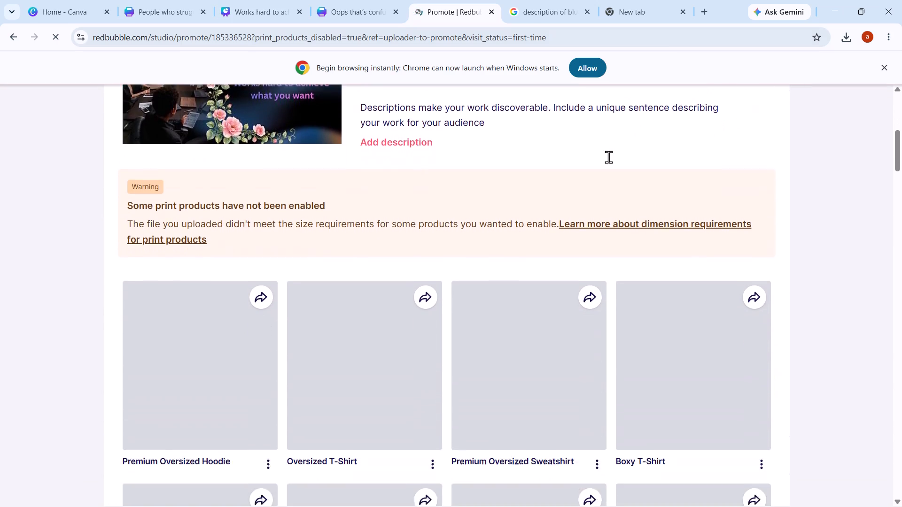
scroll(608, 157, down, 2)
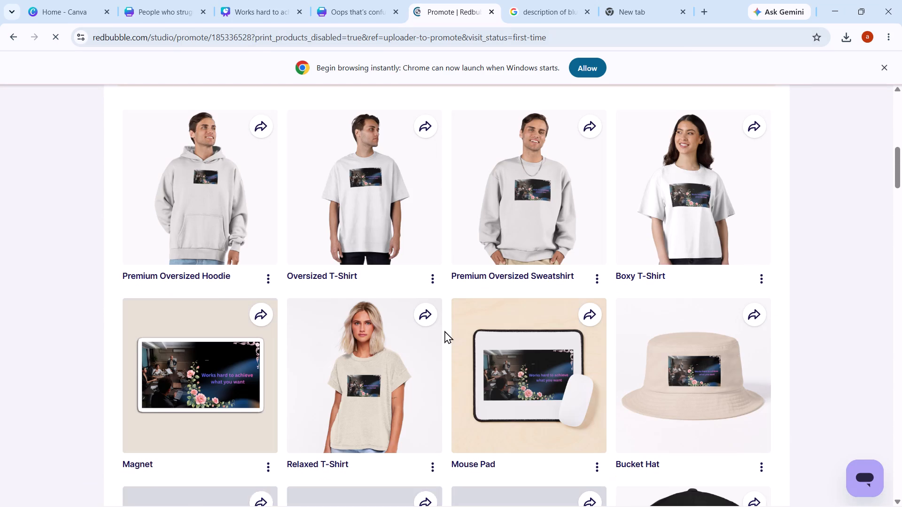
scroll(444, 330, down, 10)
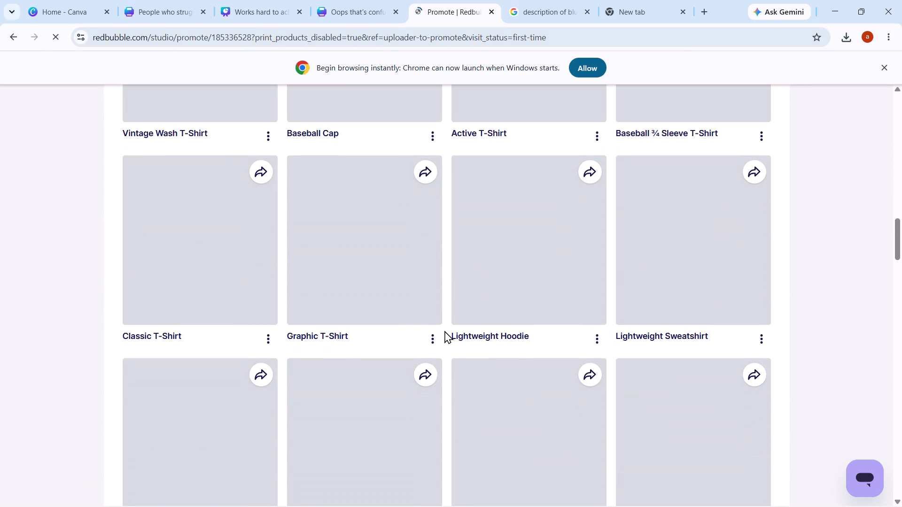
scroll(444, 330, up, 1)
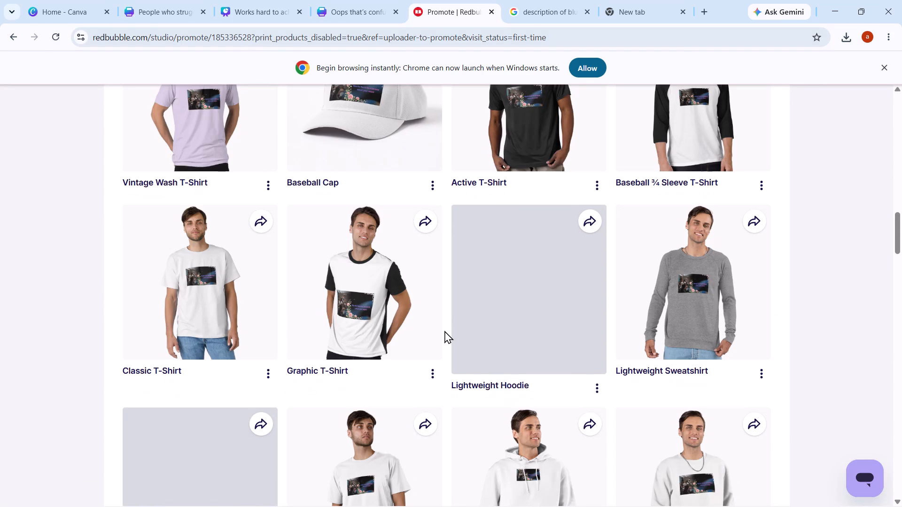
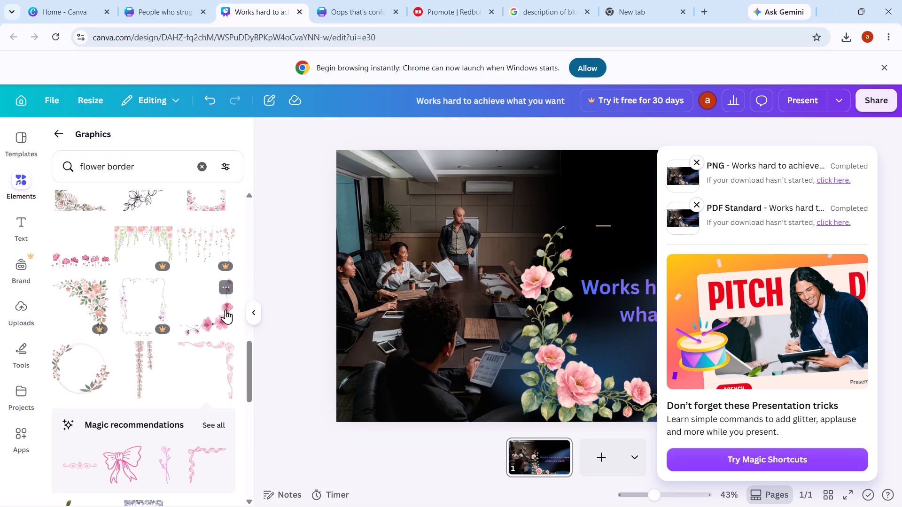
Close the finished "Works hard to achieve what you want" design and create a new blank Card design.
click(300, 10)
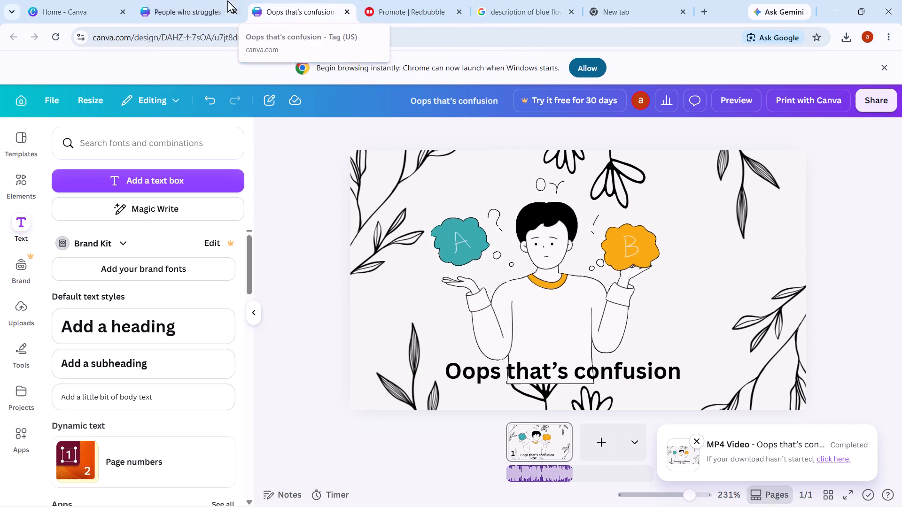
click(211, 5)
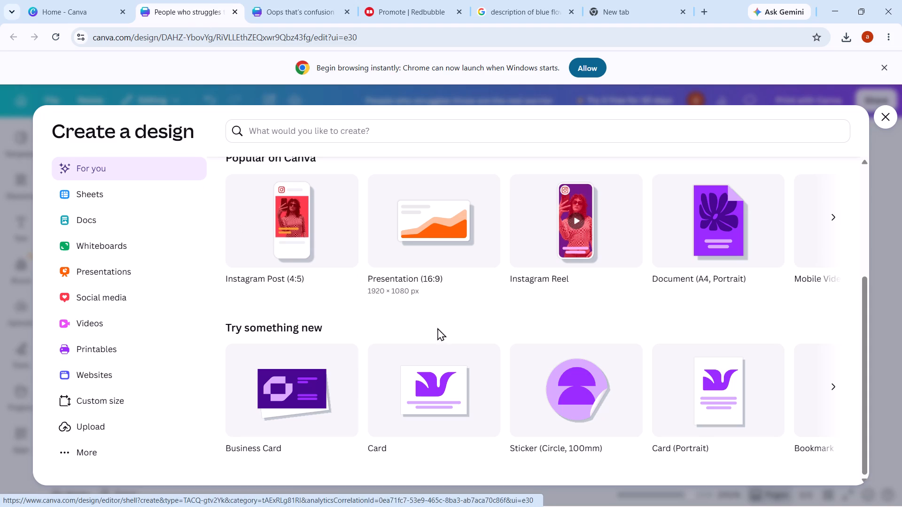
click(457, 365)
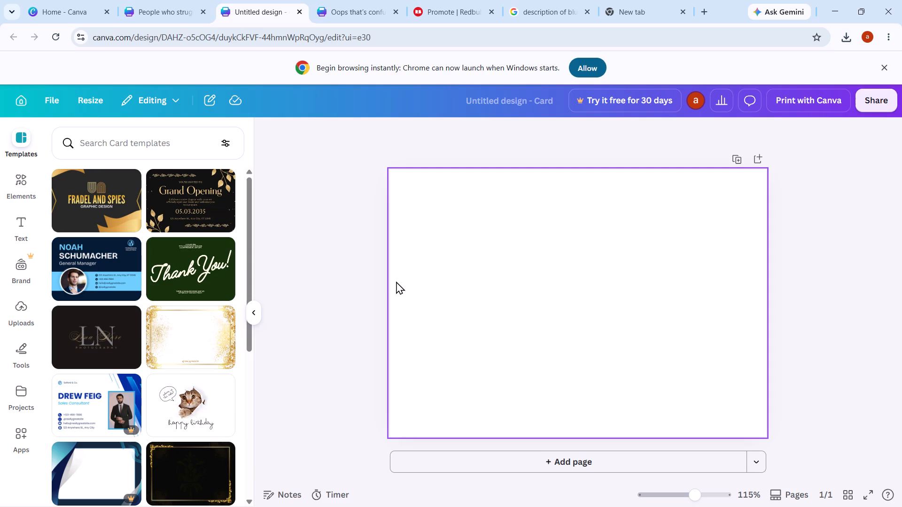
click(188, 342)
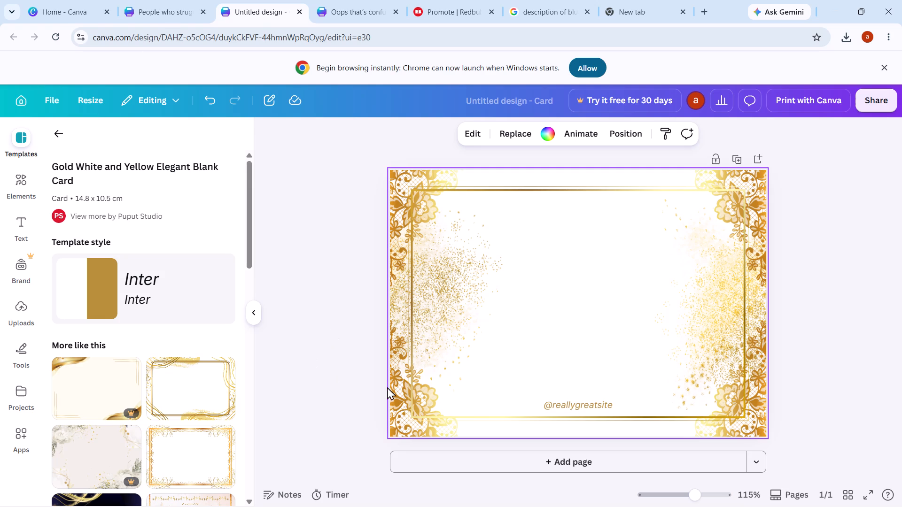
right_click(568, 406)
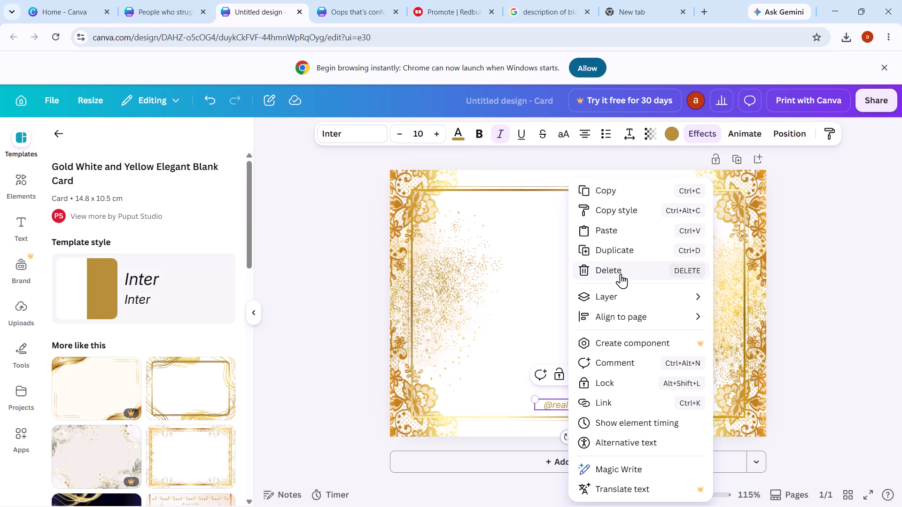
click(621, 273)
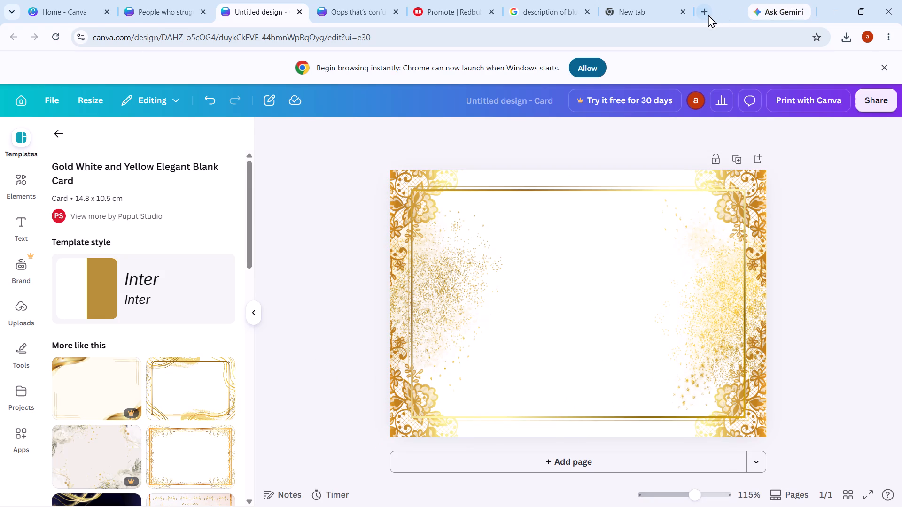
Switch to the empty browser tab and clear the leftover search text.
click(634, 14)
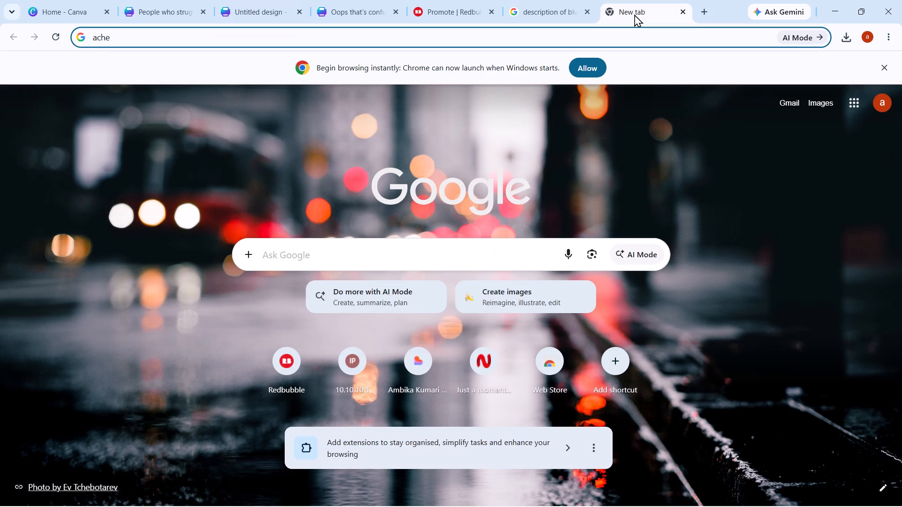
key(BackSpace)
key(BackSpace)
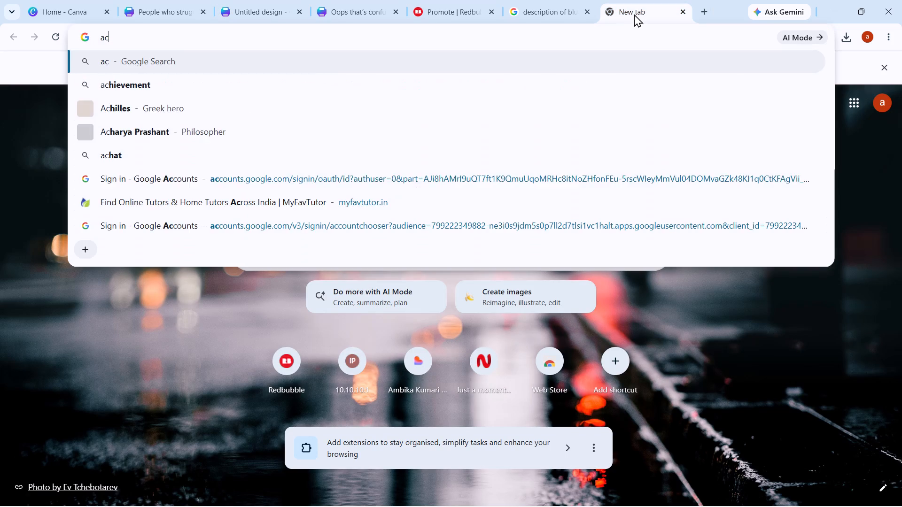
key(BackSpace)
key(BackSpace)
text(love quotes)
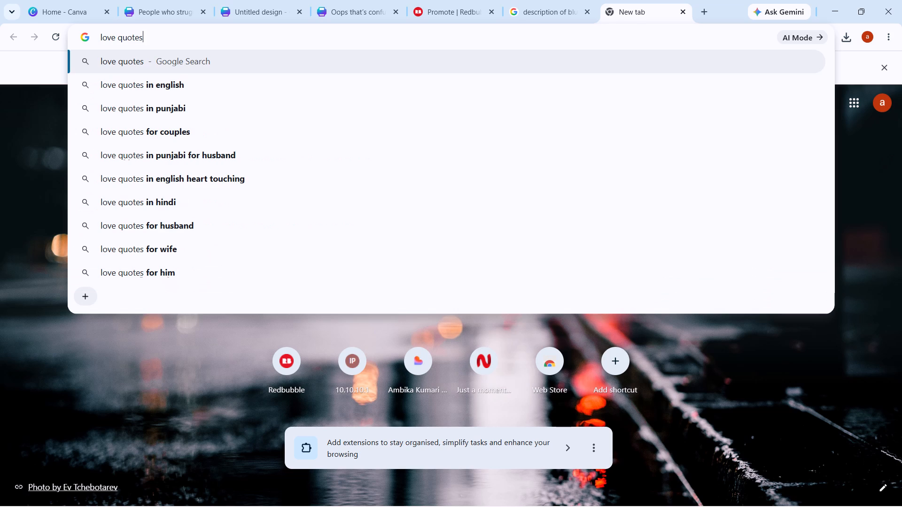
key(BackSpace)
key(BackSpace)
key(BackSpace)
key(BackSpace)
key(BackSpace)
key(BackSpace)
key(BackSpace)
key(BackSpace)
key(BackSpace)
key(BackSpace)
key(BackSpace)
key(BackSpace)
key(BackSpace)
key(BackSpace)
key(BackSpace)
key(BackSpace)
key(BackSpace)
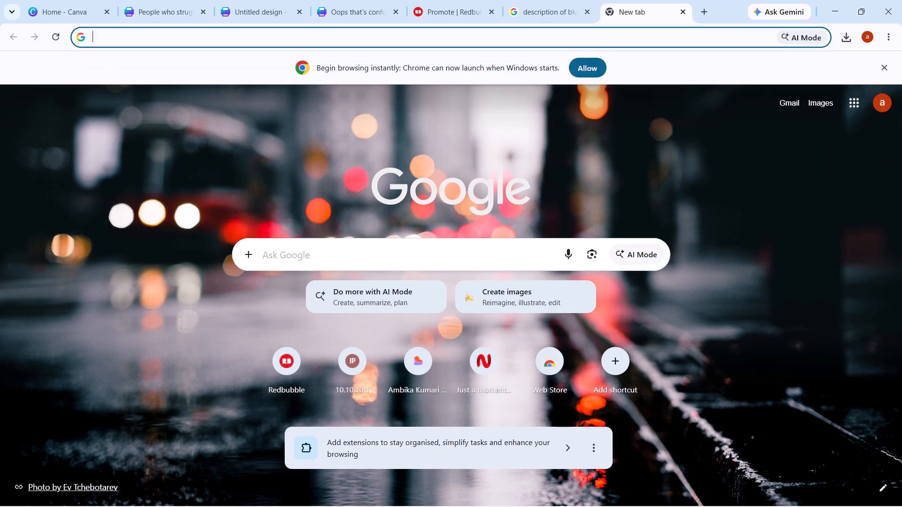
Search the web for "love greetings quotes".
text(love greetings)
key(space)
text(quotes)
key(Return)
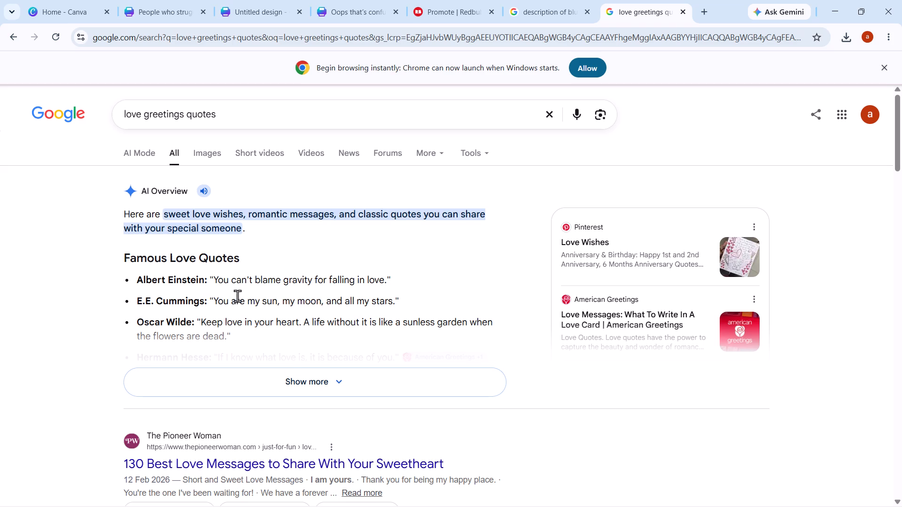
Copy Albert Einstein's quote "You can't blame gravity for falling in love." into a new subheading text box on the card.
click(211, 277)
drag(211, 277, 395, 284)
key(ctrl+c)
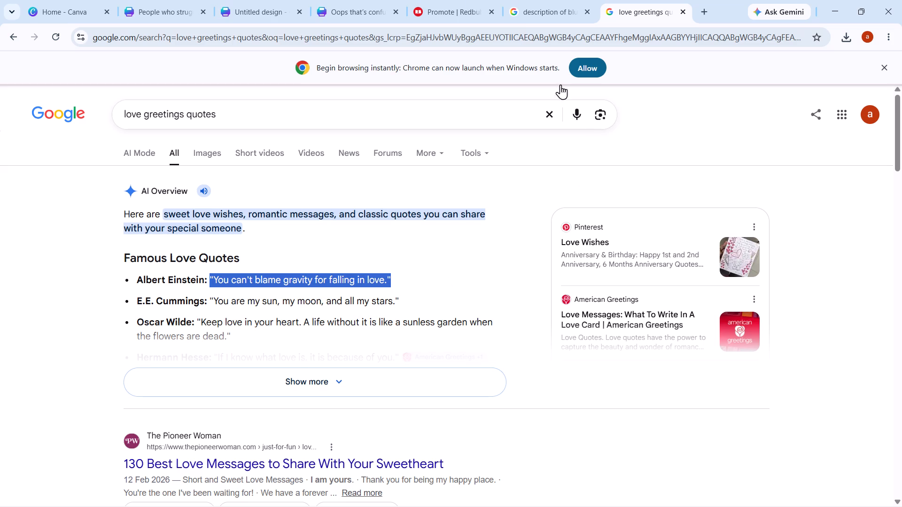
click(238, 0)
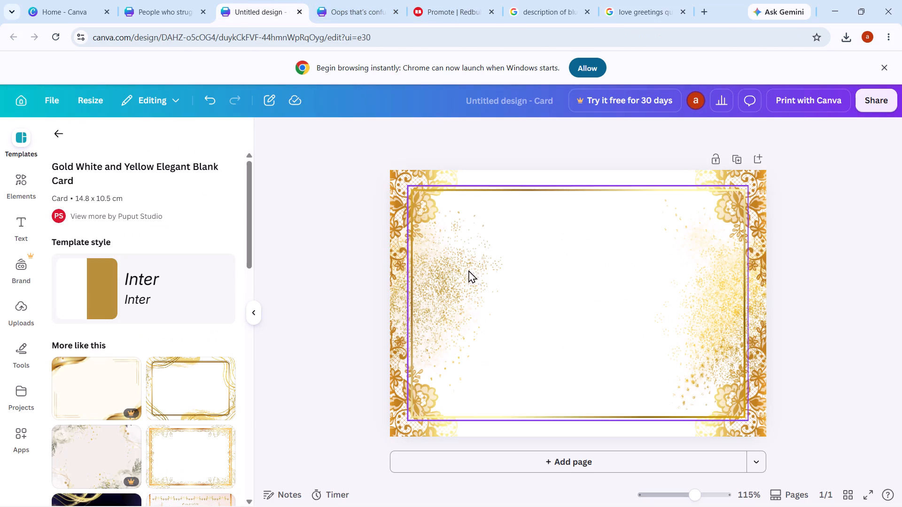
click(498, 249)
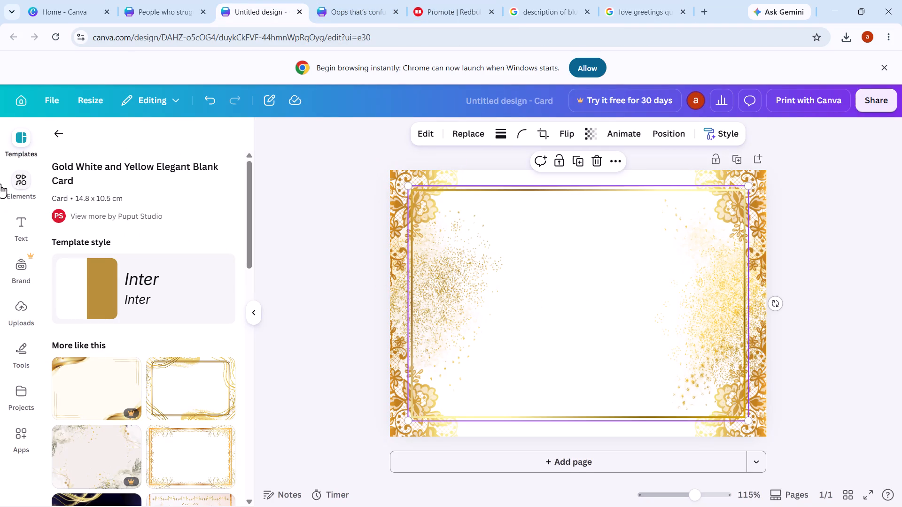
click(12, 221)
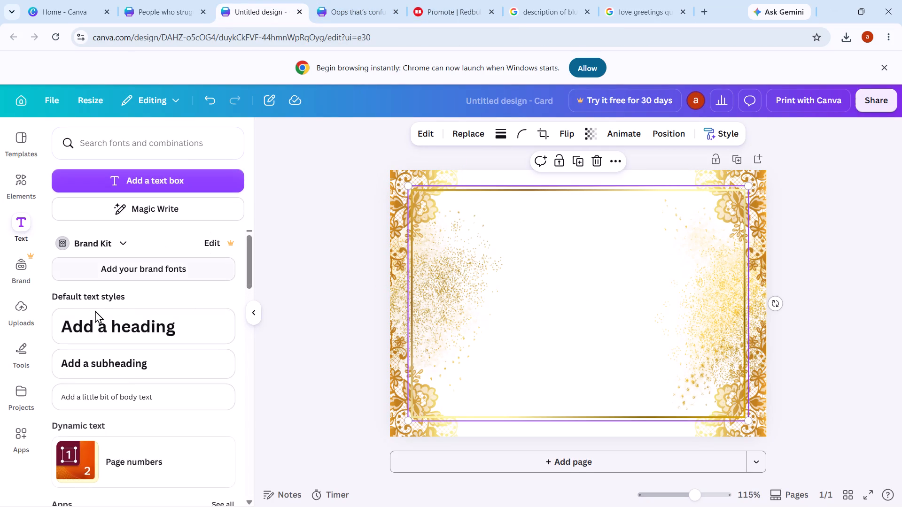
click(106, 360)
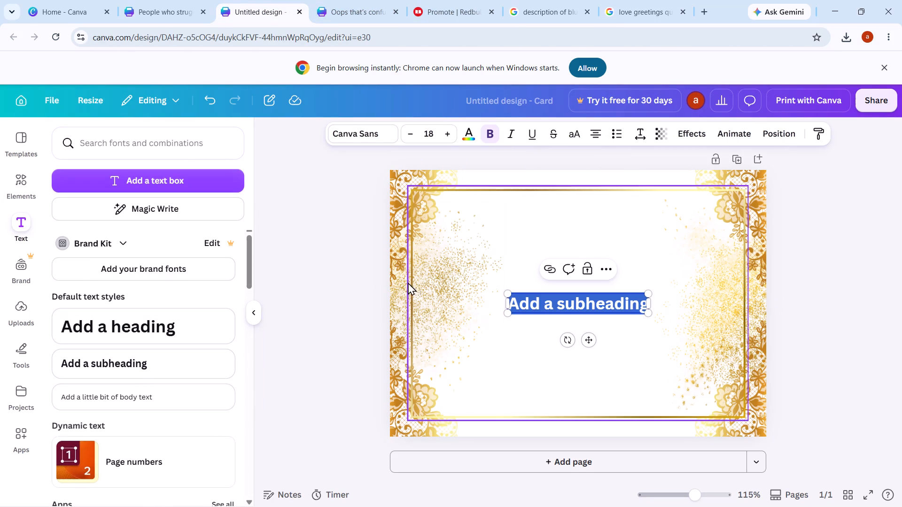
key(BackSpace)
key(ctrl+v)
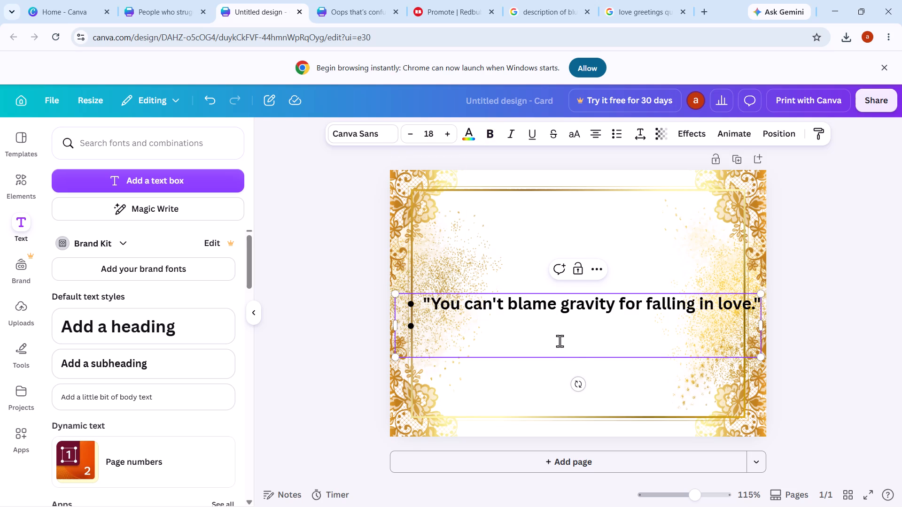
Break the quote into two lines before "for falling in love." and remove its bullet points.
click(619, 302)
key(Return)
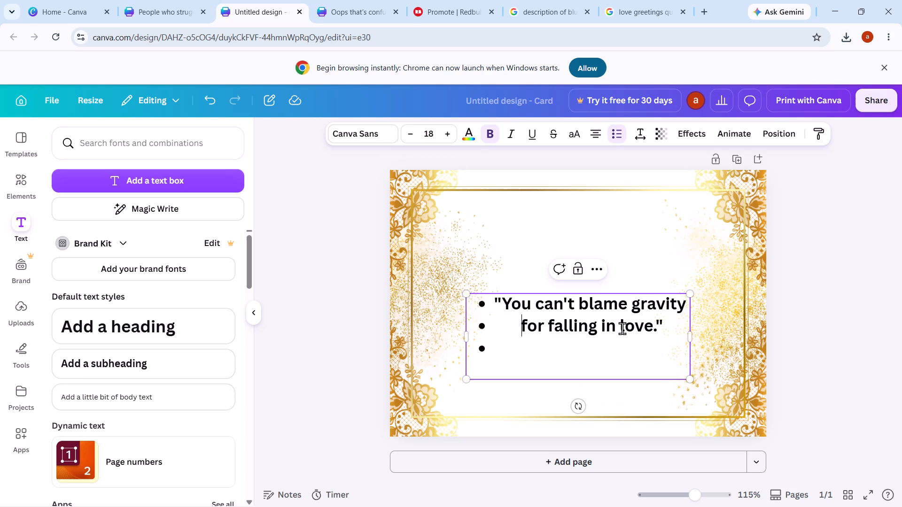
click(485, 302)
key(BackSpace)
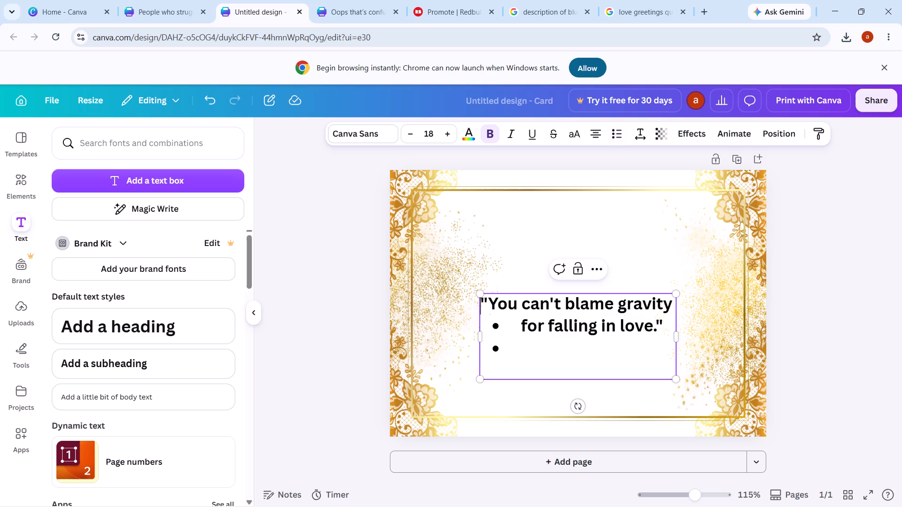
click(509, 328)
key(BackSpace)
click(500, 352)
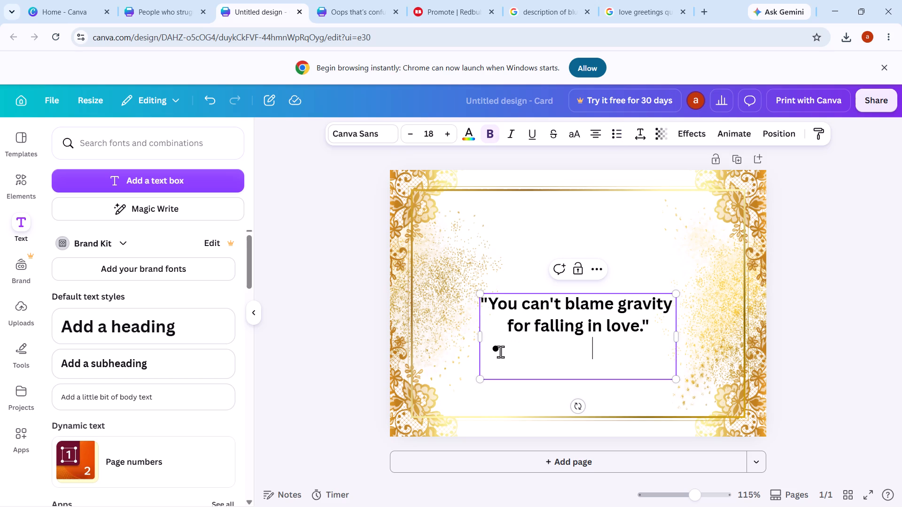
key(BackSpace)
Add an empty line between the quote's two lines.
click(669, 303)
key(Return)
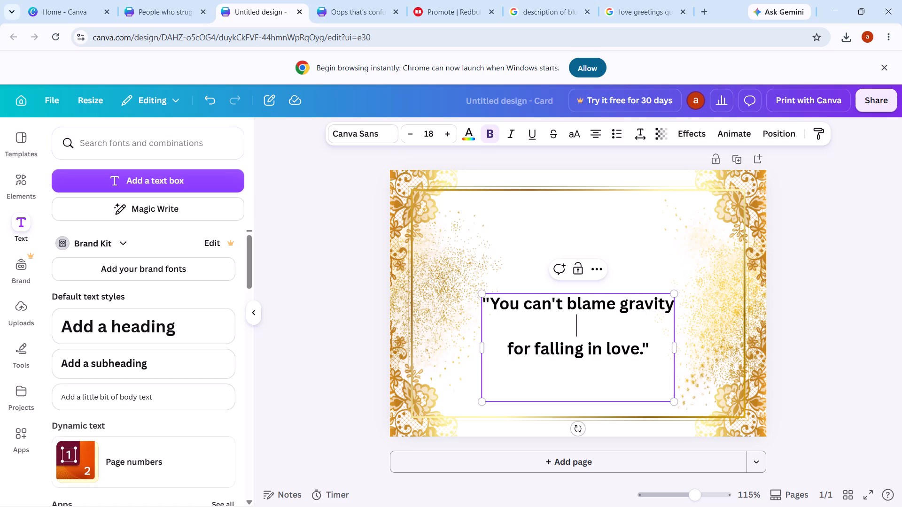
Enlarge the quote to about font size 23.7 and move it up into the upper middle of the gold frame.
drag(480, 291, 434, 234)
drag(542, 305, 566, 300)
click(566, 300)
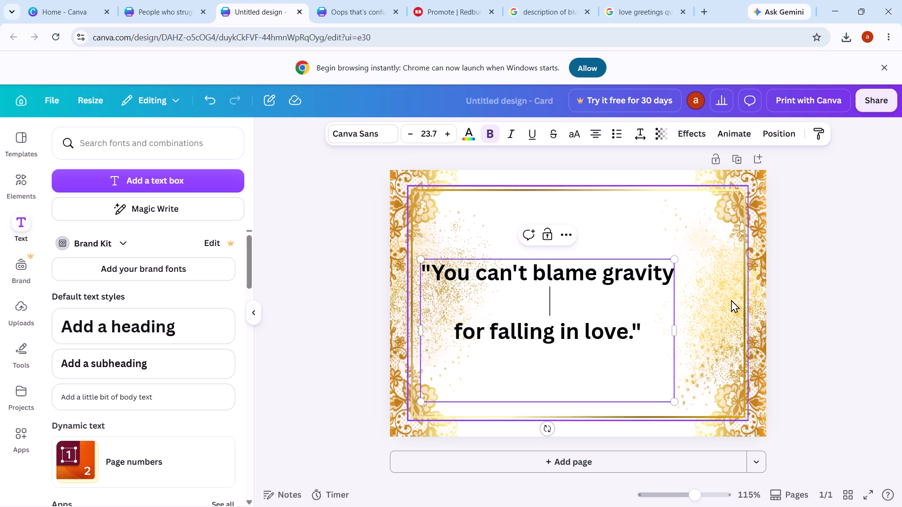
click(731, 299)
drag(584, 291, 609, 262)
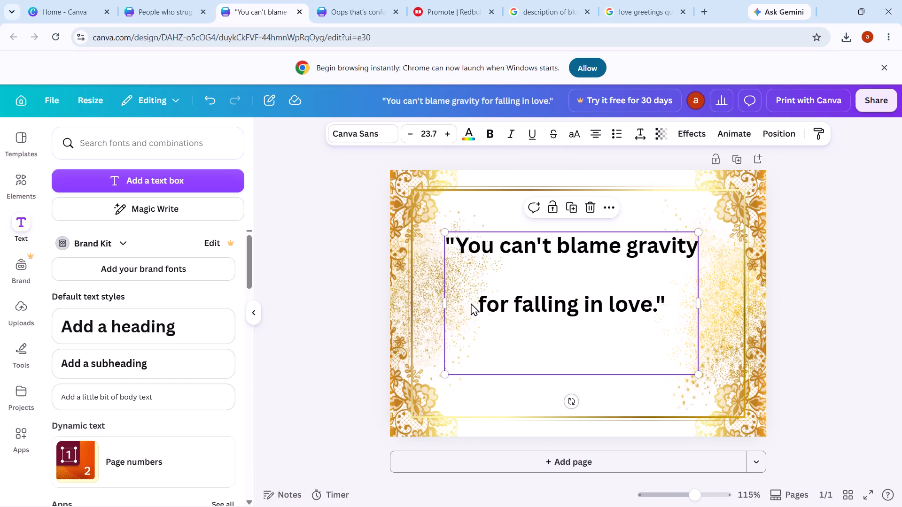
Remove the empty line above "for falling in love." and move the quote down to the card's middle.
click(471, 303)
key(BackSpace)
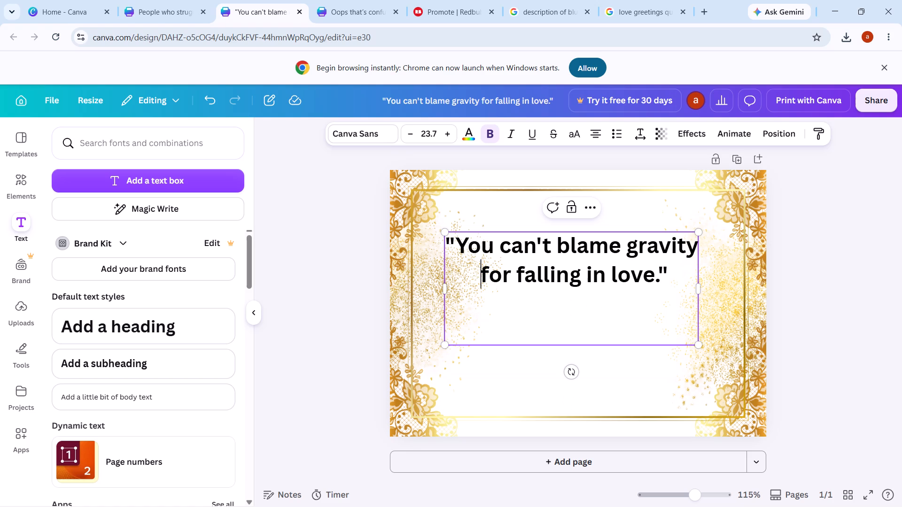
click(630, 326)
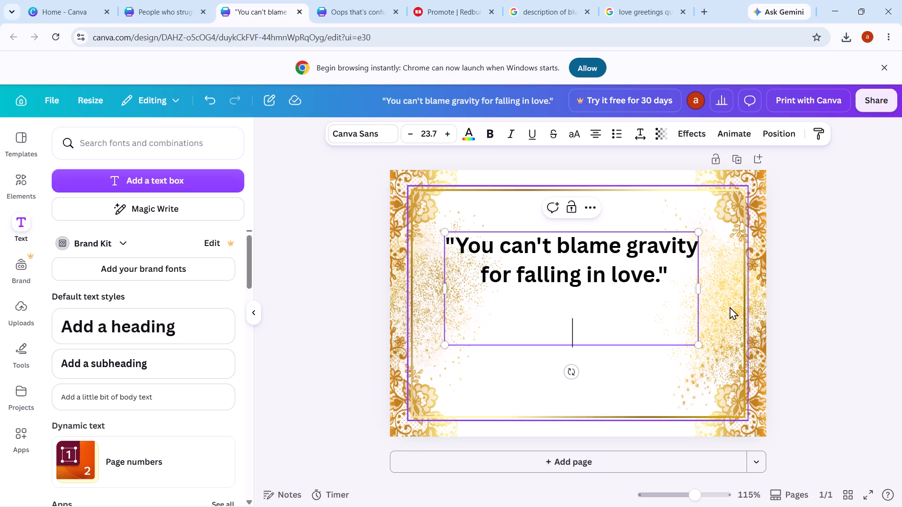
click(730, 306)
drag(586, 260, 586, 277)
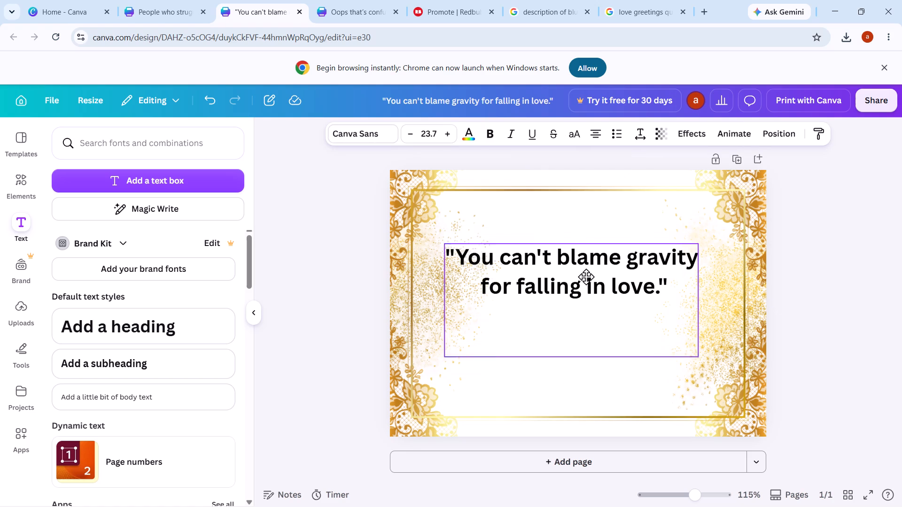
drag(586, 277, 588, 304)
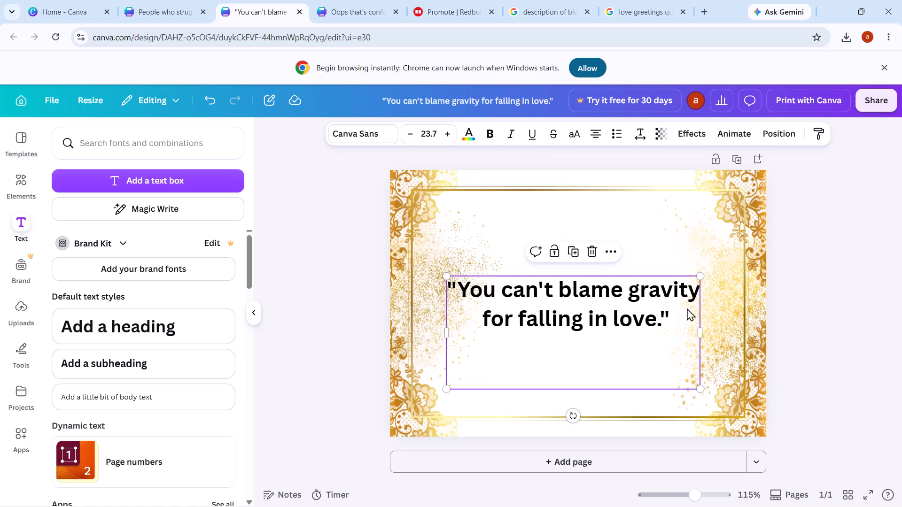
Enlarge the quote to about font size 29 and shift it so it sits centred inside the gold frame.
click(732, 305)
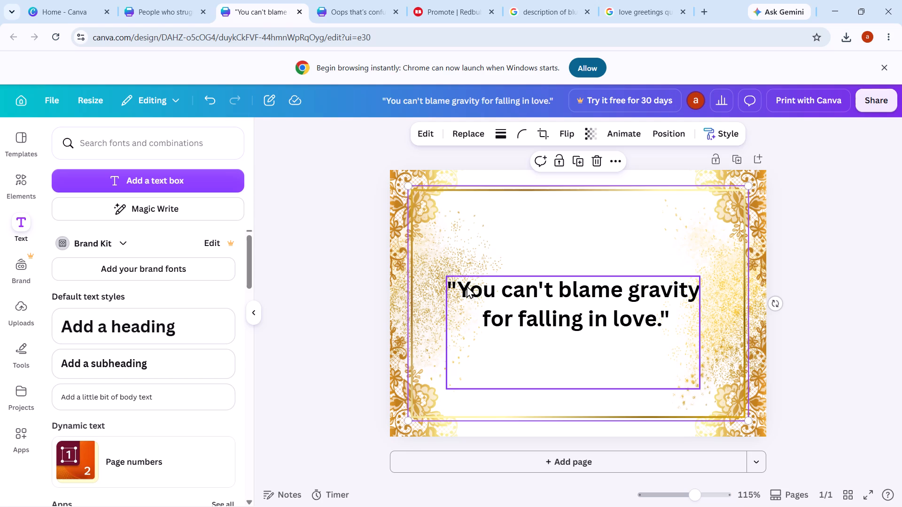
click(455, 287)
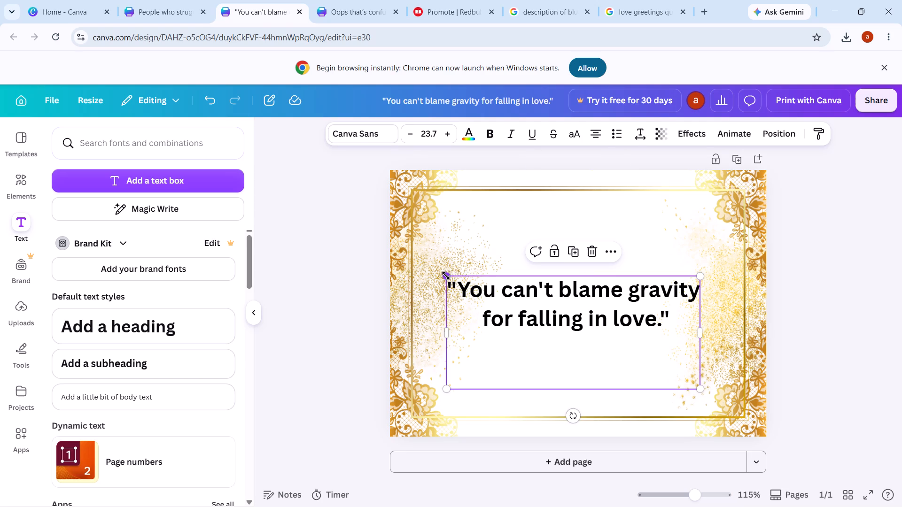
drag(446, 276, 428, 236)
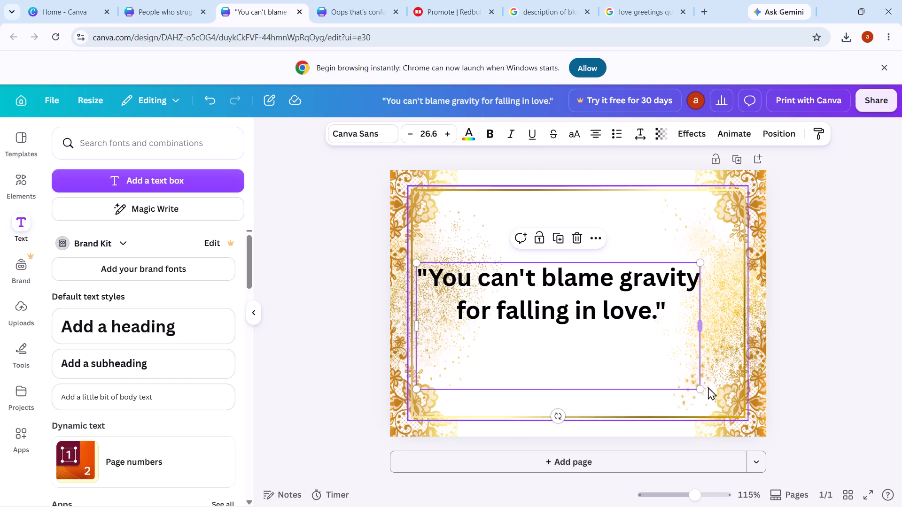
drag(697, 385, 823, 408)
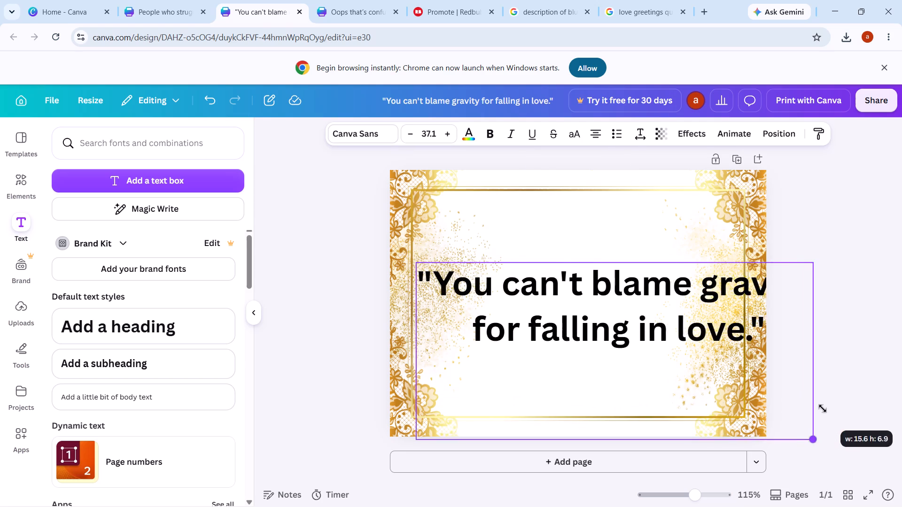
drag(823, 408, 726, 392)
drag(594, 295, 603, 297)
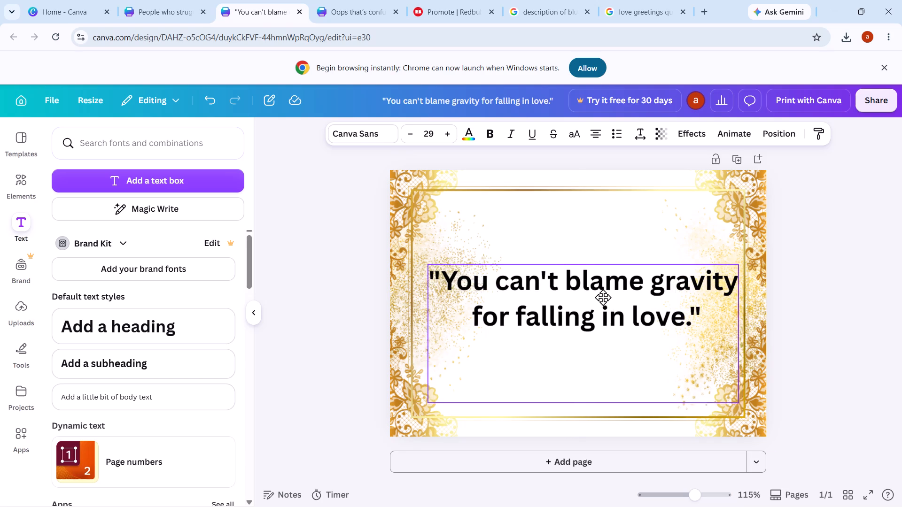
Nudge the quote slightly so it is horizontally centred inside the gold frame.
drag(603, 297, 601, 294)
click(794, 290)
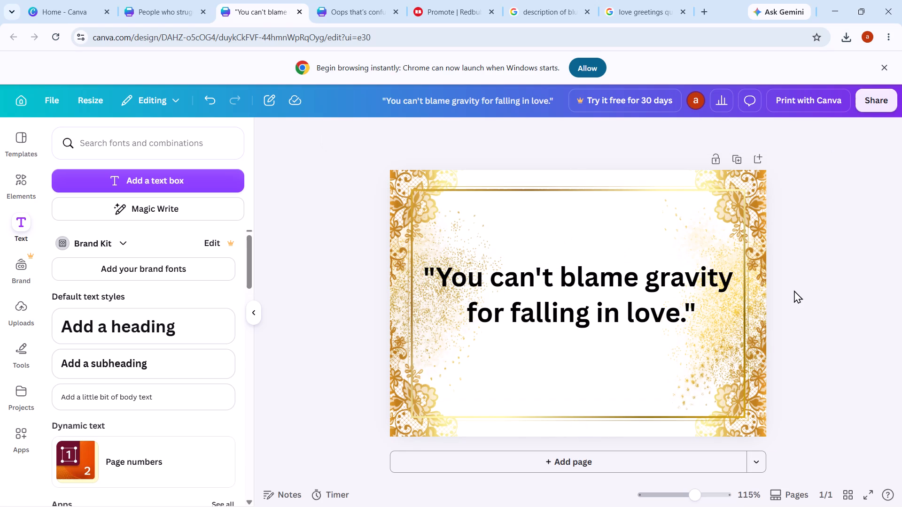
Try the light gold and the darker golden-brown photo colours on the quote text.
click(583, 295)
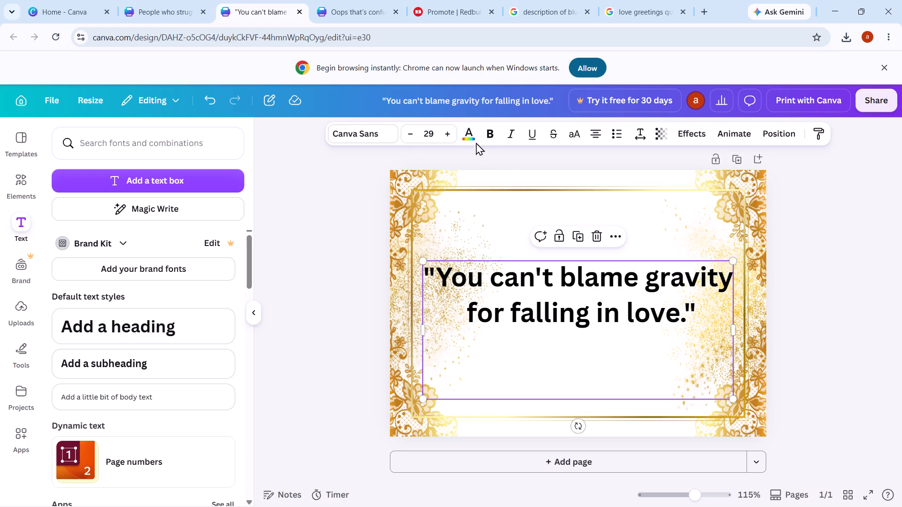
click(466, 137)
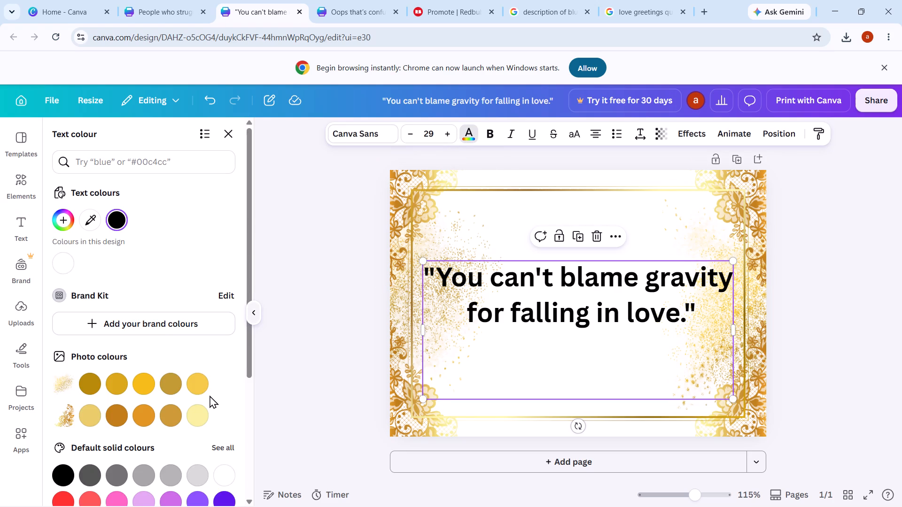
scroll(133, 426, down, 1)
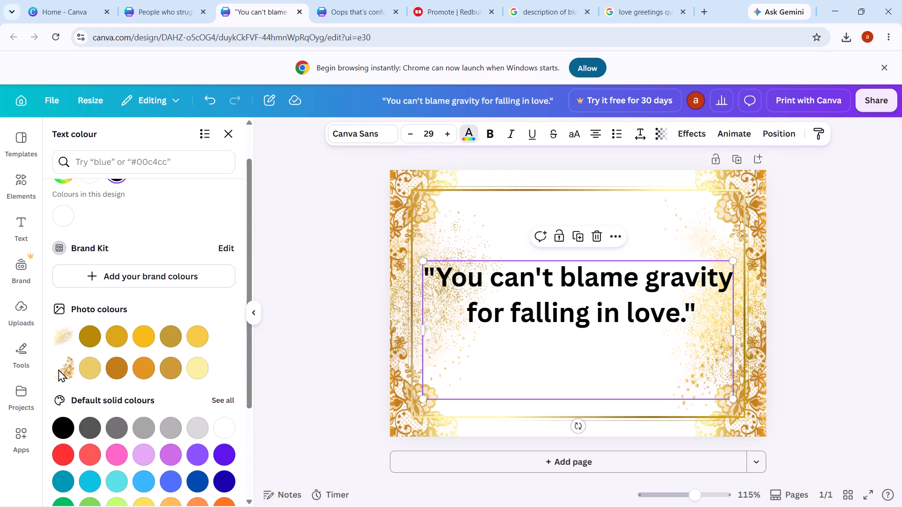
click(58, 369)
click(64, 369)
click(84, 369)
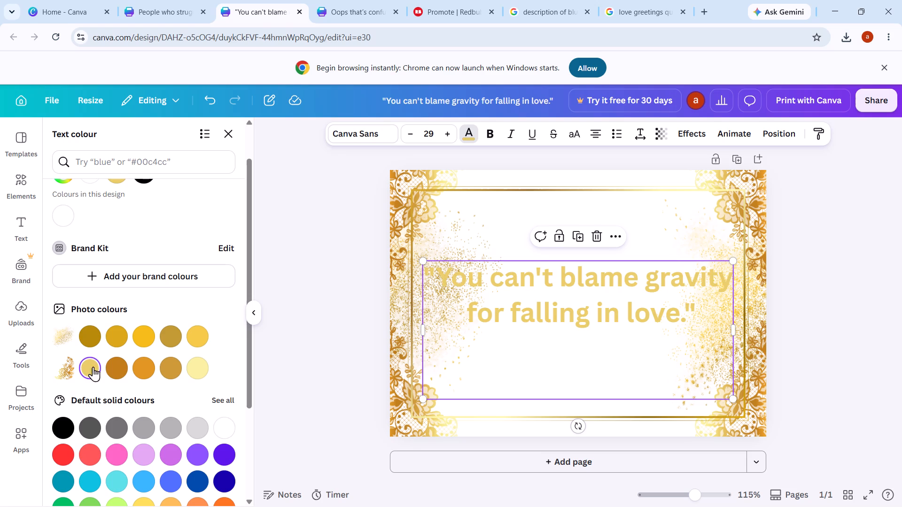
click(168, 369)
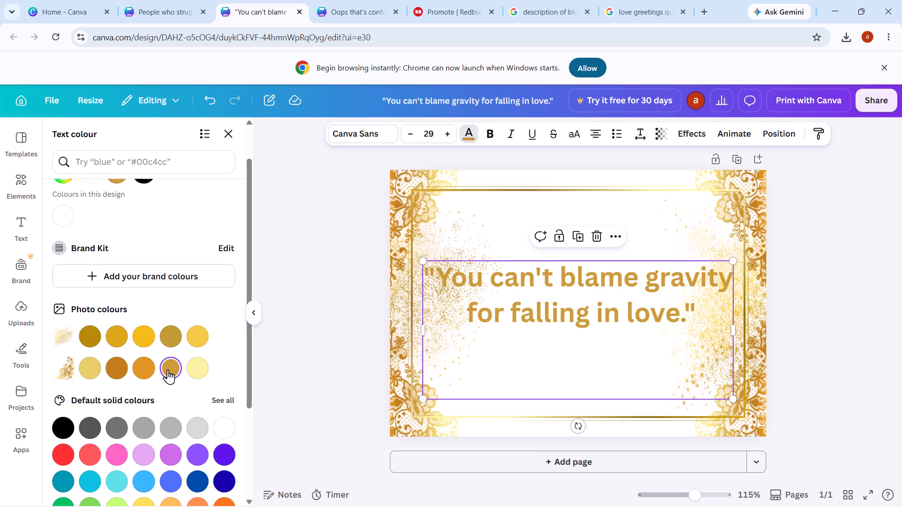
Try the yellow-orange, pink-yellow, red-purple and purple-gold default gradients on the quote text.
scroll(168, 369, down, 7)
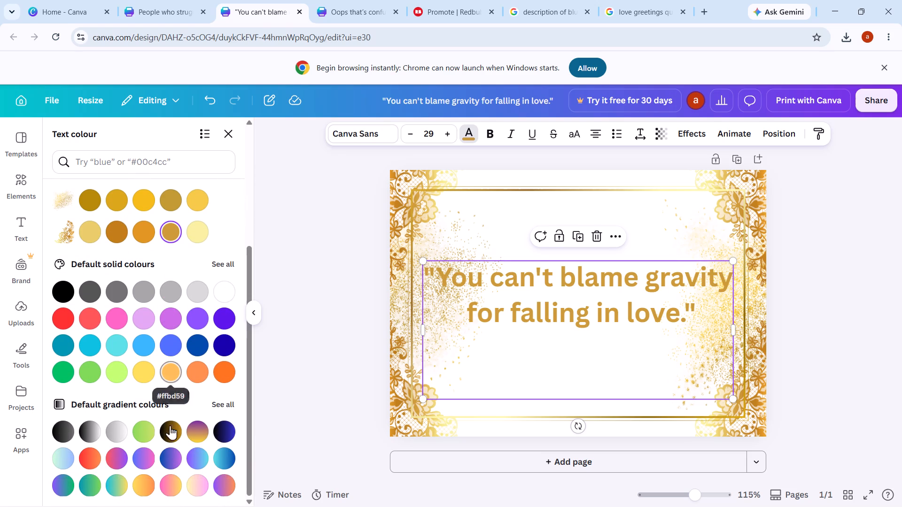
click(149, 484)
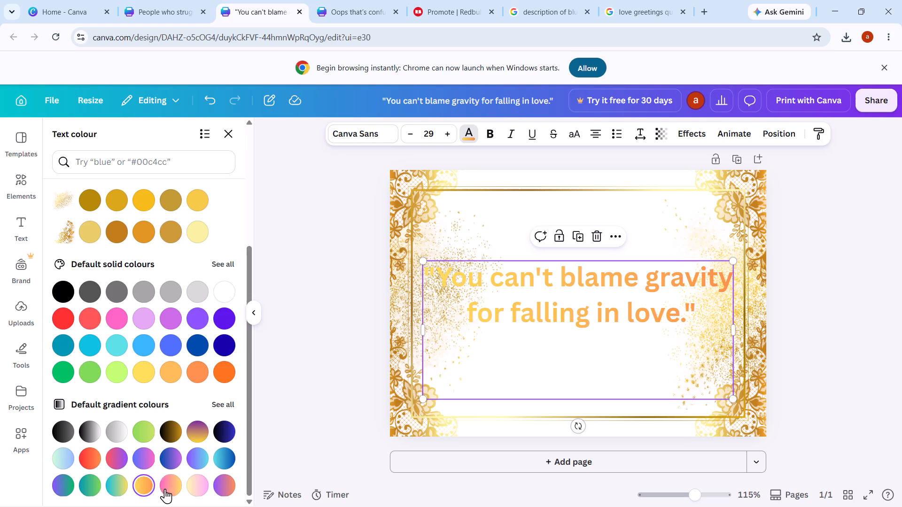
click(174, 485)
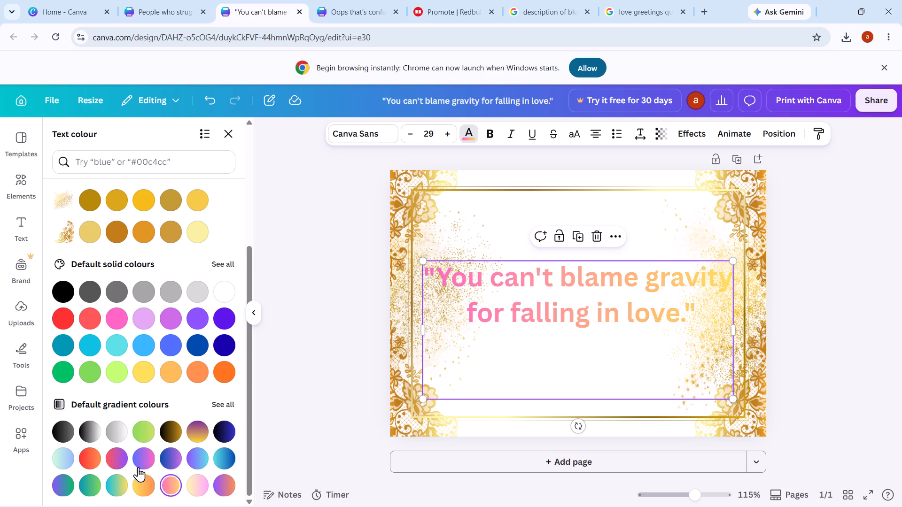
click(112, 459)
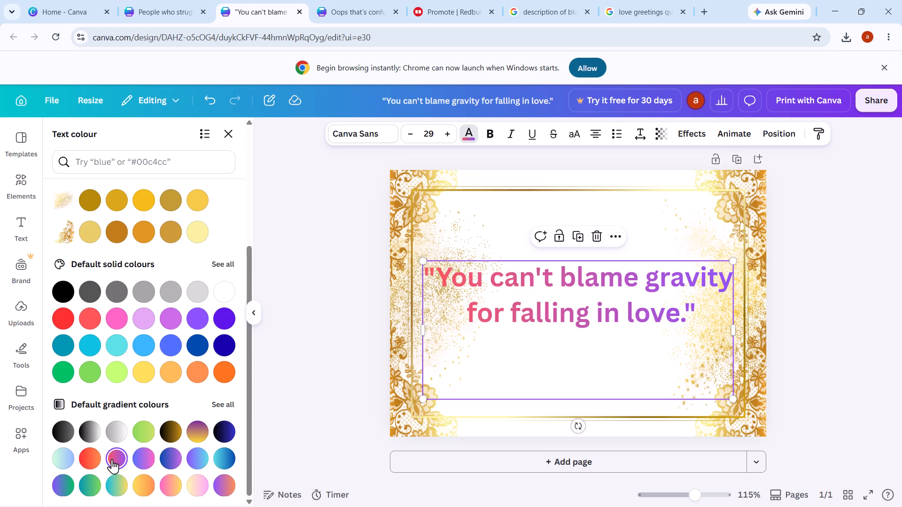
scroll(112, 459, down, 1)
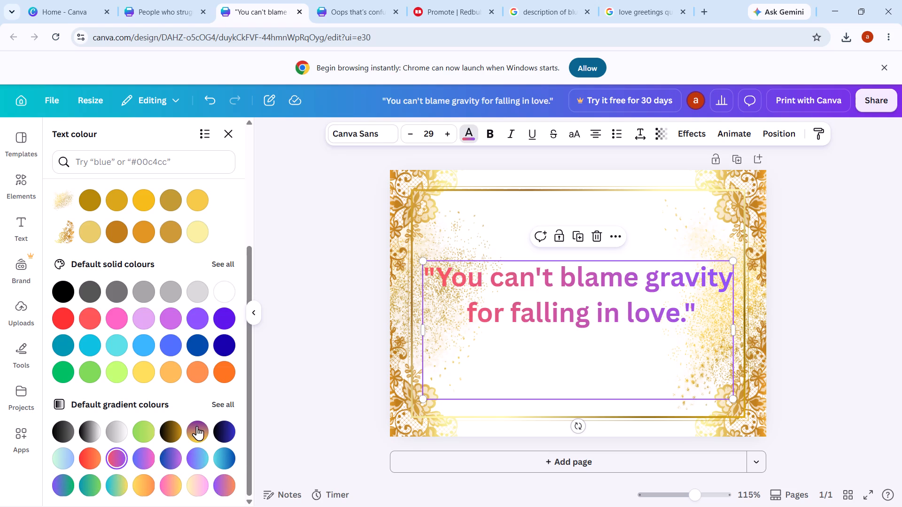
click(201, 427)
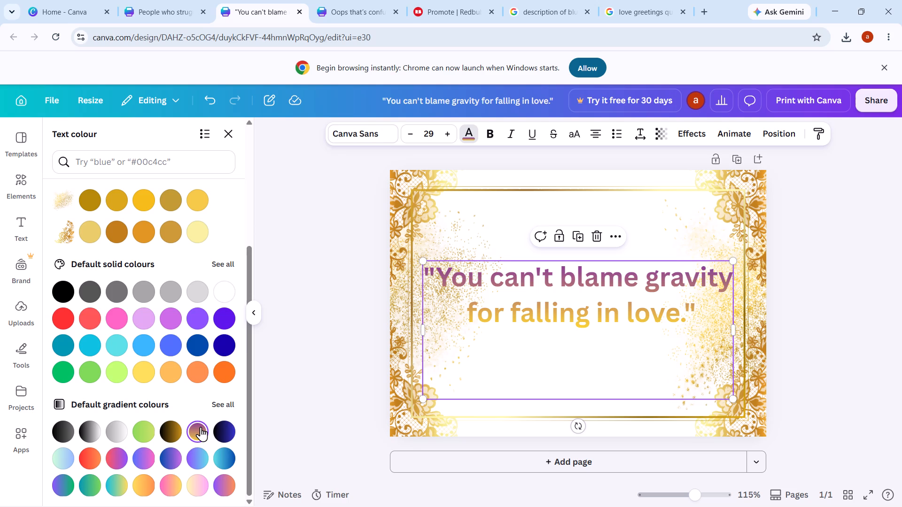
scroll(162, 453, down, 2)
Colour the quote text with the purple-to-orange default gradient.
click(227, 489)
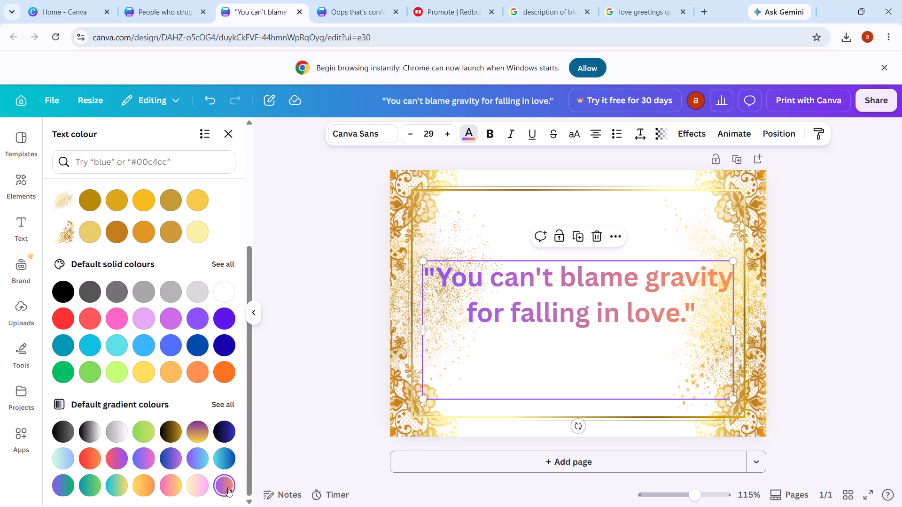
click(337, 376)
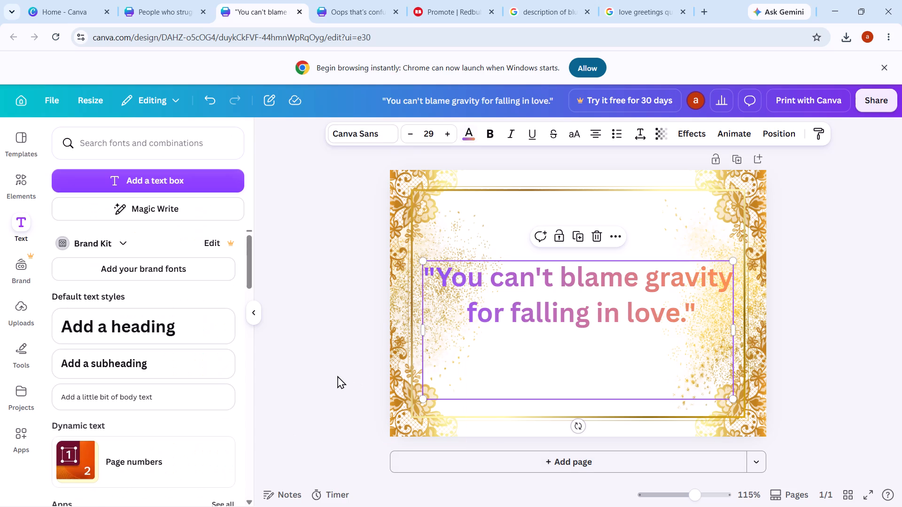
click(789, 203)
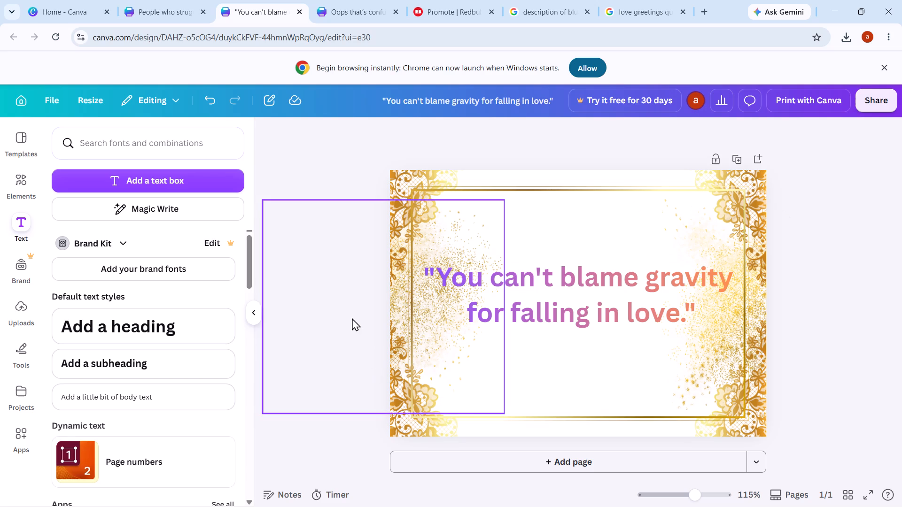
Browse the ready-made font combinations for a decorative style for the quote.
scroll(144, 338, down, 6)
scroll(144, 338, up, 3)
scroll(144, 338, down, 7)
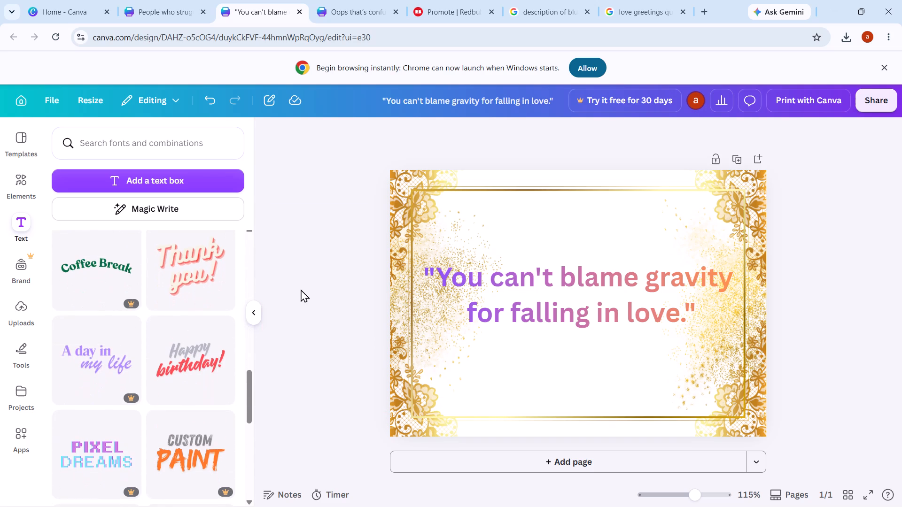
scroll(111, 449, down, 5)
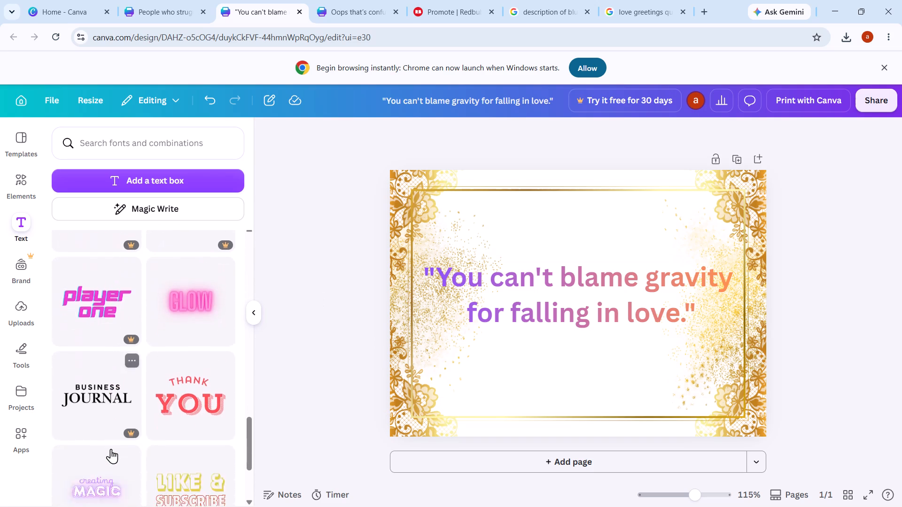
scroll(111, 449, down, 5)
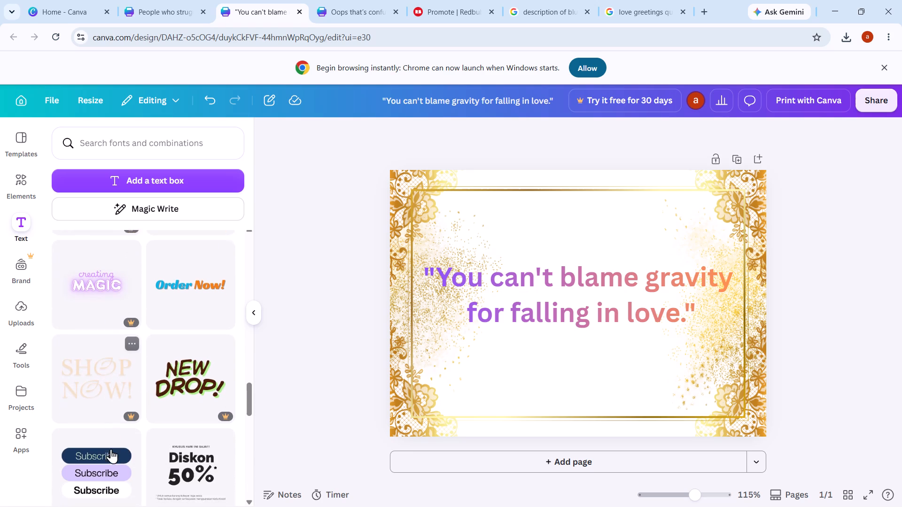
scroll(111, 449, down, 1)
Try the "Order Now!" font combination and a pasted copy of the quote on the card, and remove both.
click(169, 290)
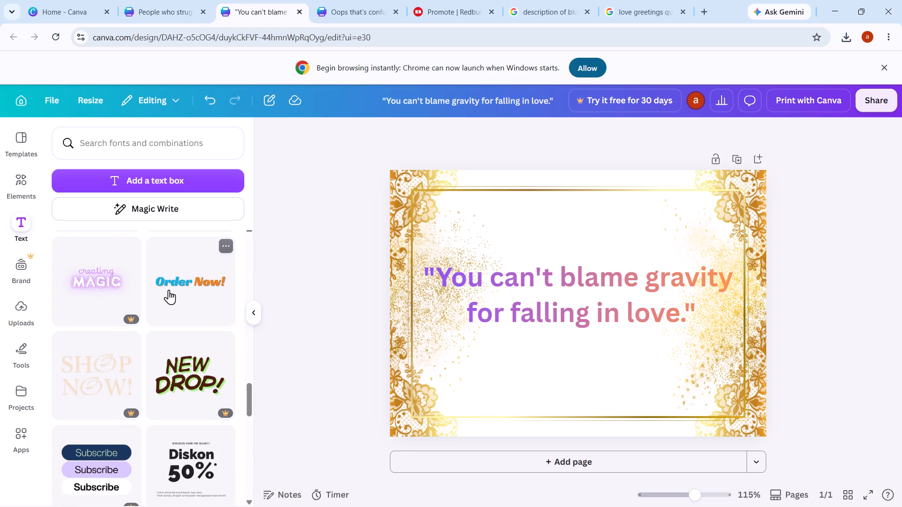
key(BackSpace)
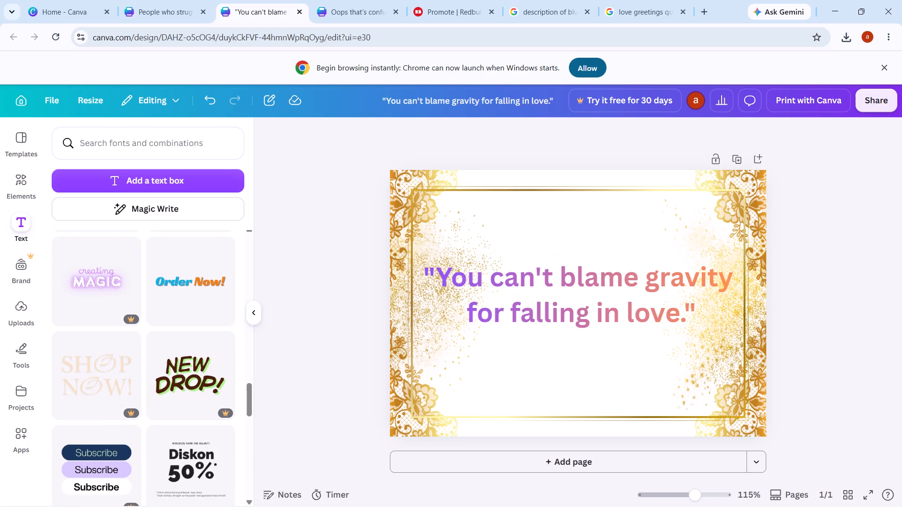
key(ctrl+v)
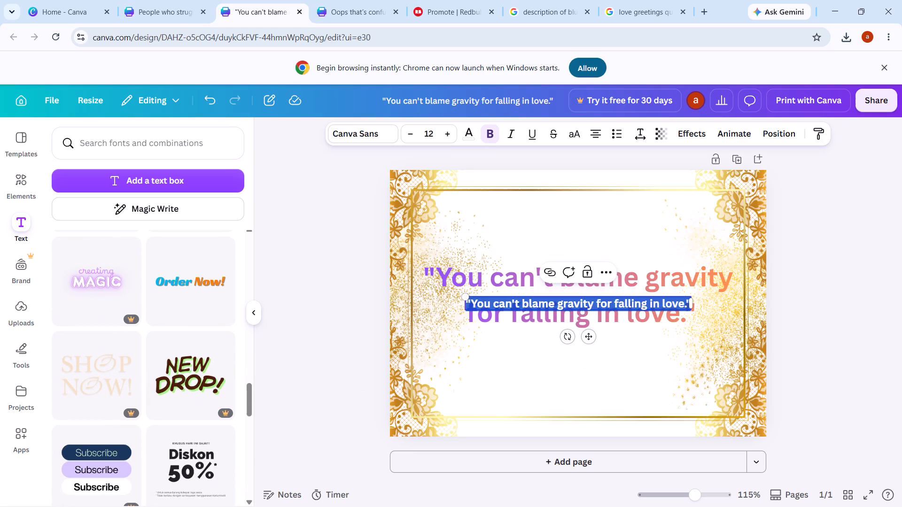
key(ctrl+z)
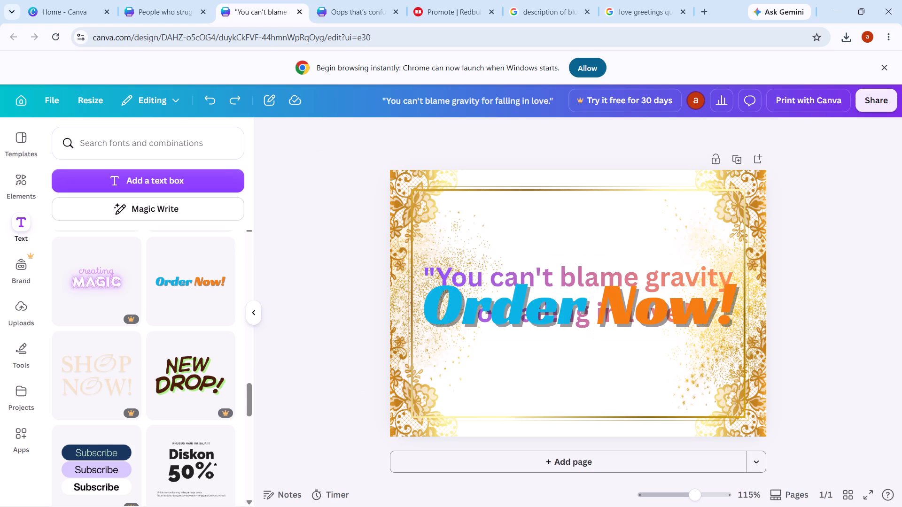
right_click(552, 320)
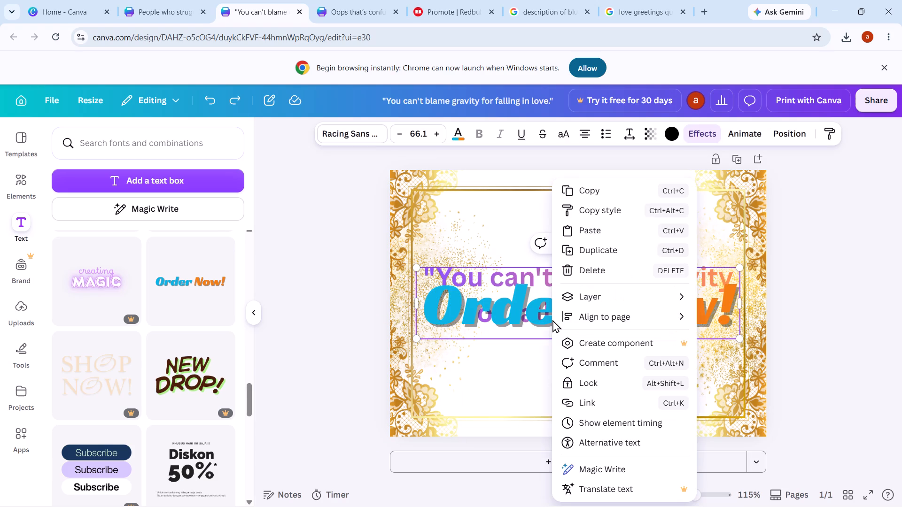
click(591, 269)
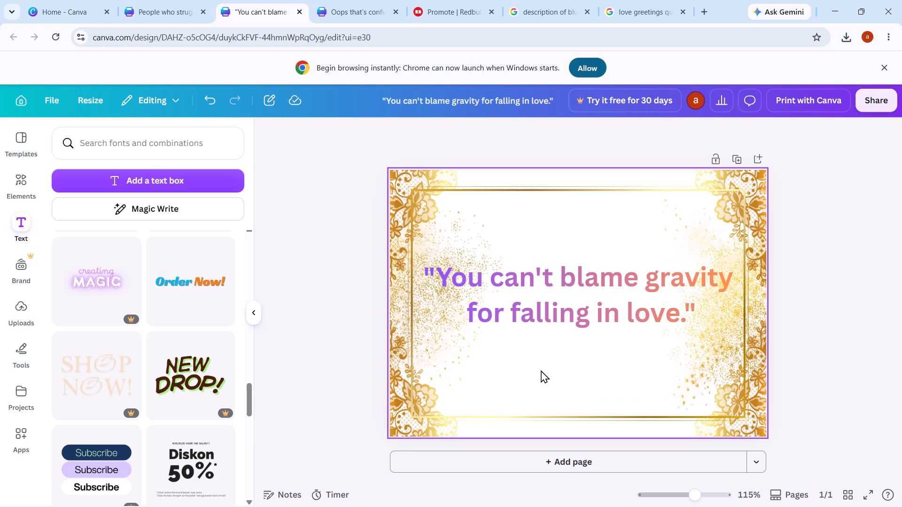
Download the finished quote card as a PNG at size 1 and high quality.
click(875, 97)
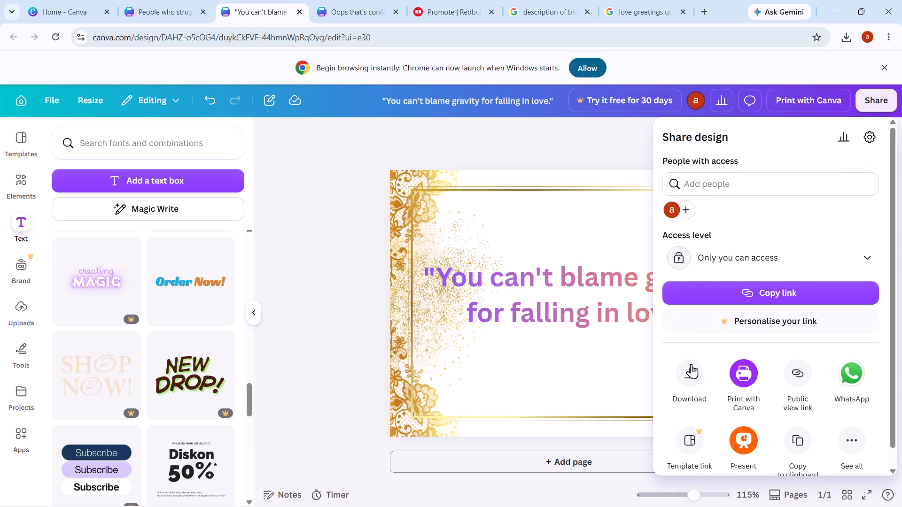
click(686, 376)
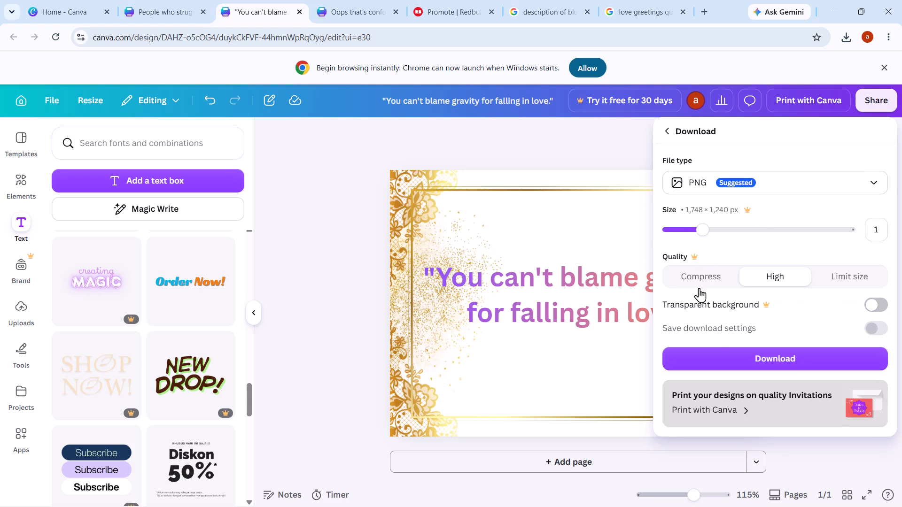
click(717, 358)
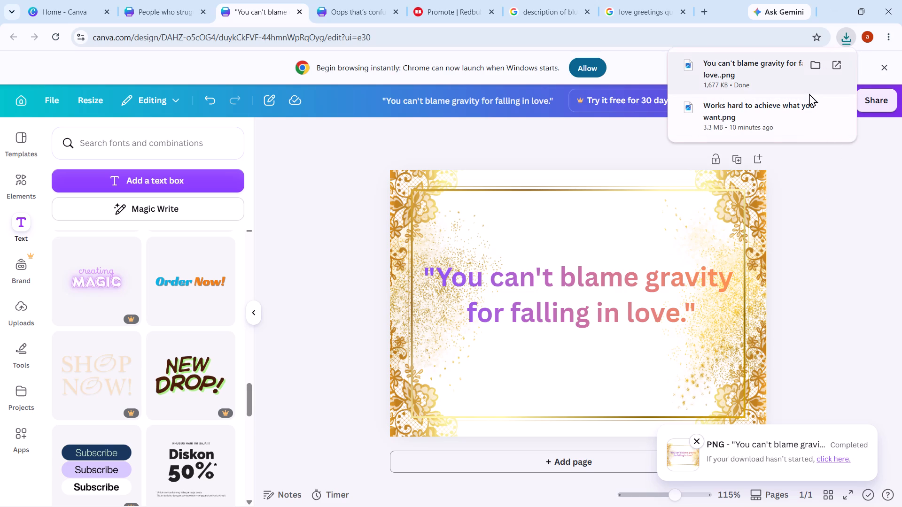
Check the downloaded card image in the Downloads folder and return to the browser.
click(815, 67)
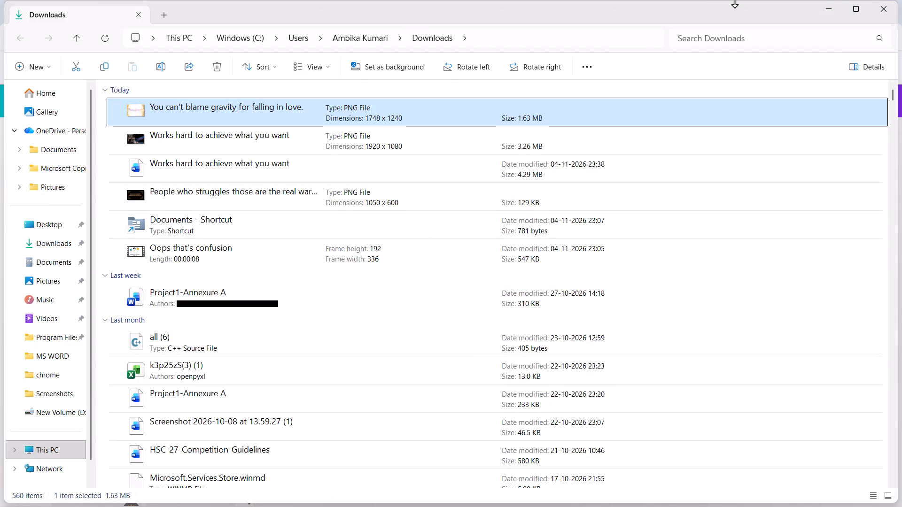
click(893, 1)
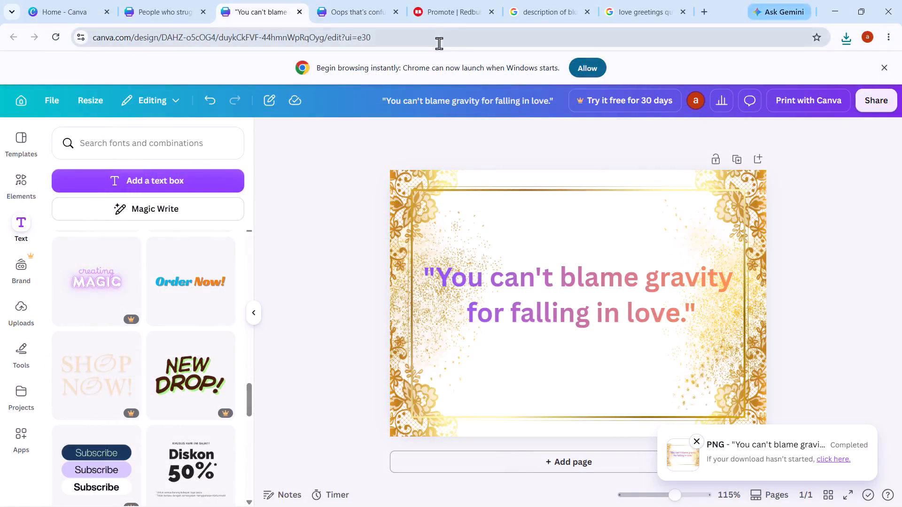
Switch to the Redbubble site and open the page for adding new work from the artist dashboard.
click(435, 20)
scroll(291, 193, up, 9)
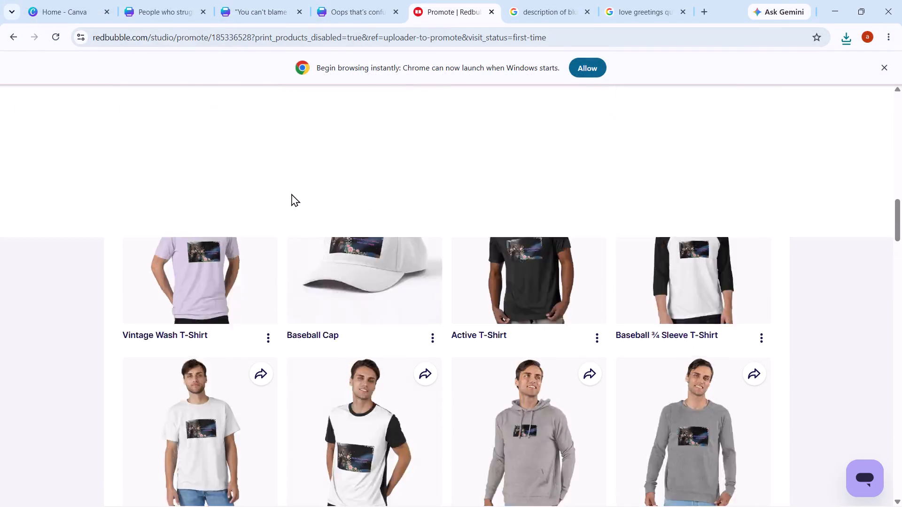
scroll(665, 272, up, 10)
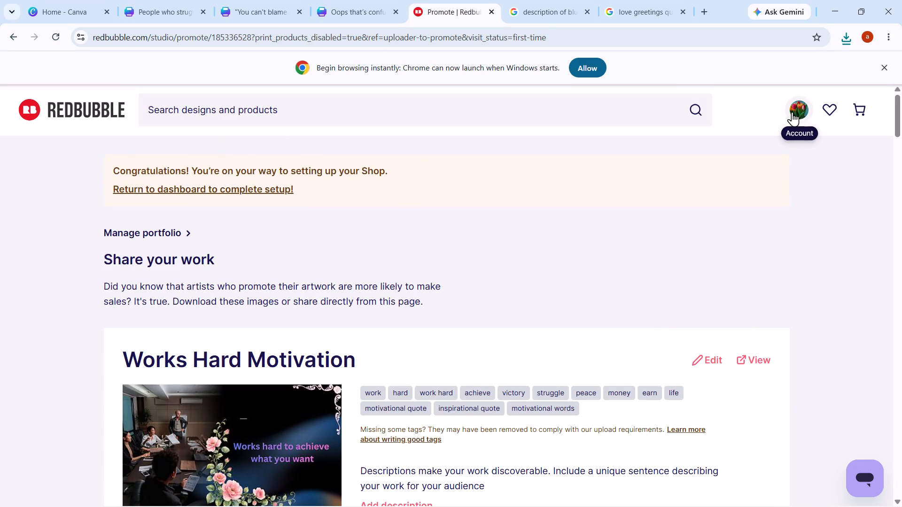
click(792, 112)
click(784, 309)
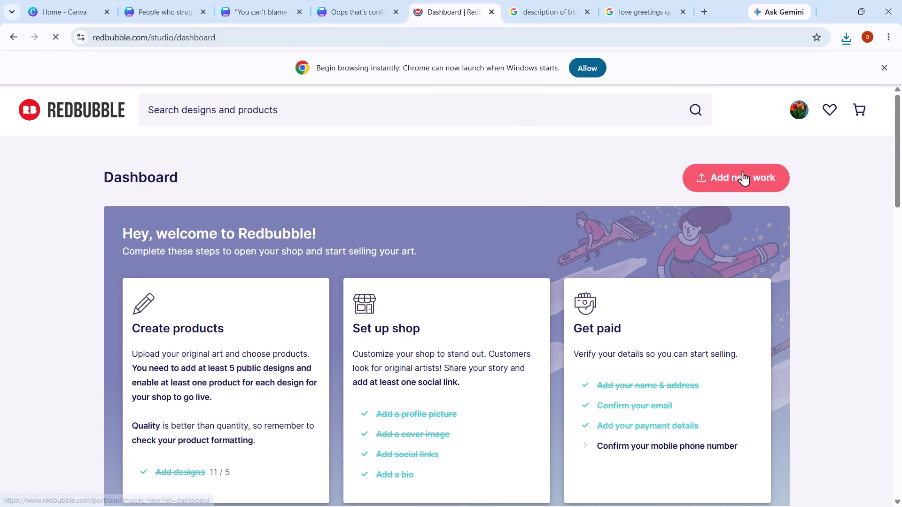
click(742, 170)
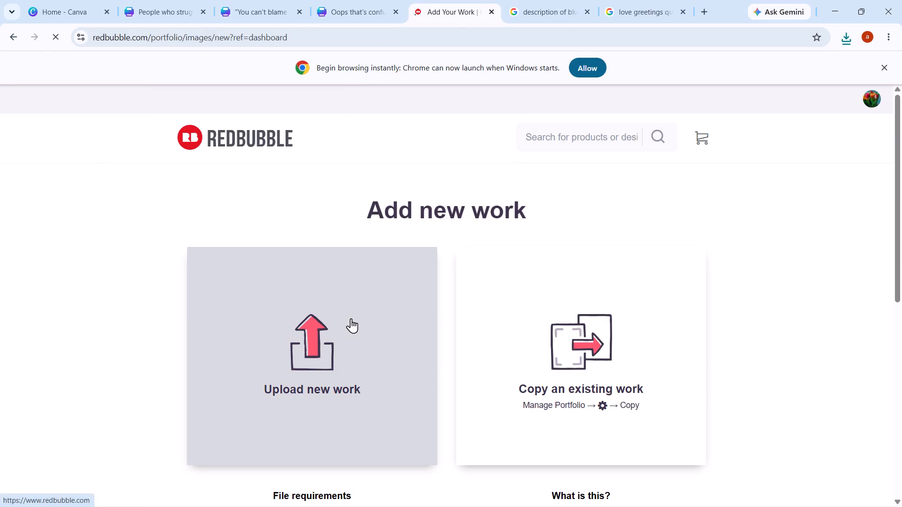
Upload the PNG "You can't blame gravity for falling in love." from the Downloads folder as the new work.
click(351, 318)
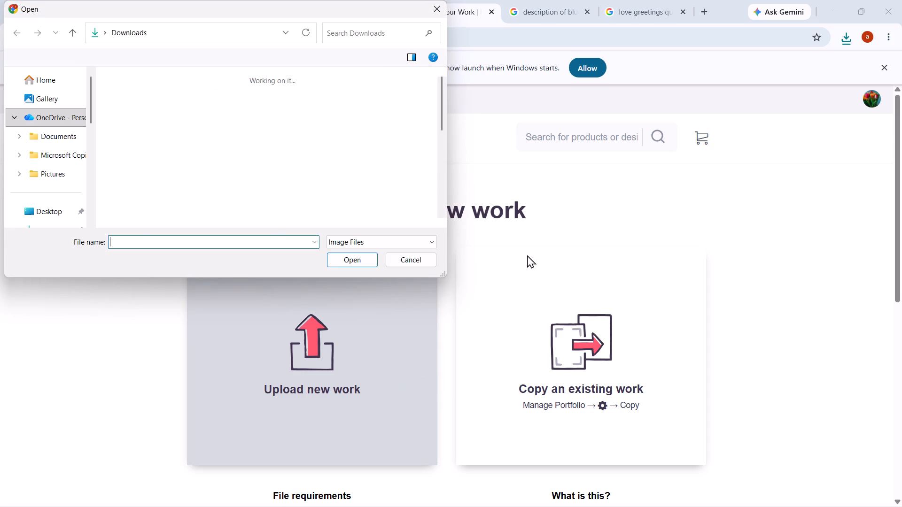
click(186, 91)
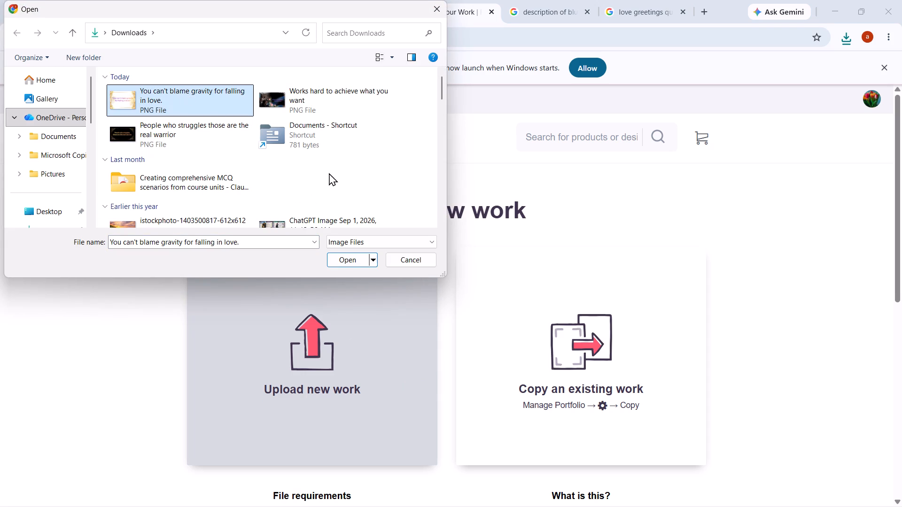
click(356, 259)
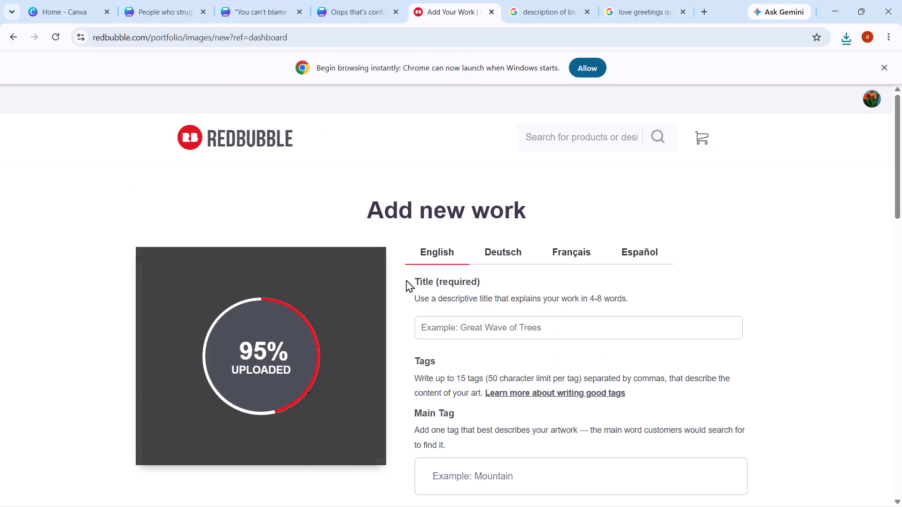
Enable the design on Hats, Large Print Clothing, Standard Print Clothing, Graphic T-Shirts and A-Line Dresses.
scroll(445, 317, down, 4)
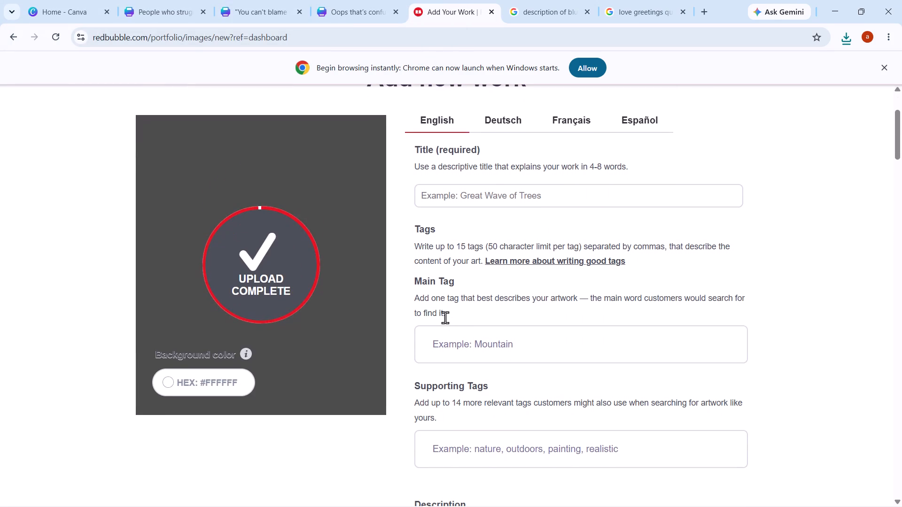
scroll(445, 317, down, 6)
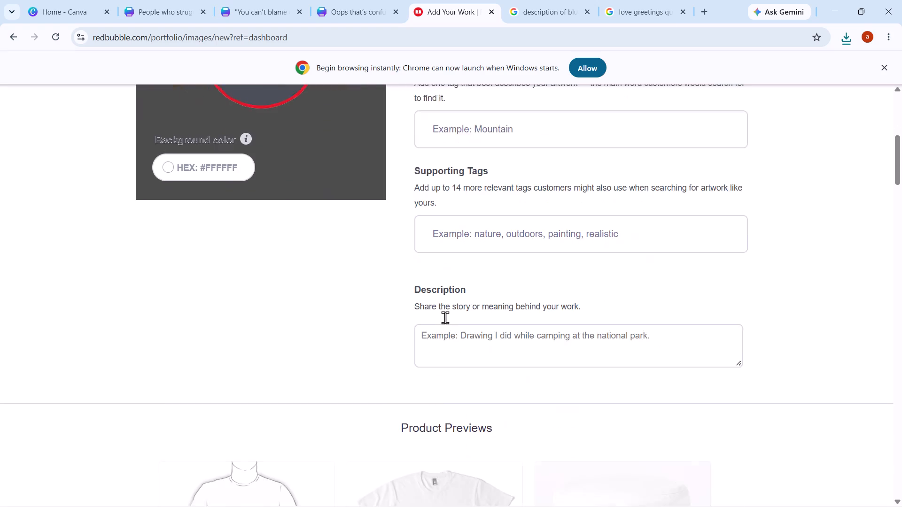
scroll(445, 317, down, 8)
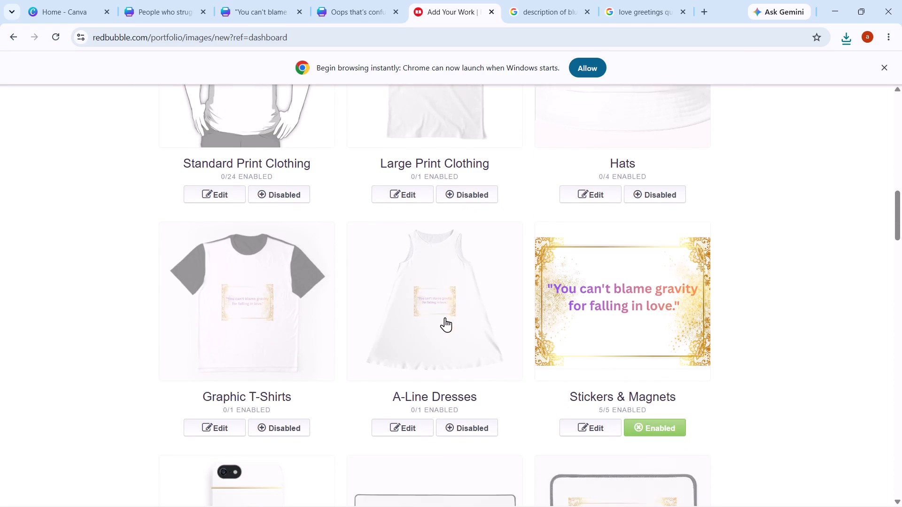
scroll(544, 369, up, 2)
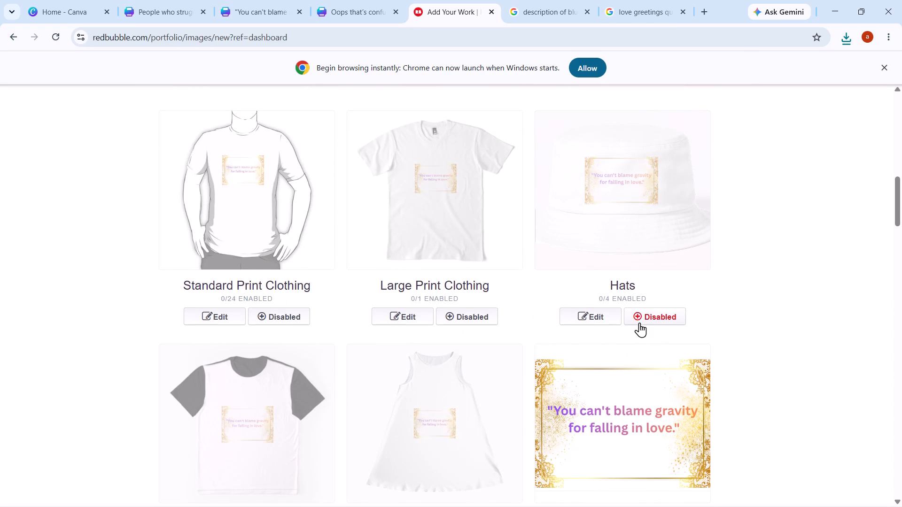
click(639, 319)
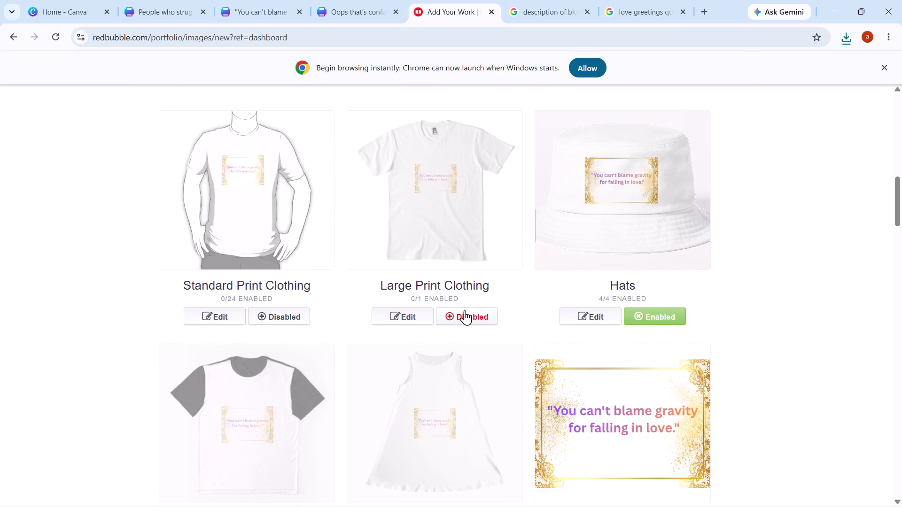
click(465, 312)
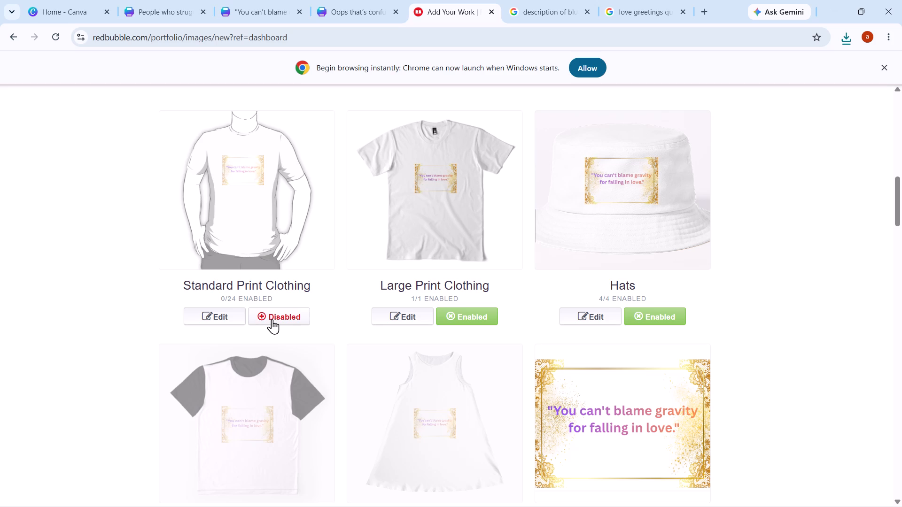
click(272, 319)
scroll(272, 319, down, 3)
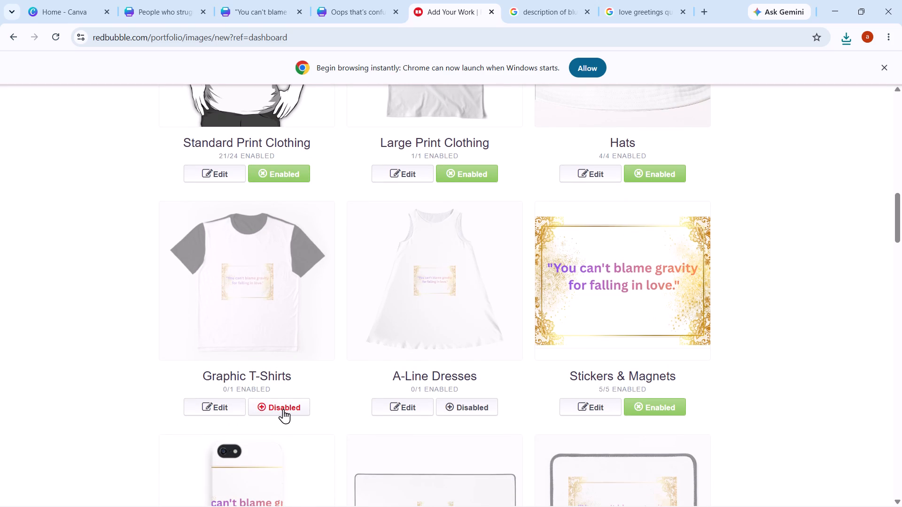
click(283, 408)
click(472, 410)
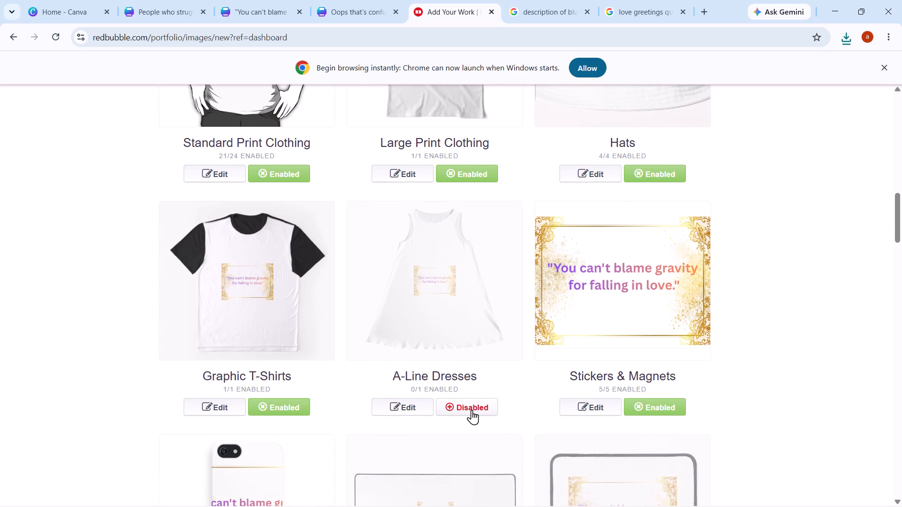
Open the Phone Cases design for editing, scale its image to 56%, and check the fit on the case preview.
scroll(472, 410, down, 5)
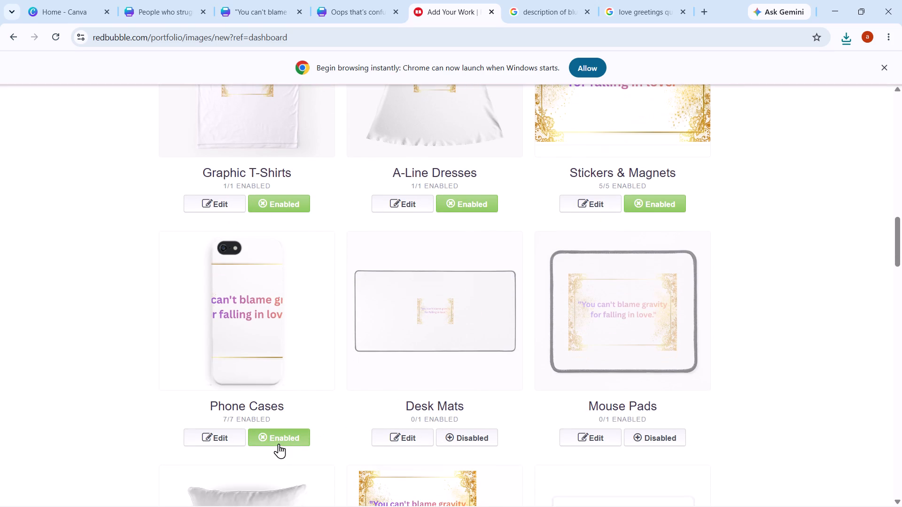
click(258, 366)
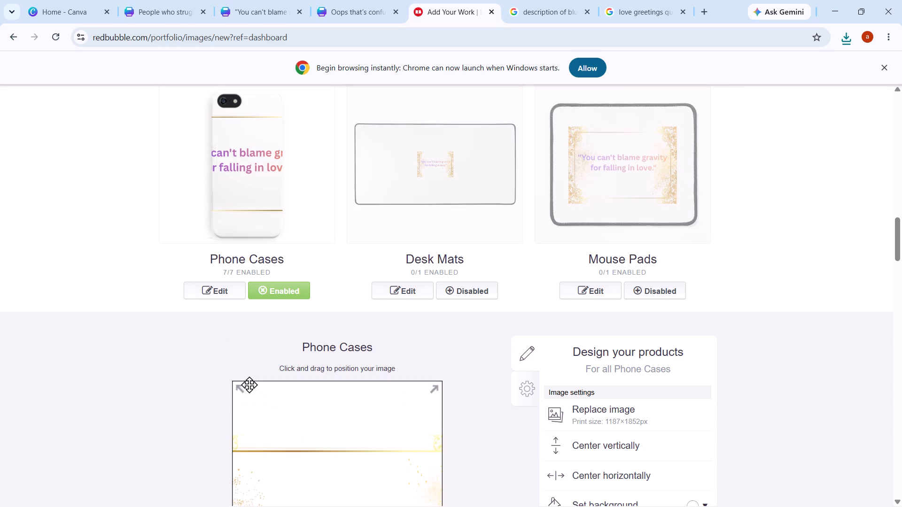
scroll(438, 415, down, 4)
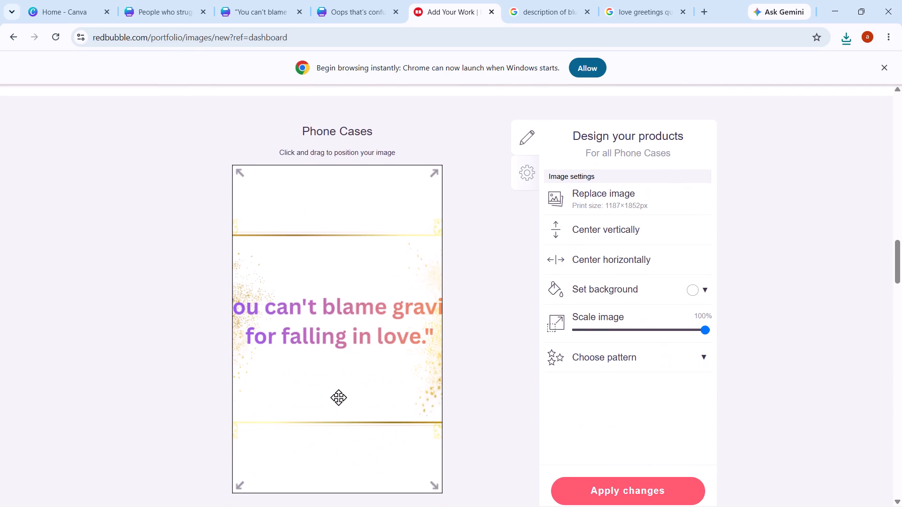
click(648, 328)
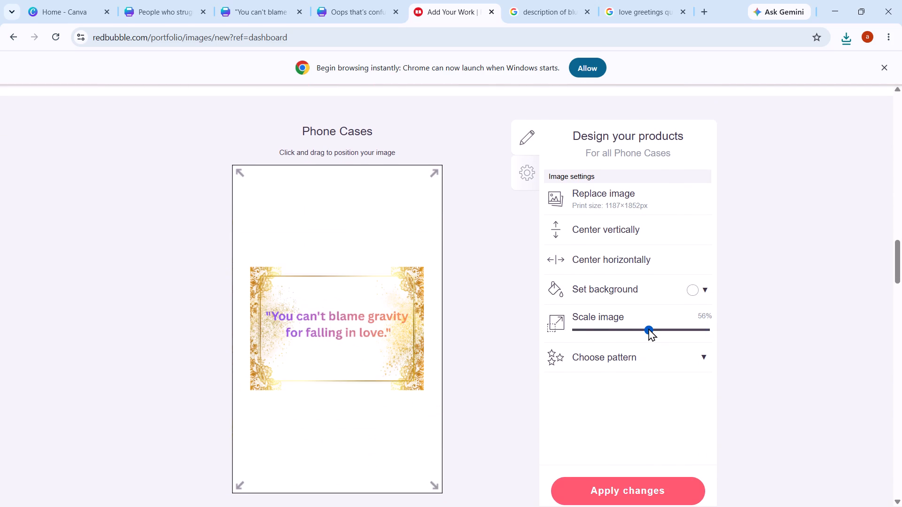
scroll(467, 427, up, 2)
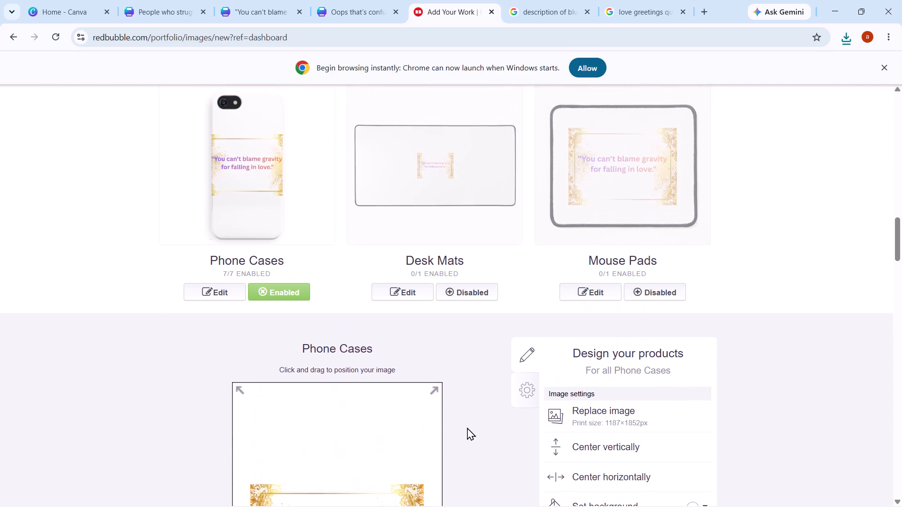
scroll(467, 427, up, 2)
scroll(467, 427, down, 1)
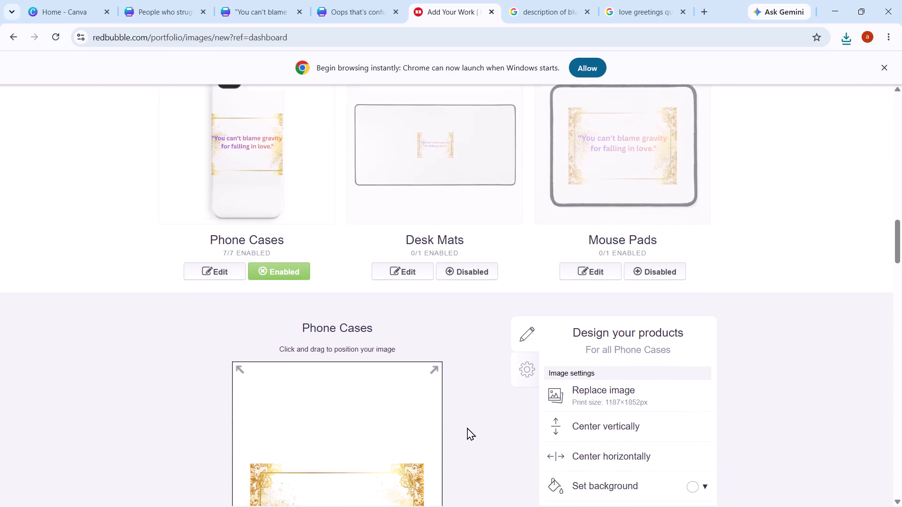
scroll(467, 427, down, 2)
click(338, 360)
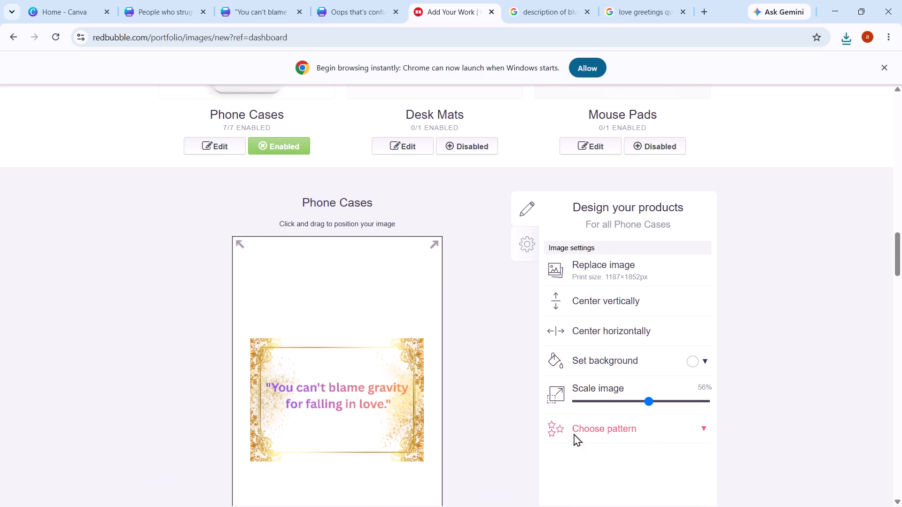
scroll(579, 435, up, 3)
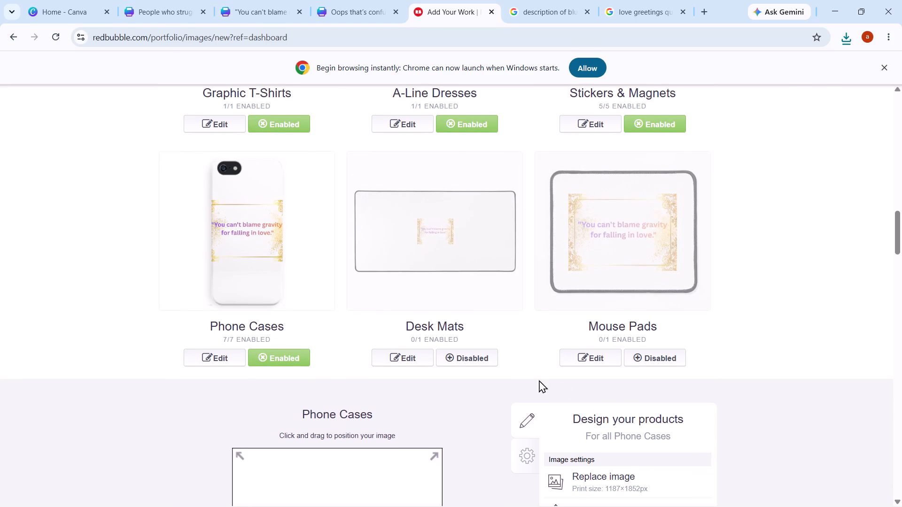
Reduce the phone case image scale to 46% and check it on the case preview.
scroll(513, 376, down, 3)
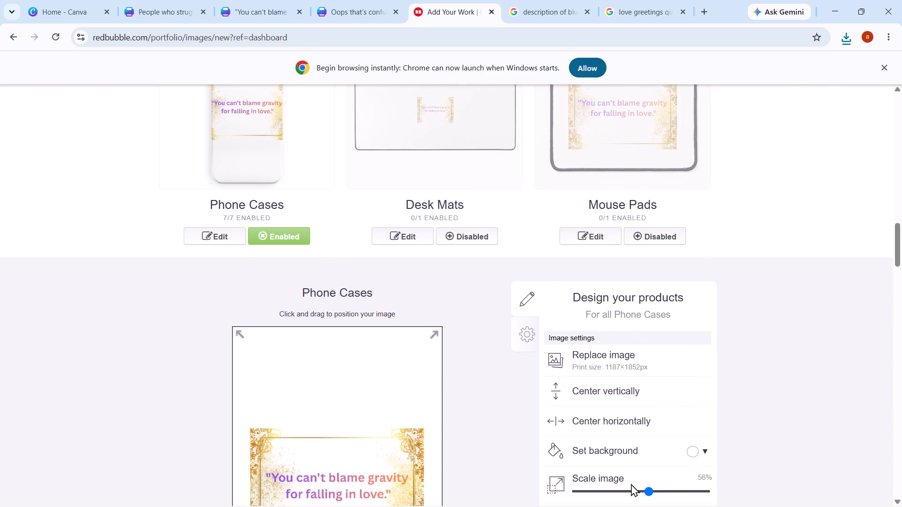
click(637, 489)
scroll(475, 406, down, 1)
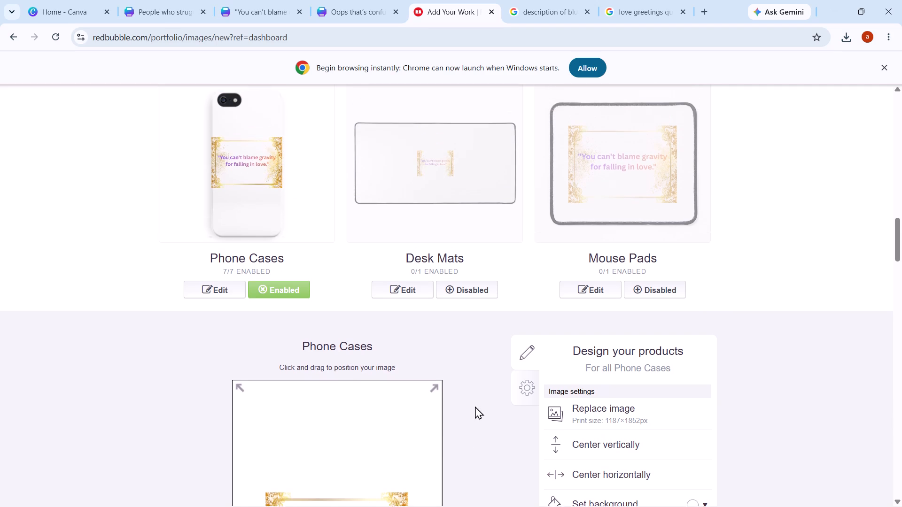
scroll(475, 406, down, 1)
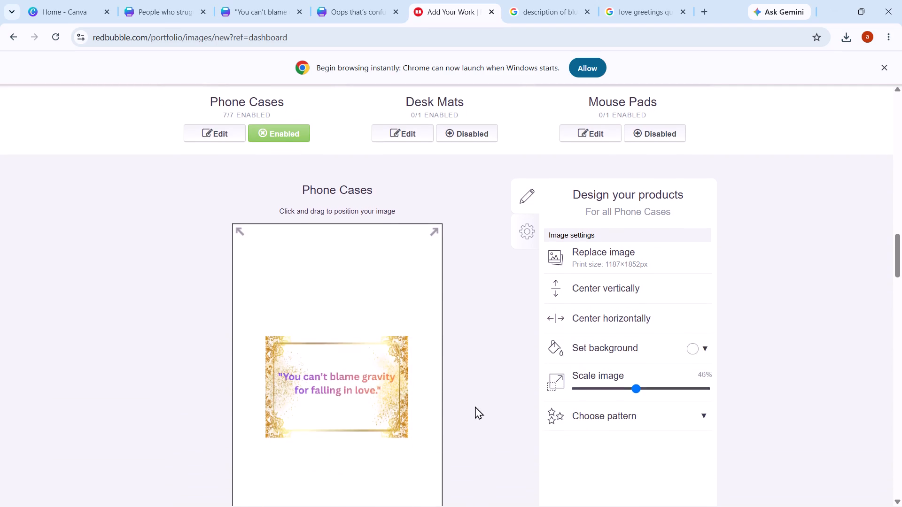
scroll(475, 406, down, 3)
scroll(475, 406, up, 1)
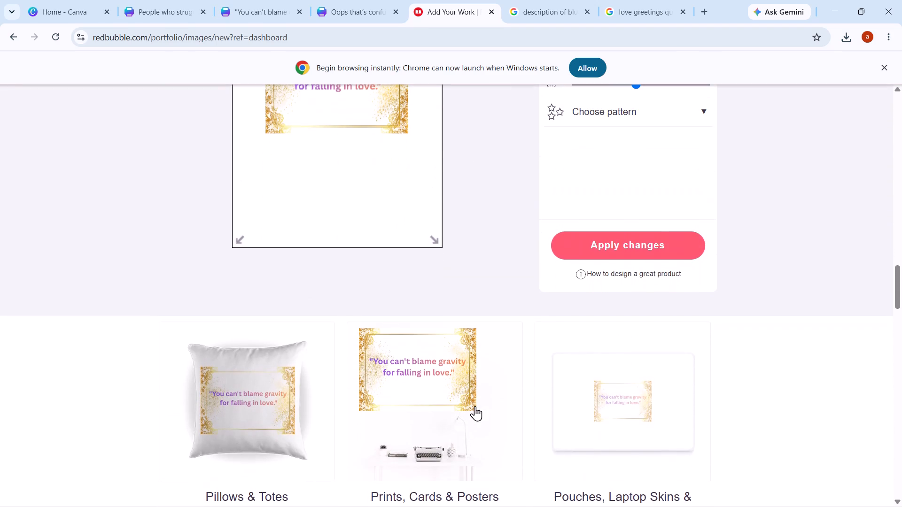
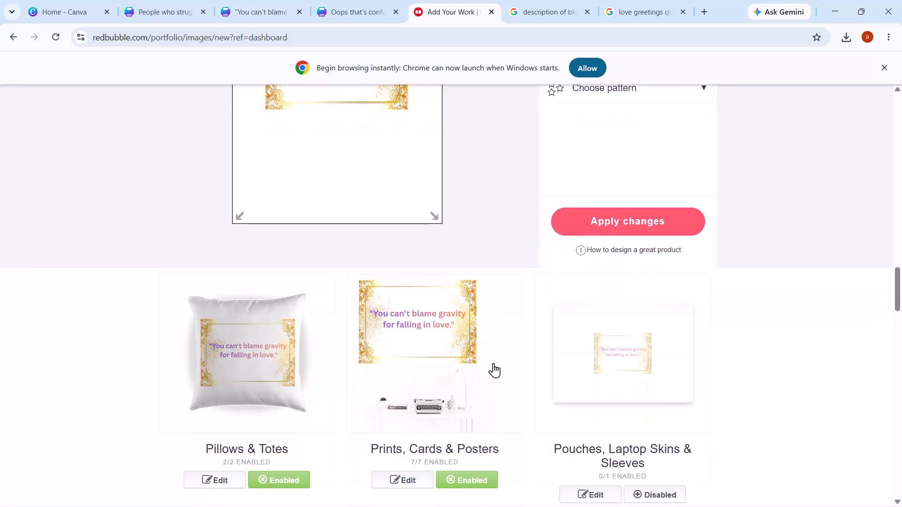
Enable the design on Cotton Tote Bags and on Acrylic Blocks & Coasters.
scroll(493, 363, down, 3)
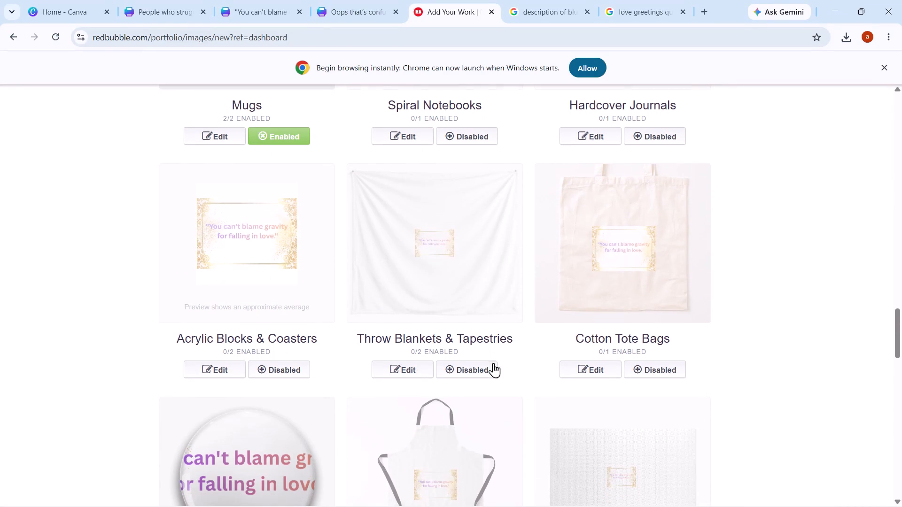
click(641, 364)
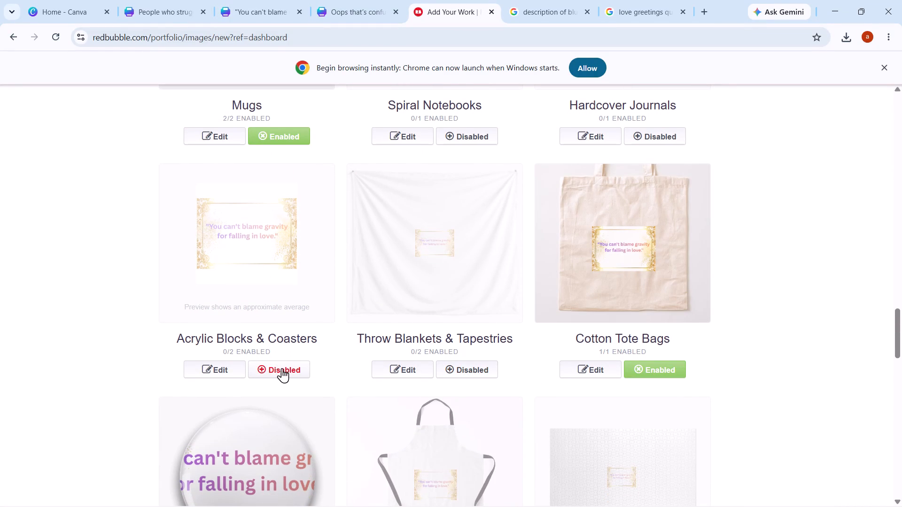
click(282, 369)
Enable Pin Buttons, scale the image to 50% in its design editor, and check the fit on the button preview.
scroll(282, 360, down, 3)
click(282, 360)
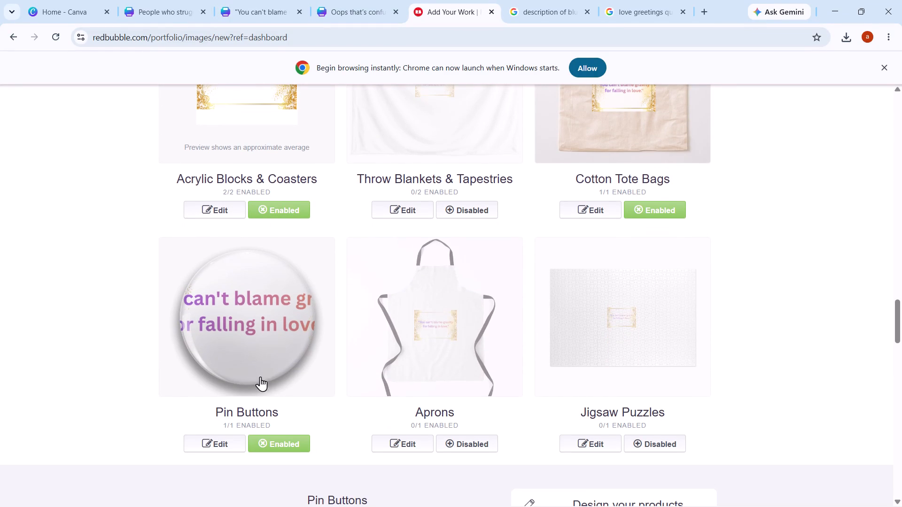
scroll(362, 439, down, 4)
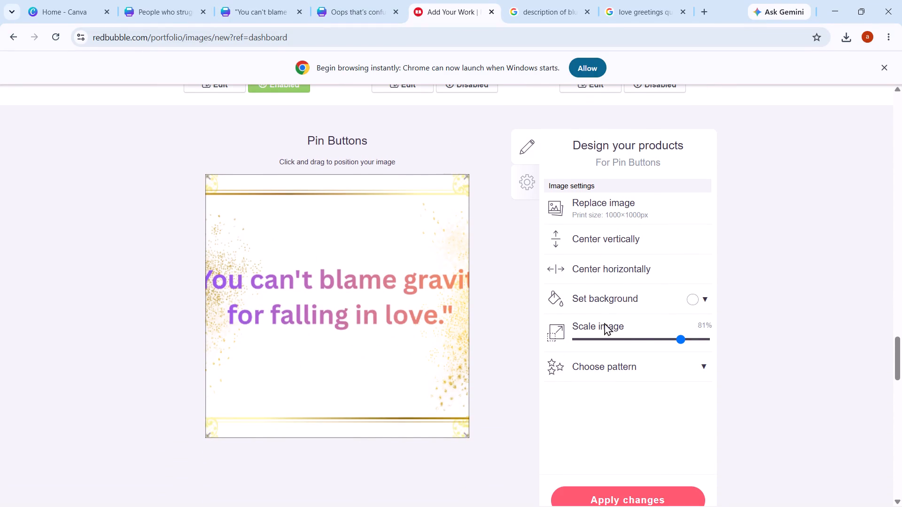
click(641, 337)
scroll(546, 344, up, 1)
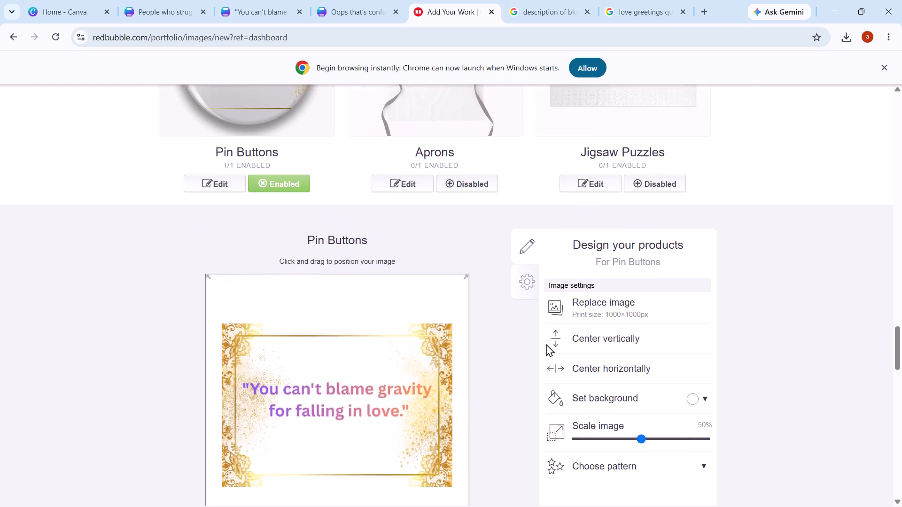
scroll(546, 344, up, 2)
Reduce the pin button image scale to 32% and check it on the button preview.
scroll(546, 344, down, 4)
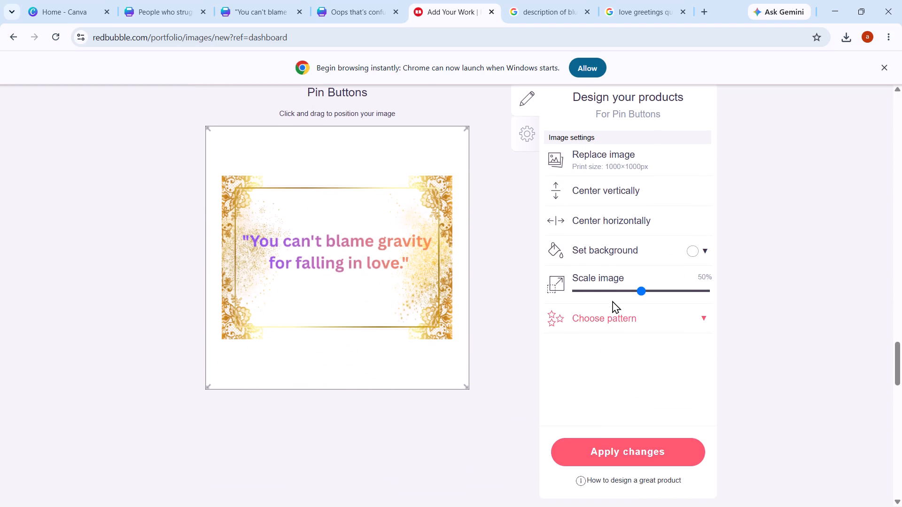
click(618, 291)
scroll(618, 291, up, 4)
Set the pin button image scale to 40%, check it on the preview, and apply the changes.
scroll(618, 291, down, 1)
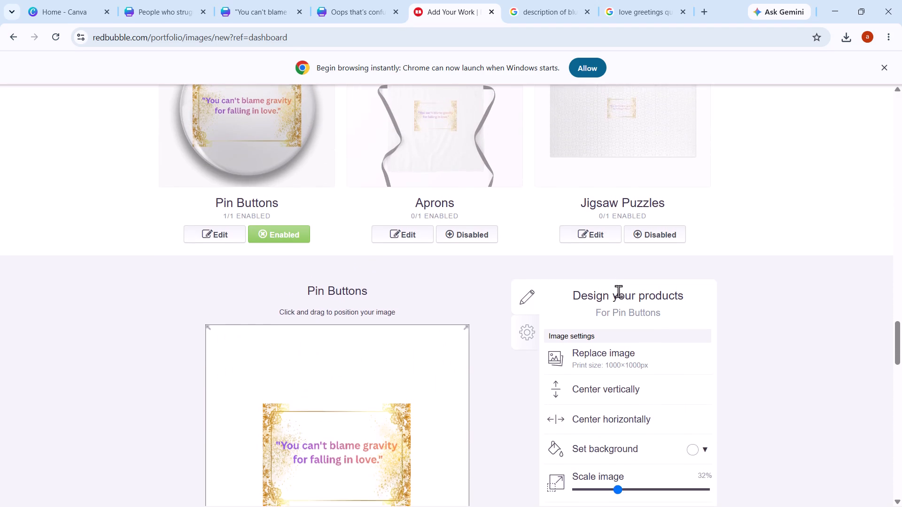
scroll(618, 291, down, 1)
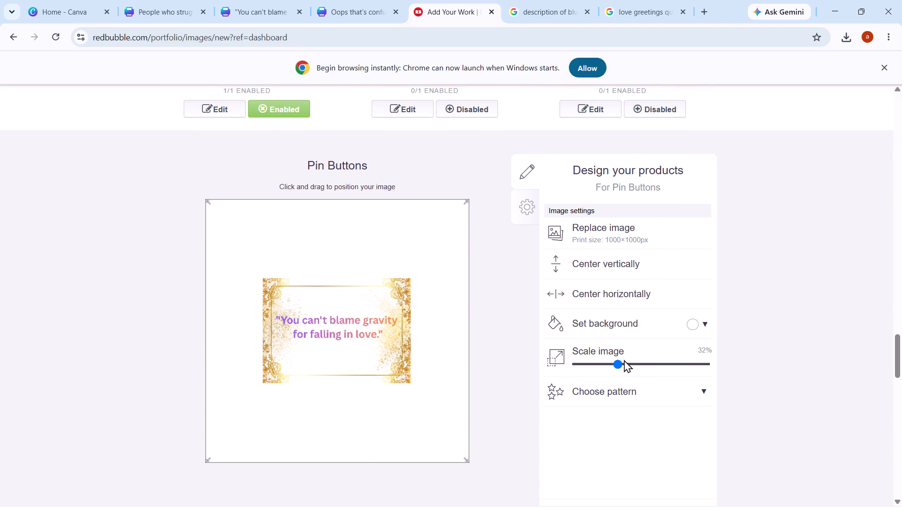
click(629, 361)
scroll(629, 361, up, 5)
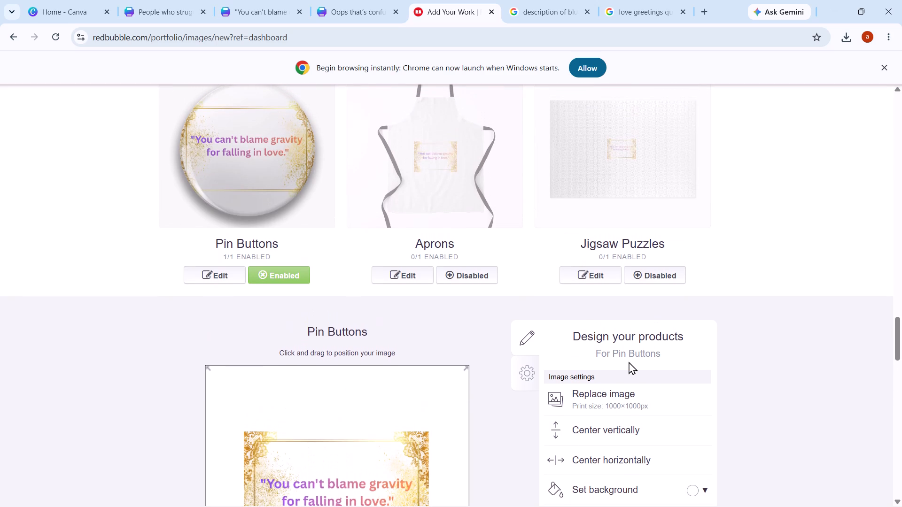
scroll(629, 361, up, 1)
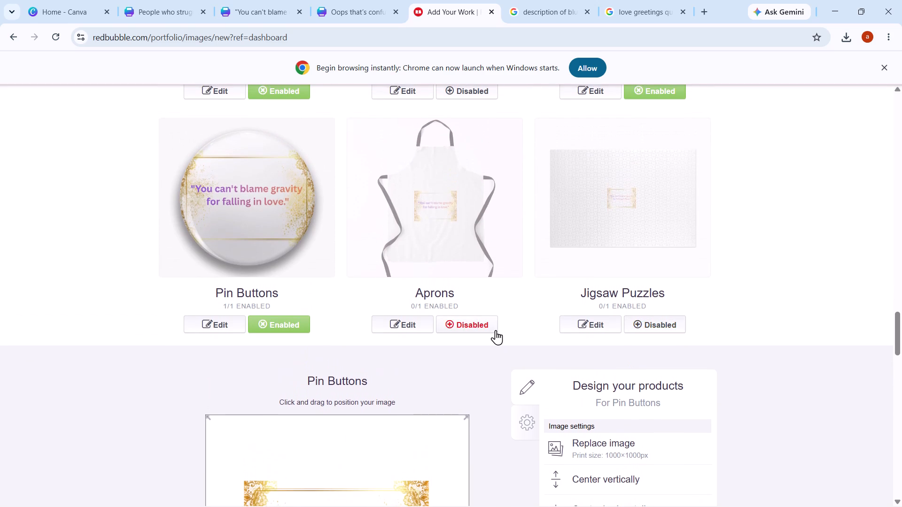
scroll(496, 330, down, 5)
click(602, 428)
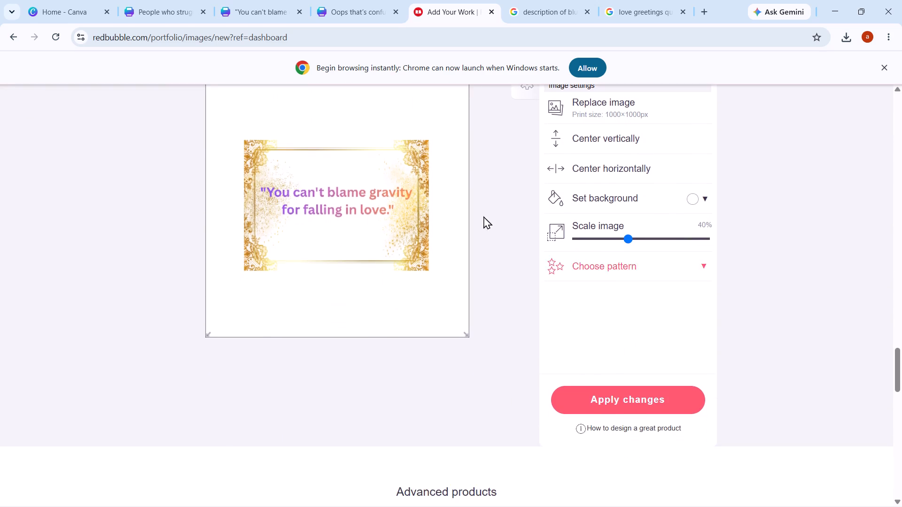
Enable the design on Aprons, Spiral Notebooks and Hardcover Journals.
scroll(421, 241, up, 5)
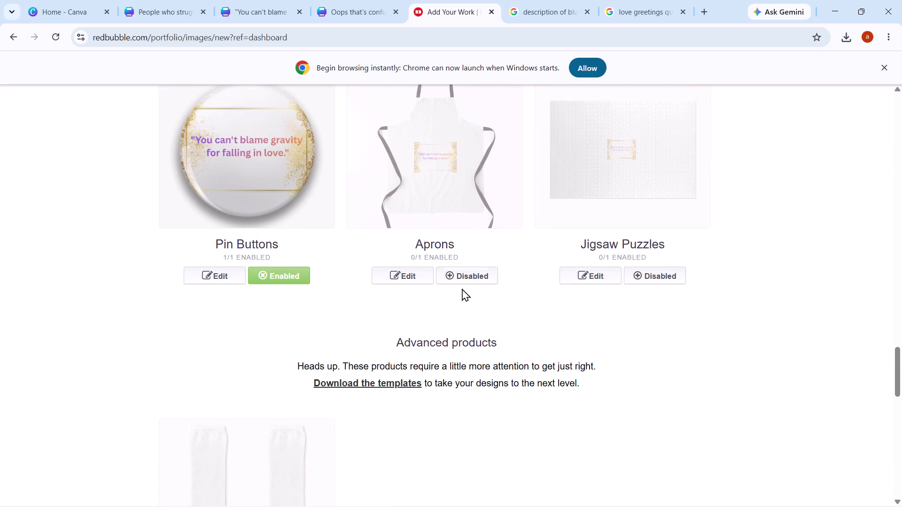
click(466, 271)
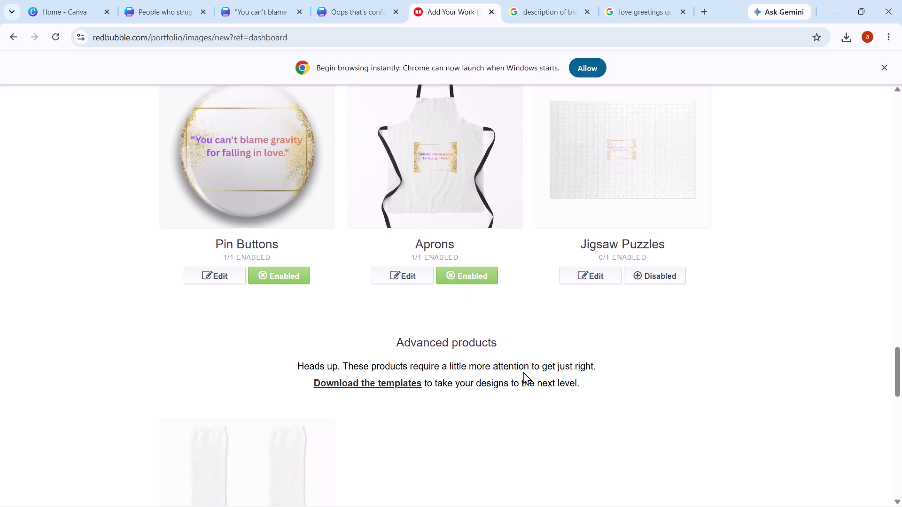
scroll(523, 371, up, 7)
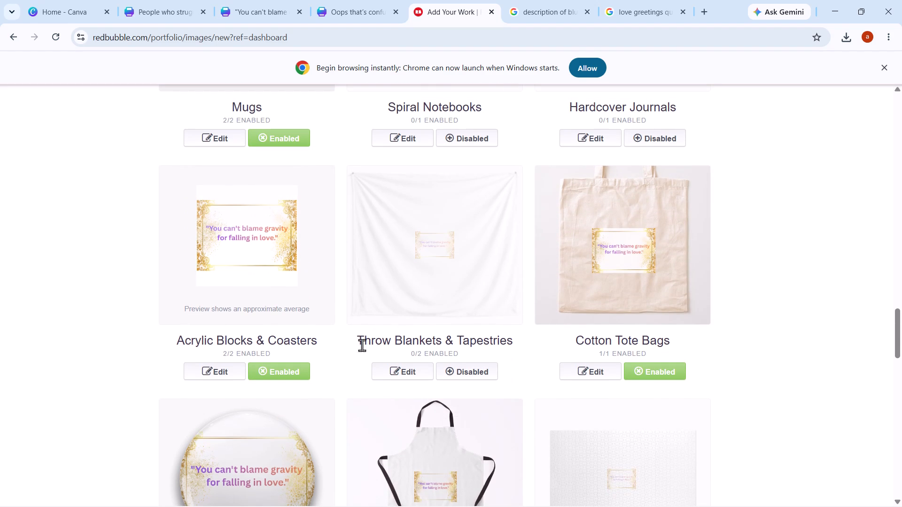
scroll(410, 351, up, 3)
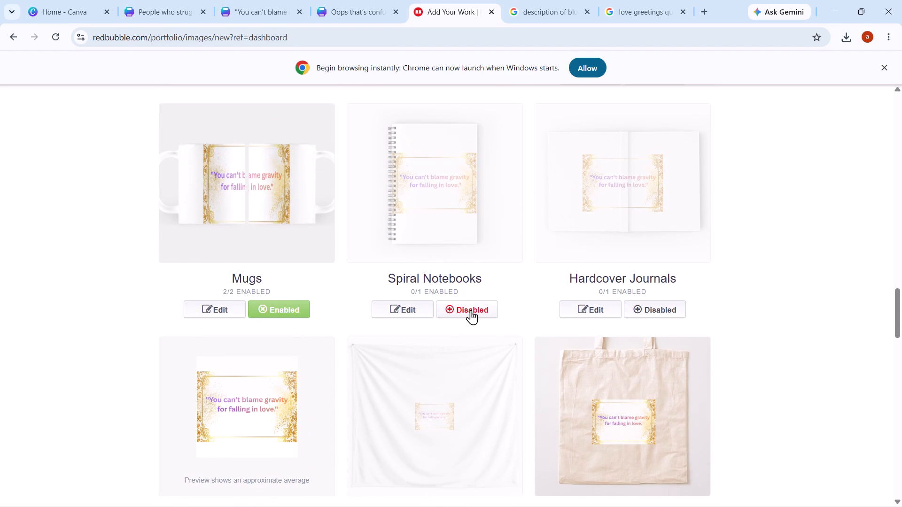
click(471, 310)
click(645, 305)
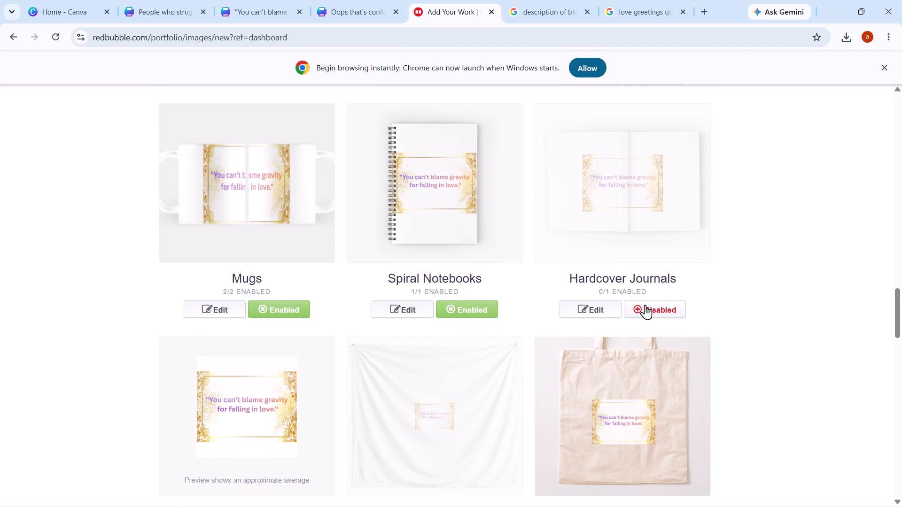
Enable the design on Pouches, Laptop Skins & Sleeves, Desk Mats and Mouse Pads.
scroll(318, 277, up, 3)
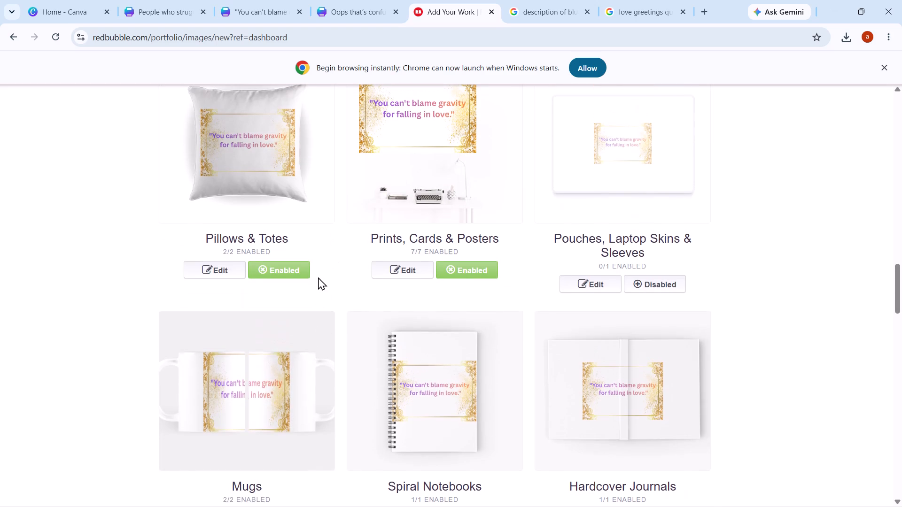
scroll(318, 277, up, 1)
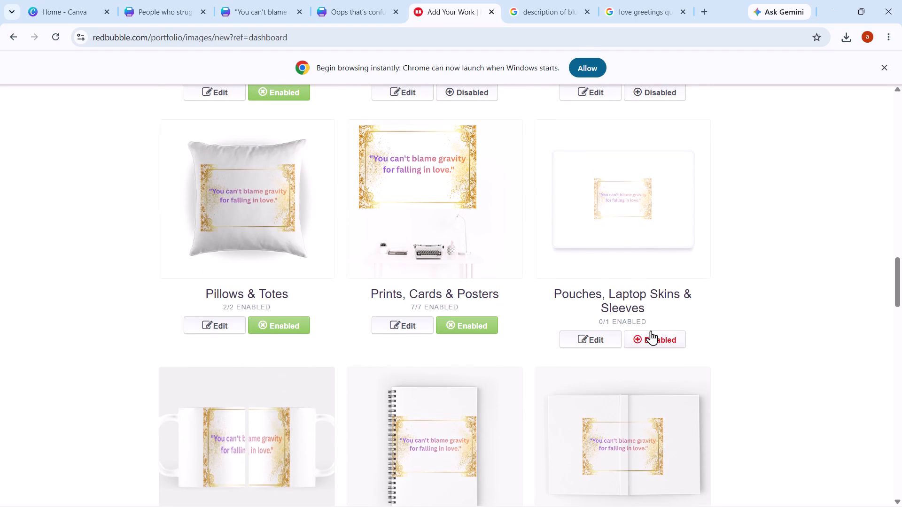
click(651, 330)
scroll(651, 330, up, 4)
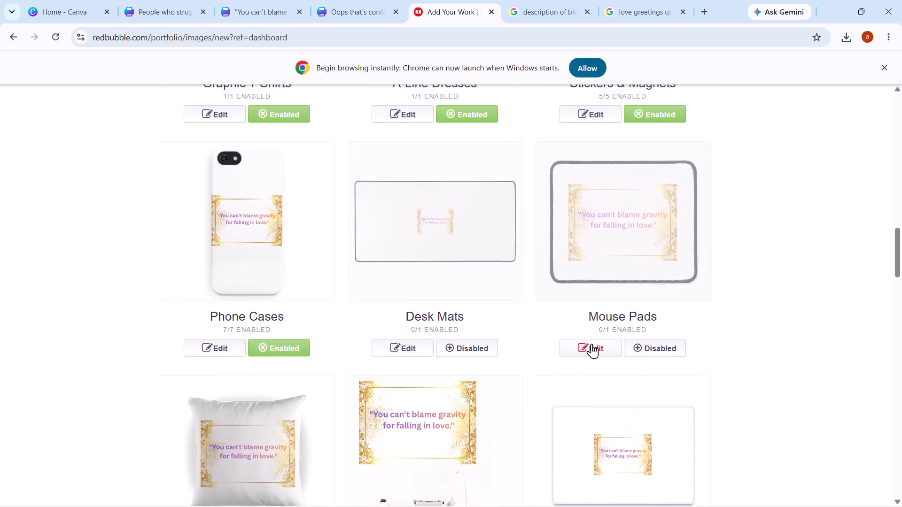
click(471, 350)
scroll(471, 350, up, 3)
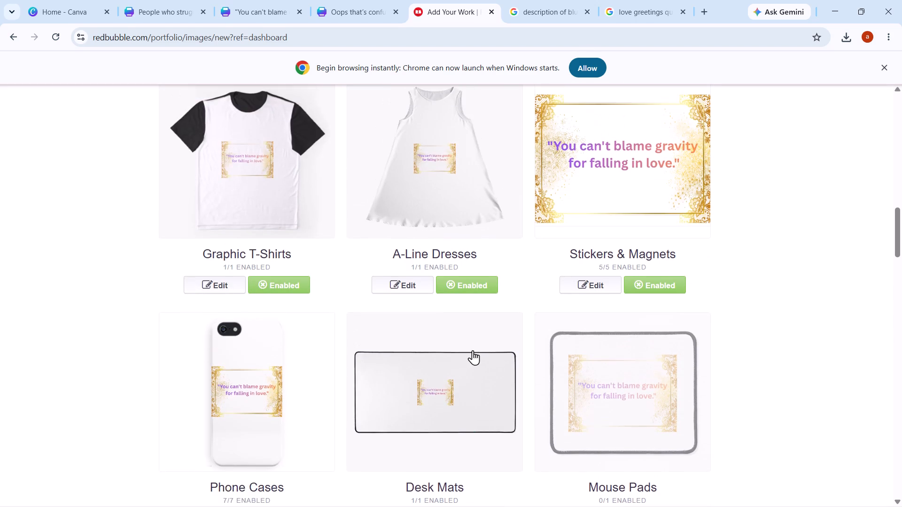
scroll(473, 350, down, 2)
click(649, 389)
Enter "Falling in Love" as the English title of the work.
scroll(649, 389, up, 2)
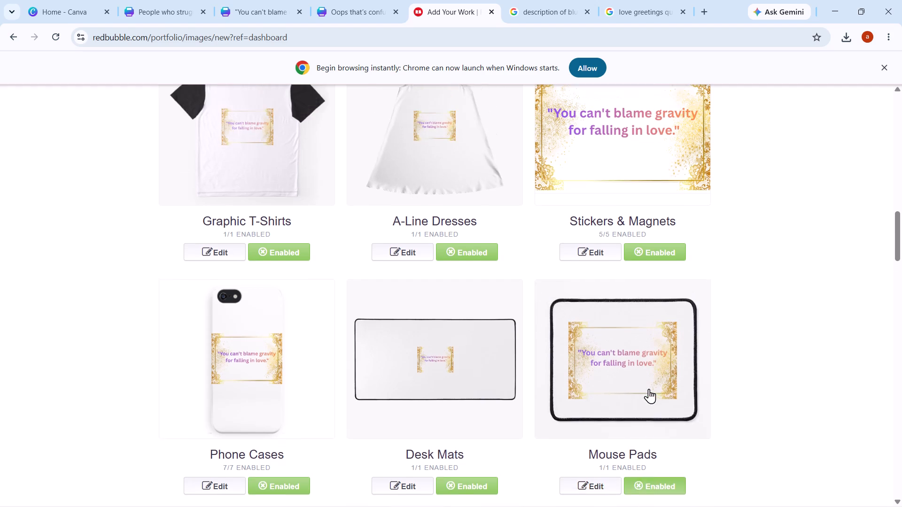
scroll(649, 389, up, 2)
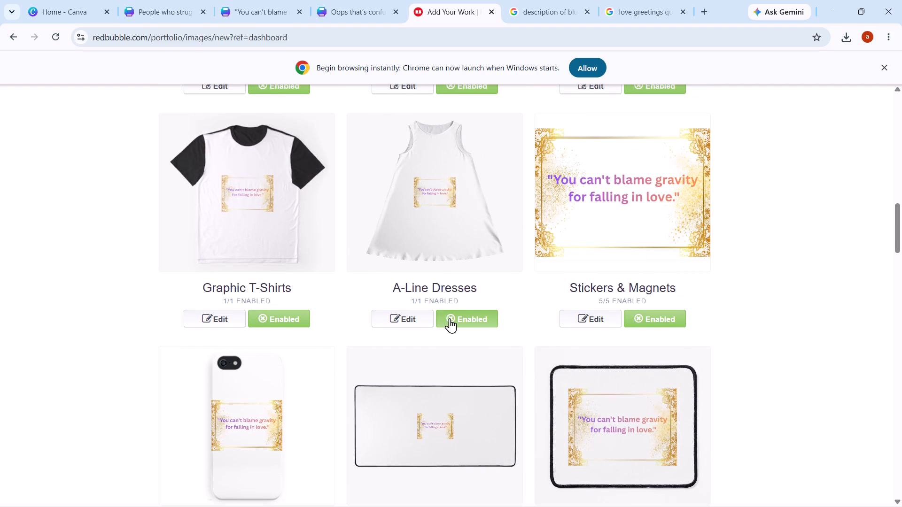
scroll(450, 318, up, 6)
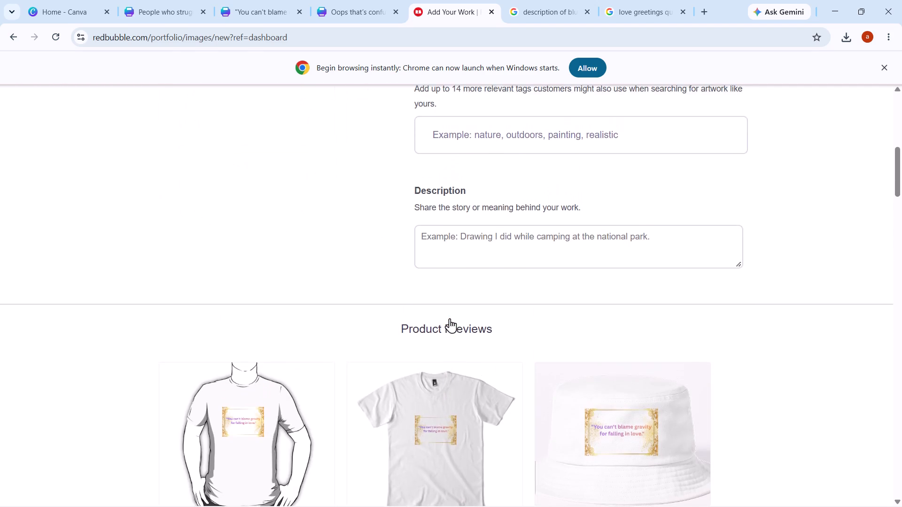
scroll(450, 318, up, 3)
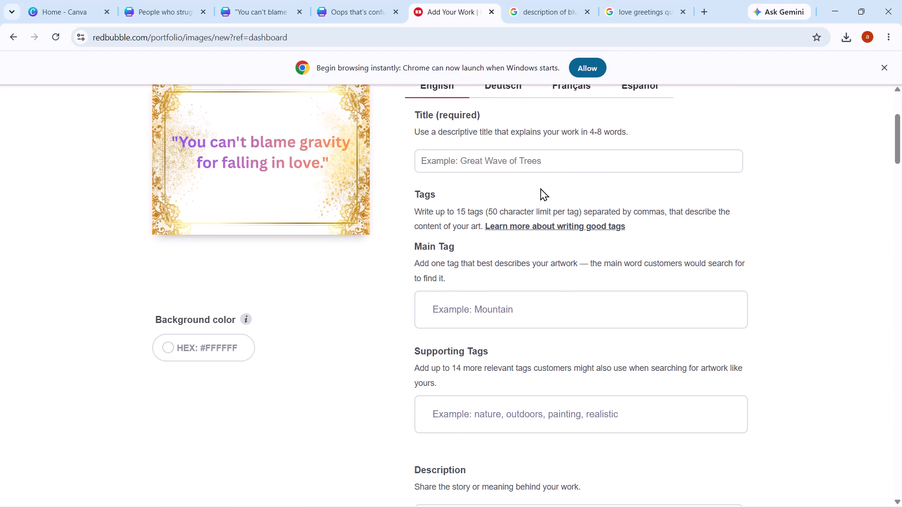
click(525, 160)
text(fa)
key(BackSpace)
key(BackSpace)
text(Falling in ;)
key(BackSpace)
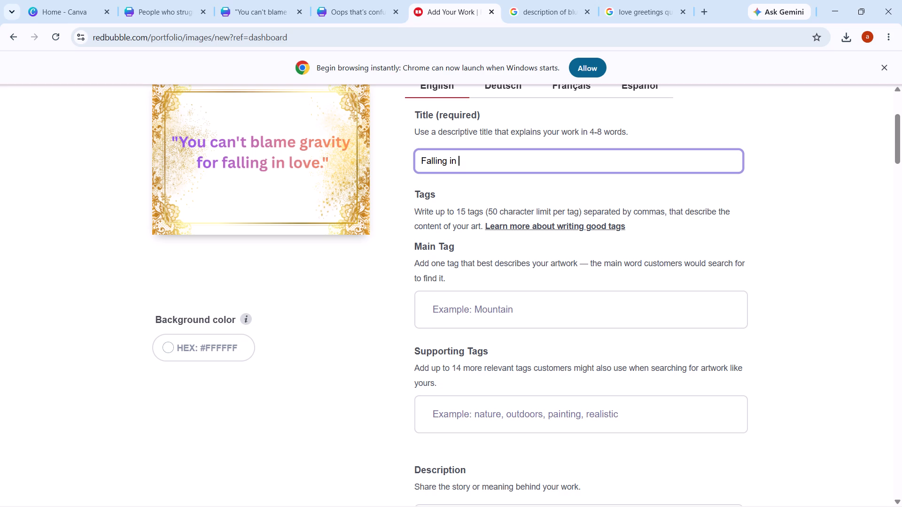
text(Love)
Add "falling in love" as the main tag.
click(487, 307)
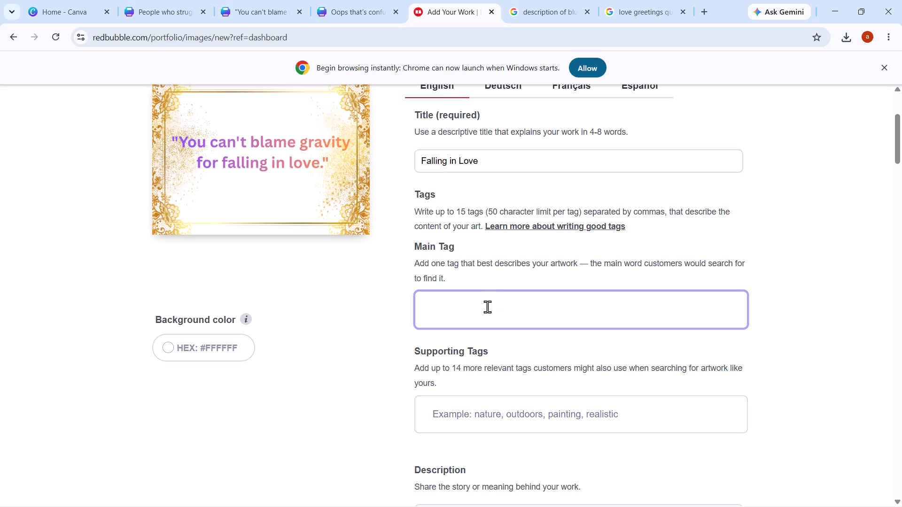
text(Falling in Love)
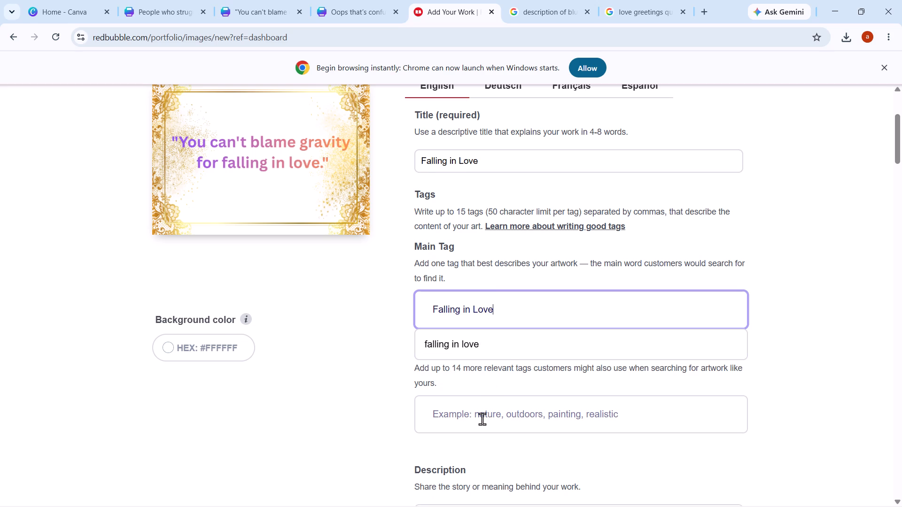
click(474, 346)
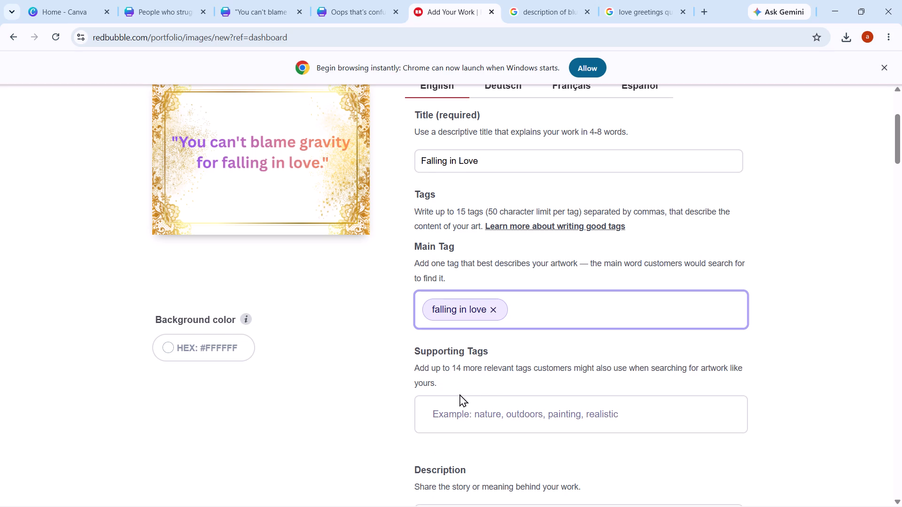
Add the supporting tags "fall in love", "love" and "fall" to the work.
click(457, 415)
text(fall)
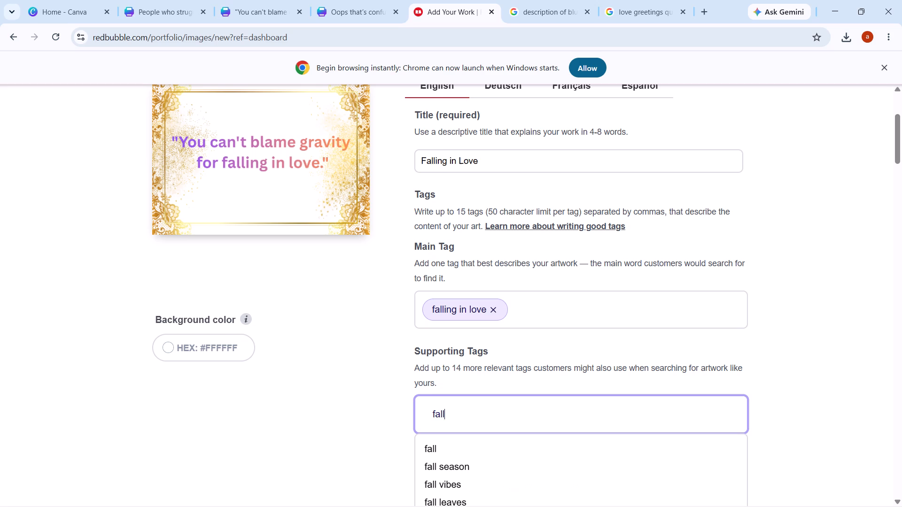
key(space)
text(in love)
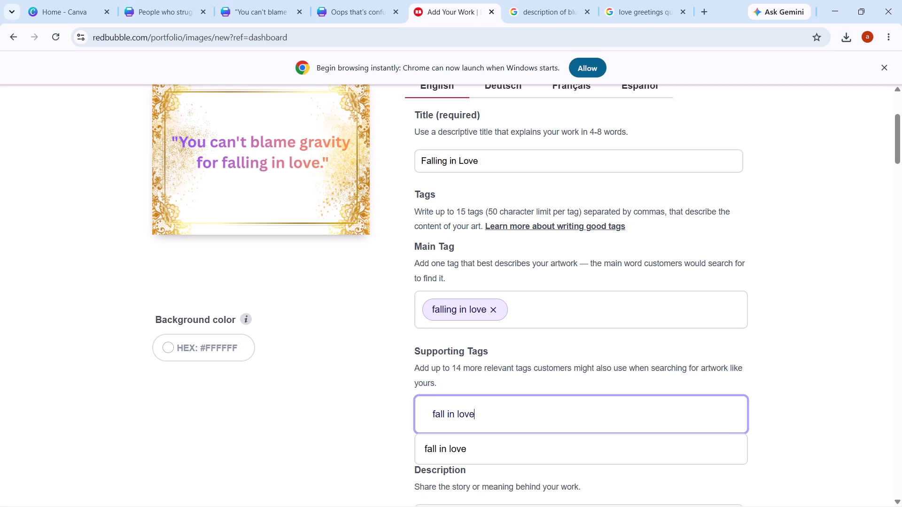
key(Return)
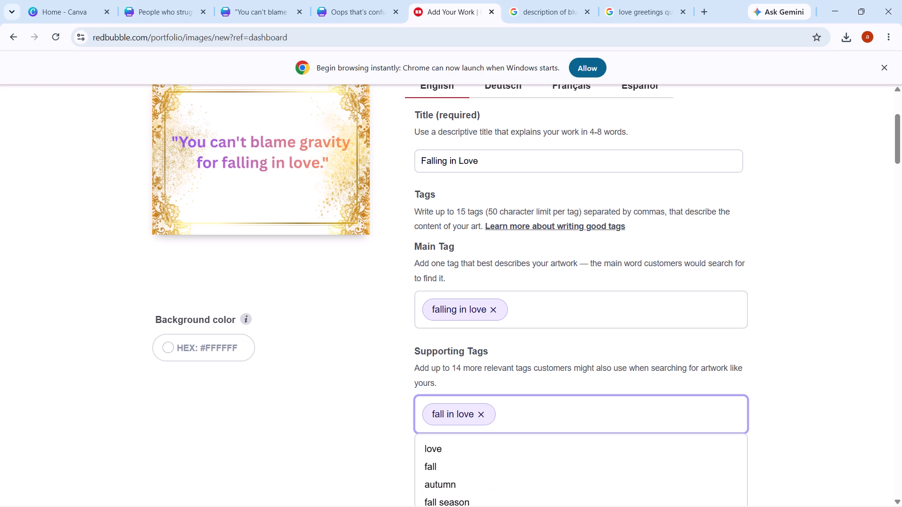
text(love)
key(Return)
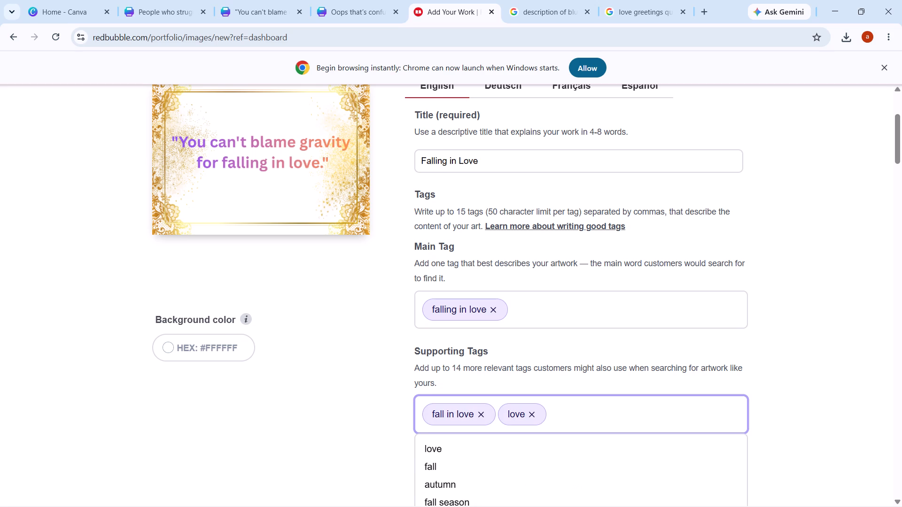
text(fall)
key(Return)
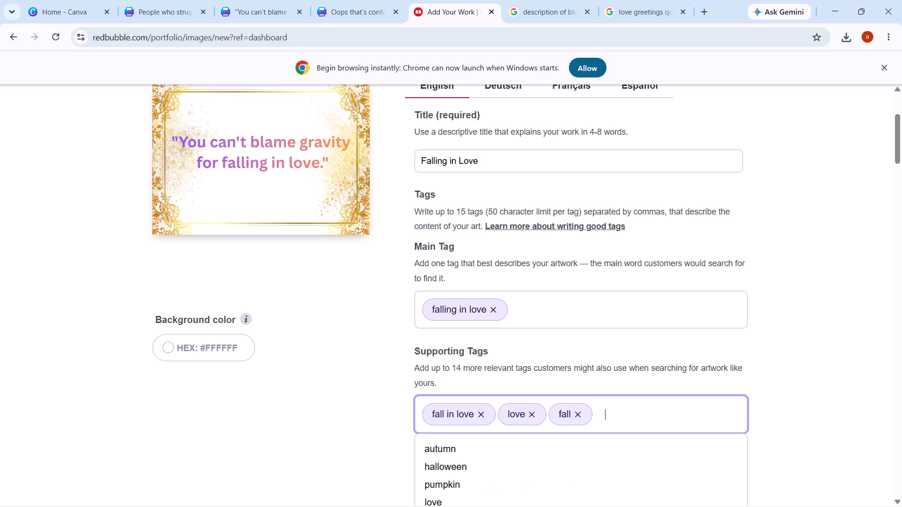
Add the supporting tags "gravity", "gravity falls" and "gravity love".
text(gravit)
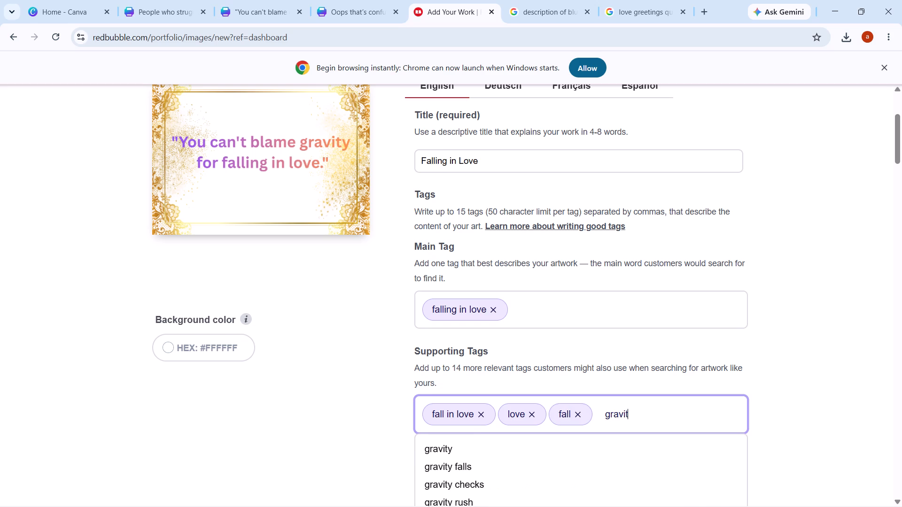
key(Down)
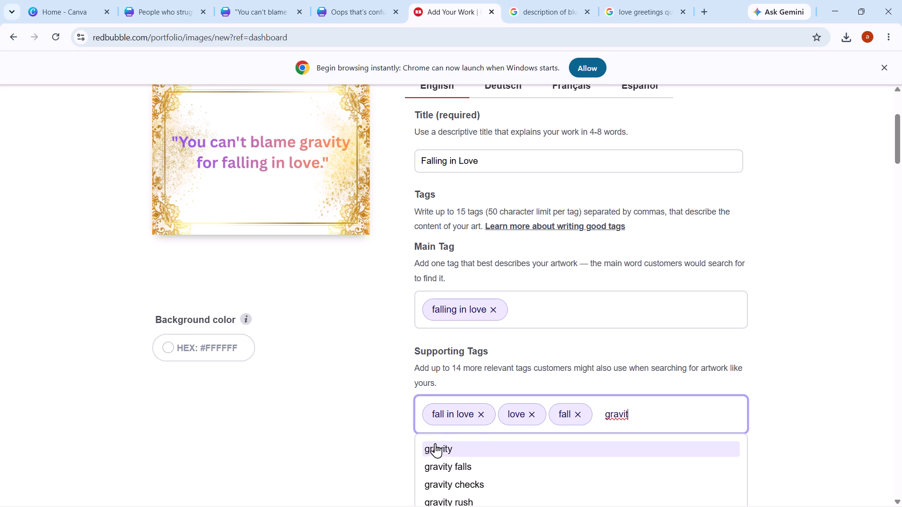
click(435, 445)
text(gravit)
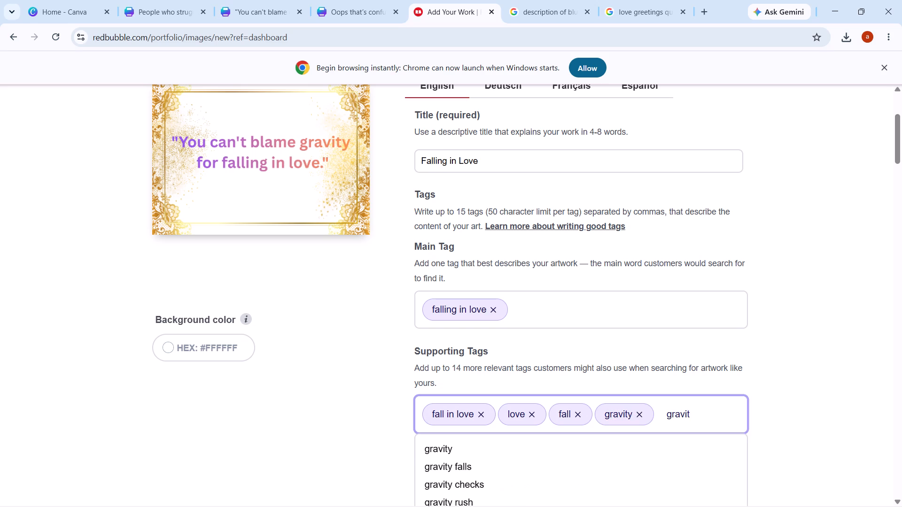
click(438, 469)
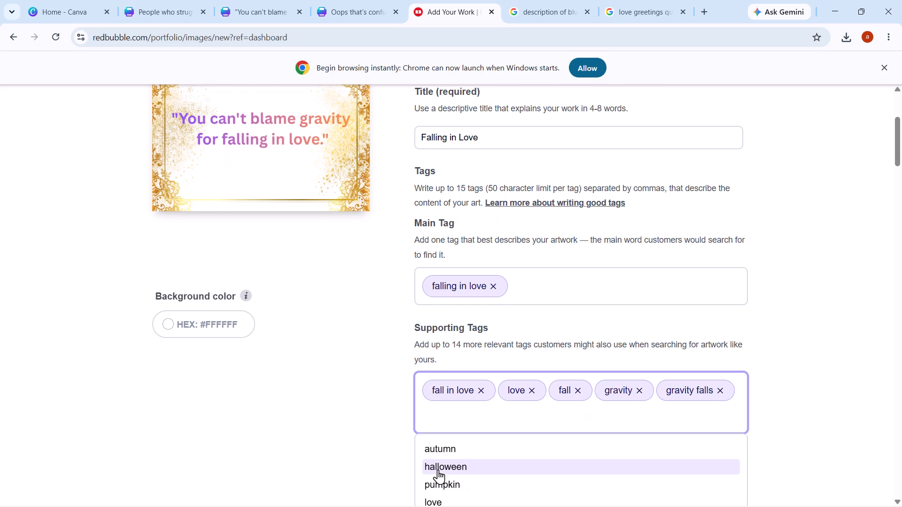
text(gravit)
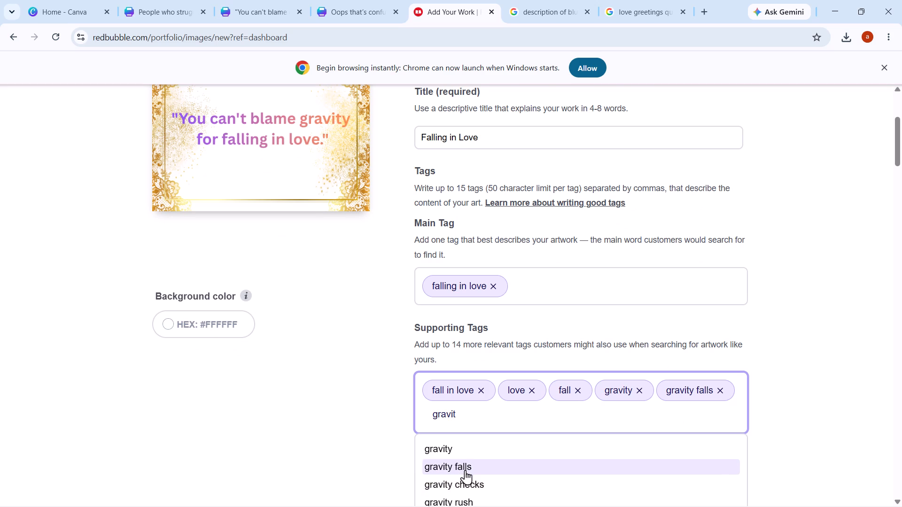
text(y love)
key(Return)
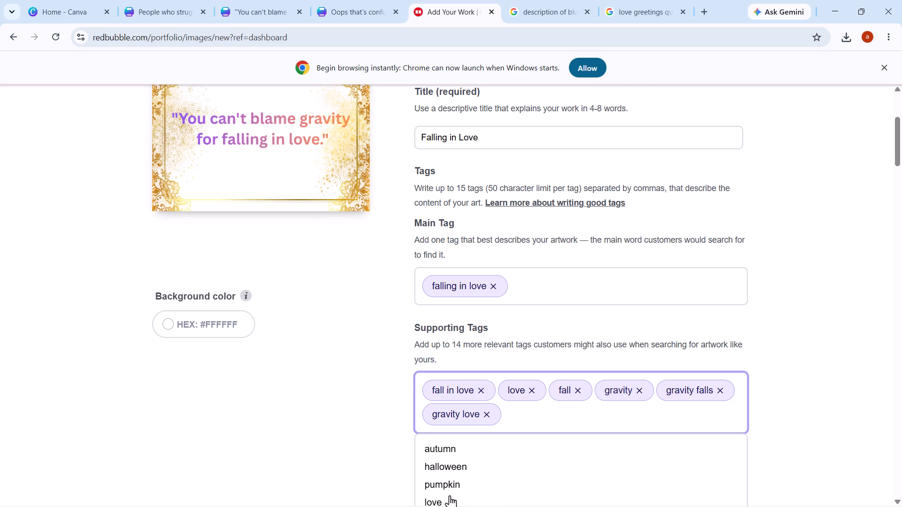
Add the suggested supporting tags "spooky", "valentines day" and "heart".
scroll(467, 464, down, 3)
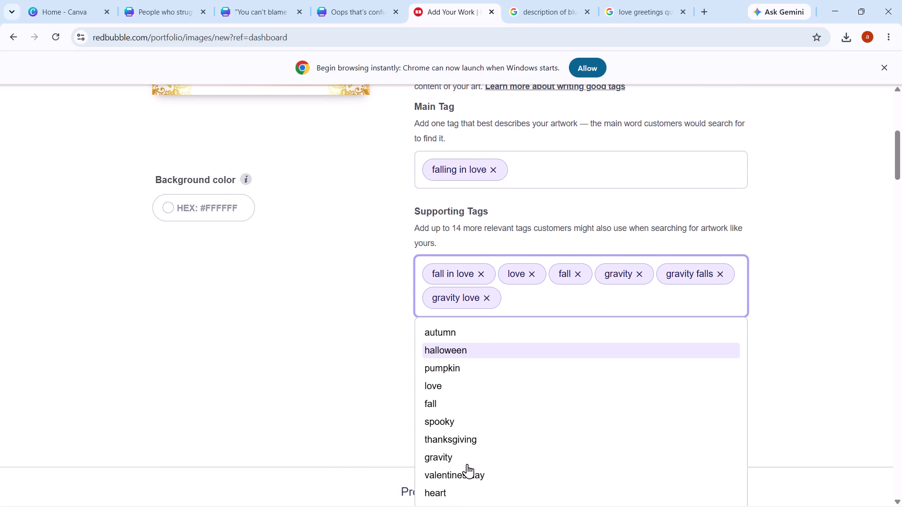
click(445, 426)
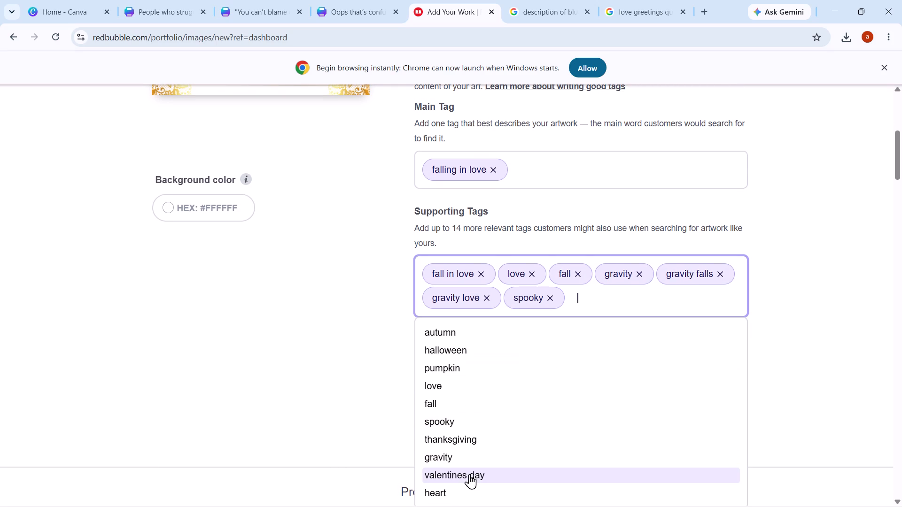
click(469, 474)
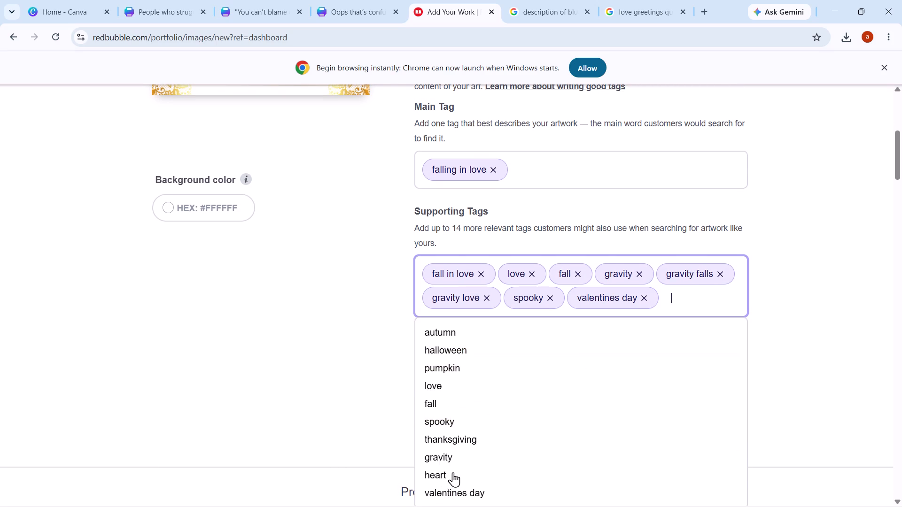
scroll(453, 472, down, 1)
click(472, 388)
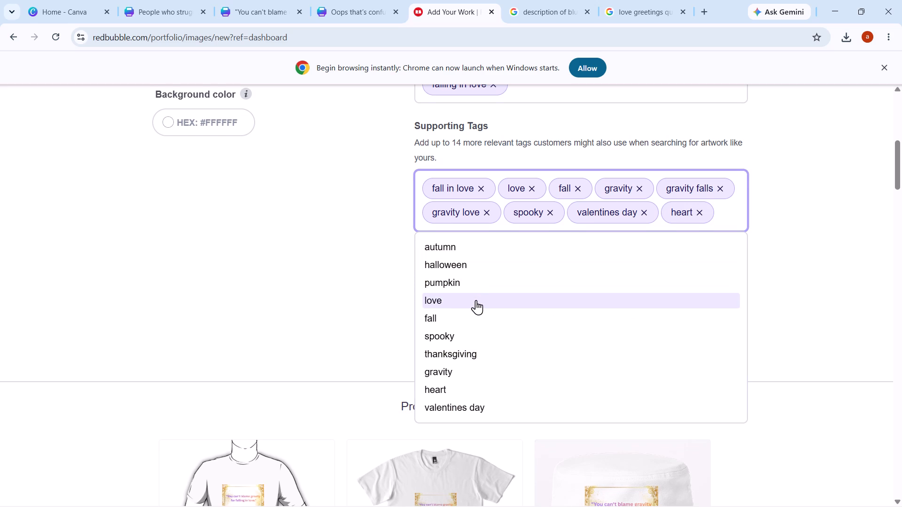
Add the supporting tags "science lover", "science student" and "science fiction".
scroll(476, 300, up, 4)
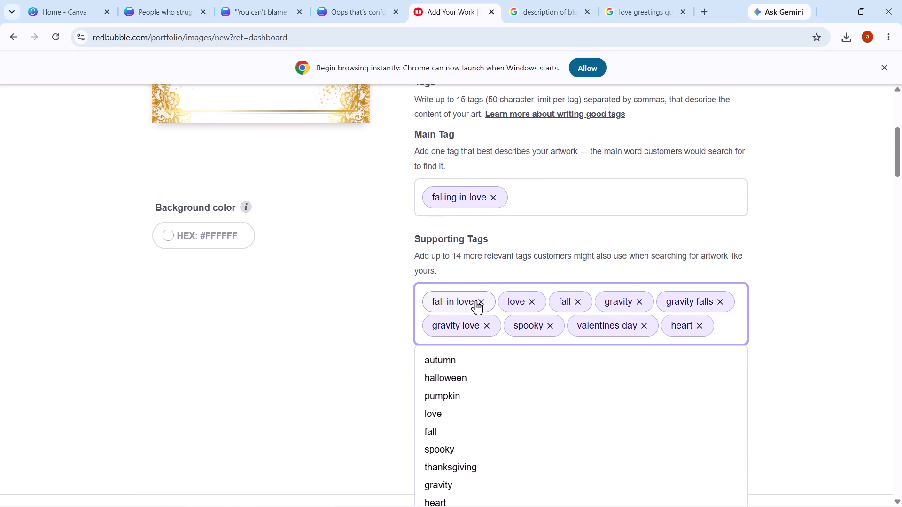
text(science)
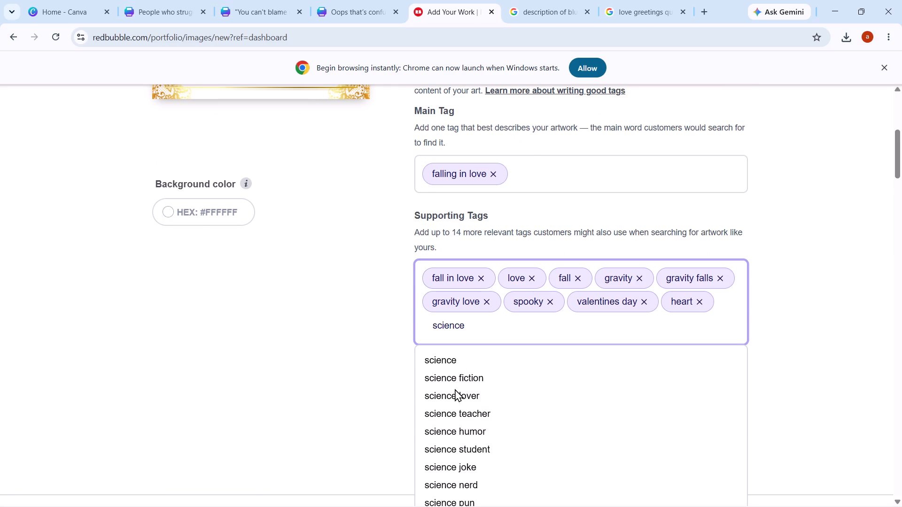
click(454, 397)
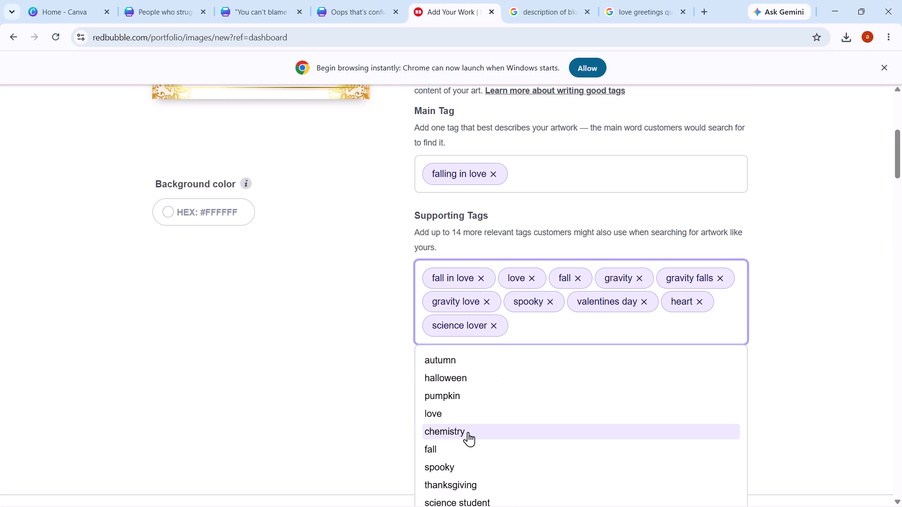
scroll(468, 432, down, 3)
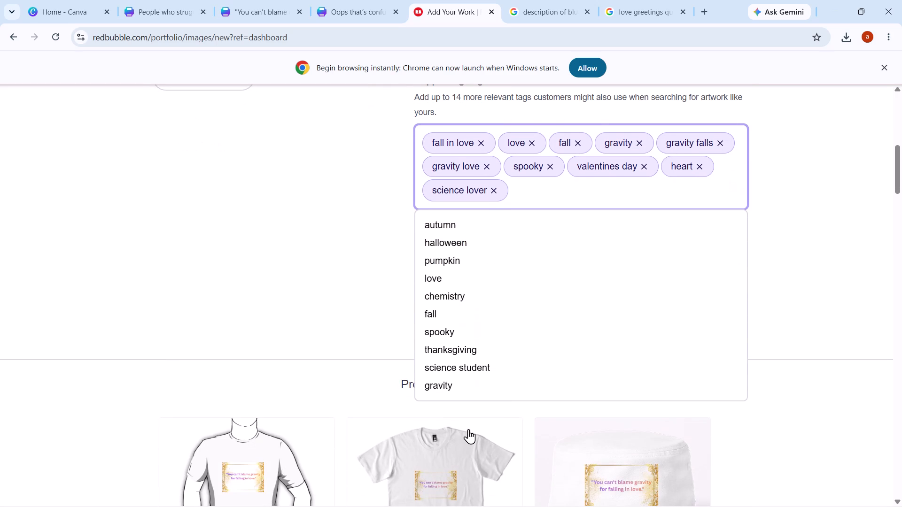
click(480, 361)
text(scie)
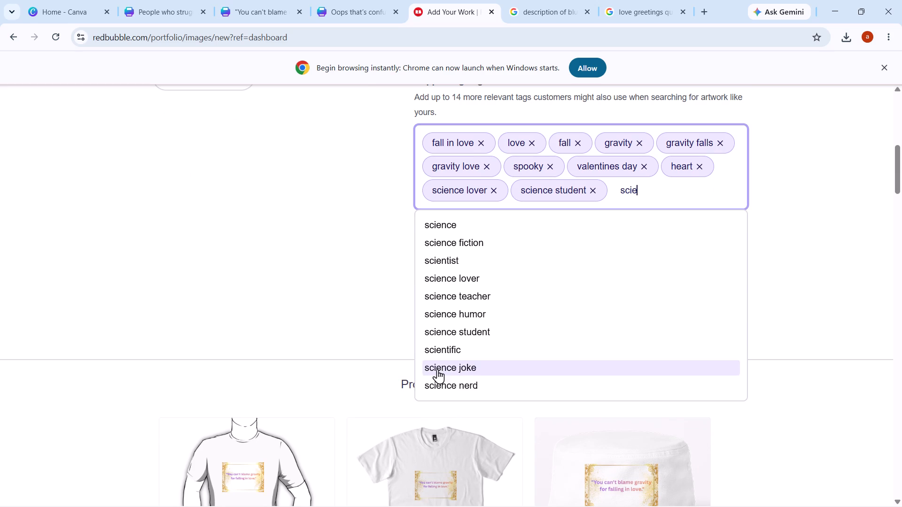
click(453, 243)
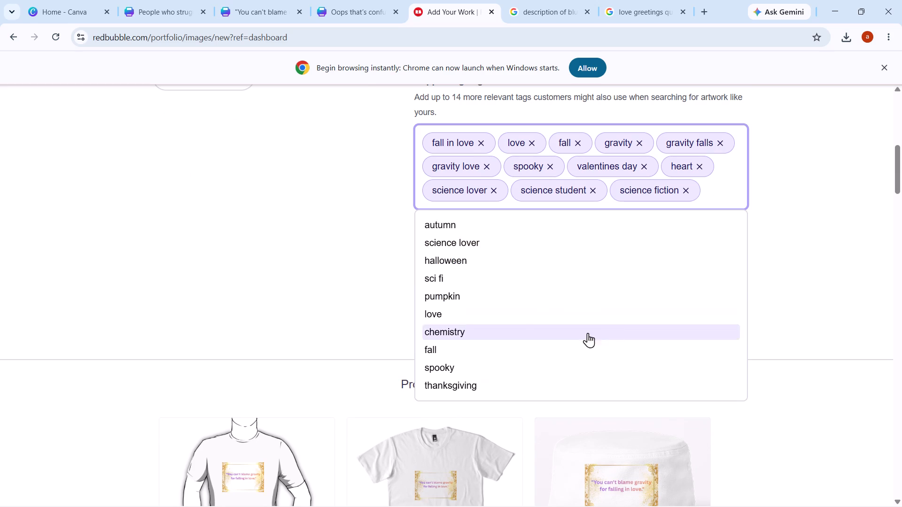
Add the supporting tags "motivational quote" and "motivational words".
scroll(457, 239, up, 4)
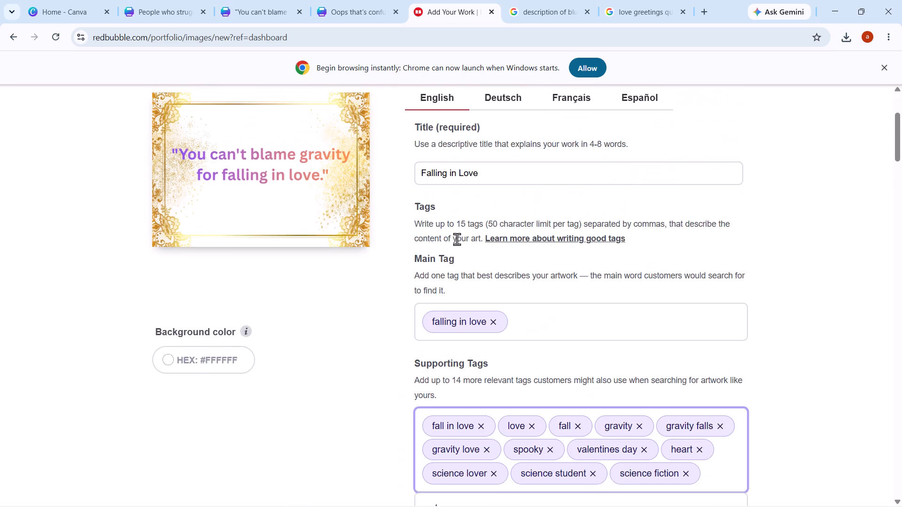
scroll(457, 239, up, 3)
scroll(457, 239, down, 9)
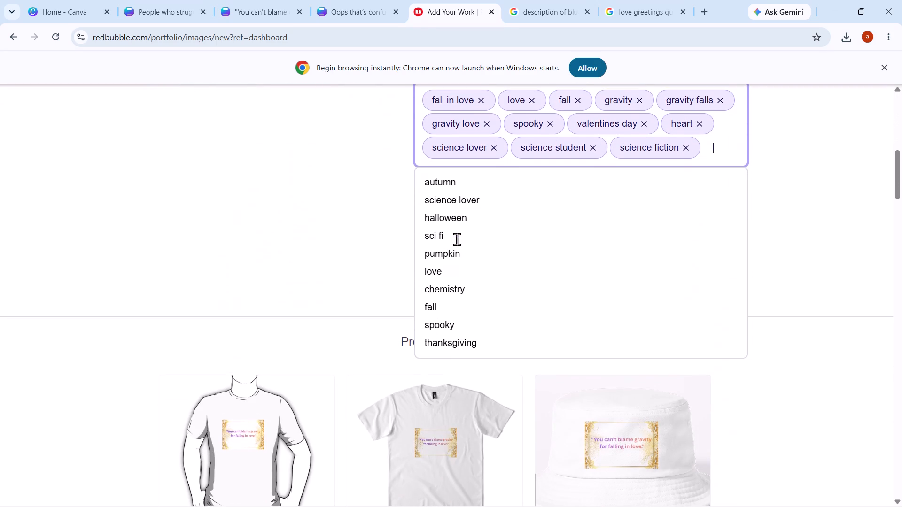
text(motiv)
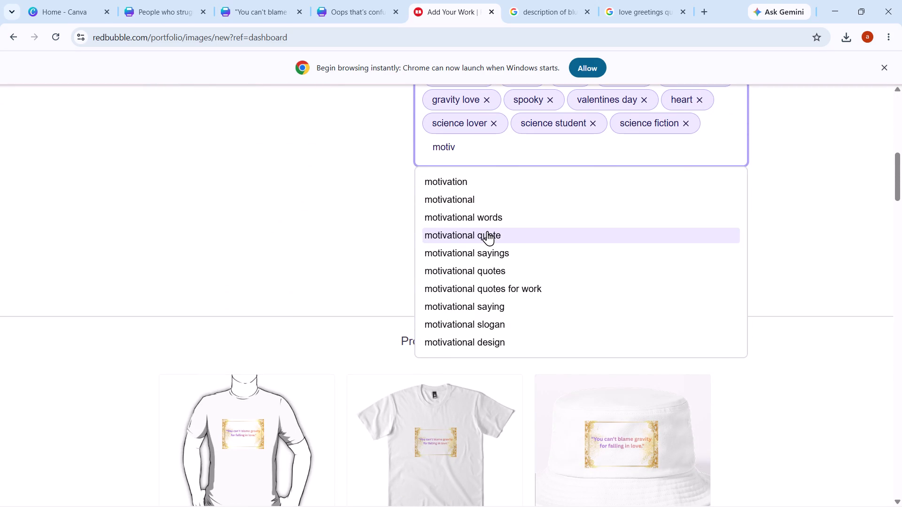
click(487, 231)
text(moti)
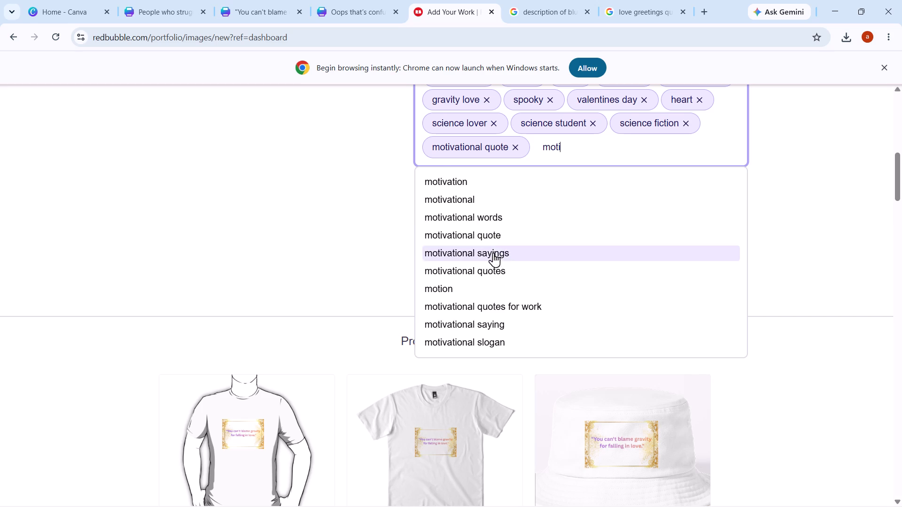
click(485, 221)
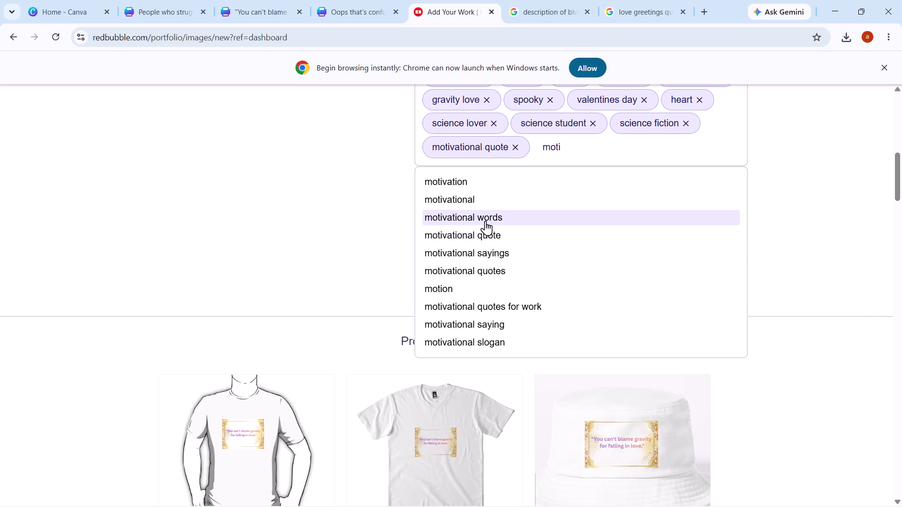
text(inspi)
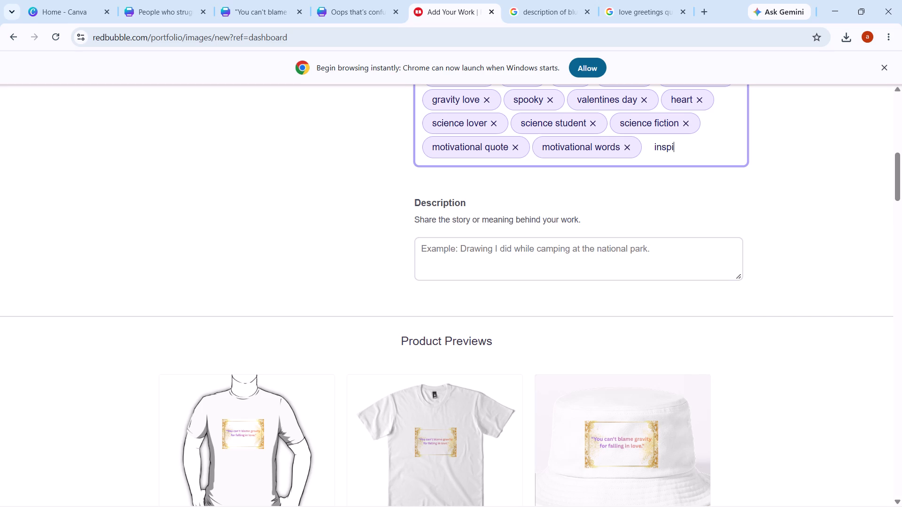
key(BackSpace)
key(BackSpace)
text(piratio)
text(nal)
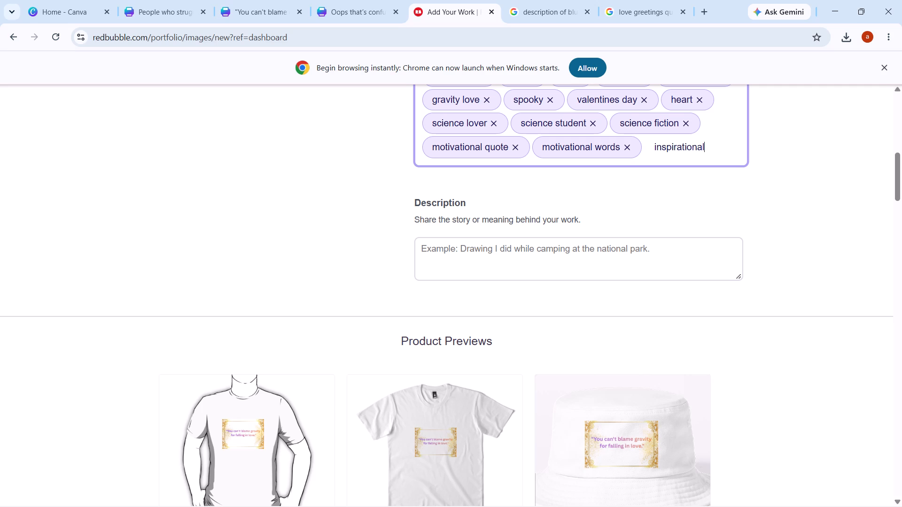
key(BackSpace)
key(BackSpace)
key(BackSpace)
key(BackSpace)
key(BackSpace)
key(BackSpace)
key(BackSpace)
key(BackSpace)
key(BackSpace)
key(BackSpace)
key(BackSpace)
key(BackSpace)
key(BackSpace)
Answer No to the question whether the work is mature content.
click(502, 273)
scroll(502, 273, down, 4)
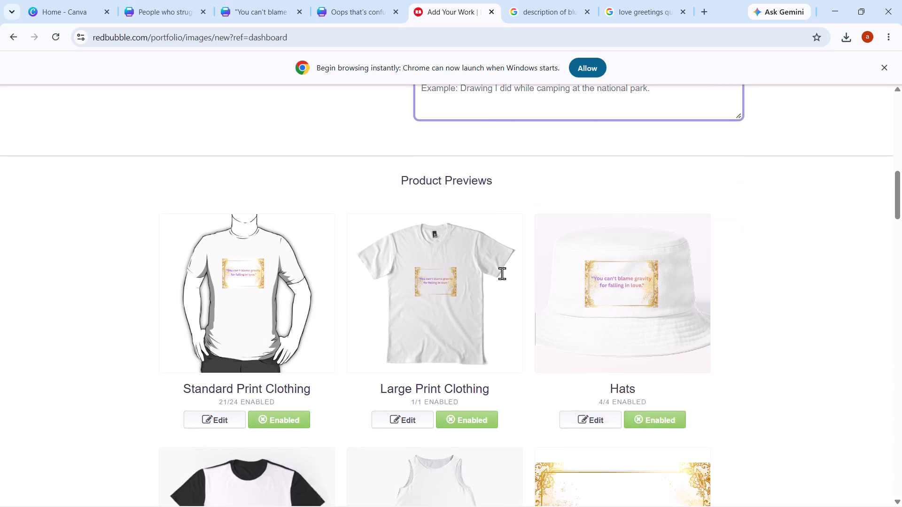
scroll(502, 273, down, 11)
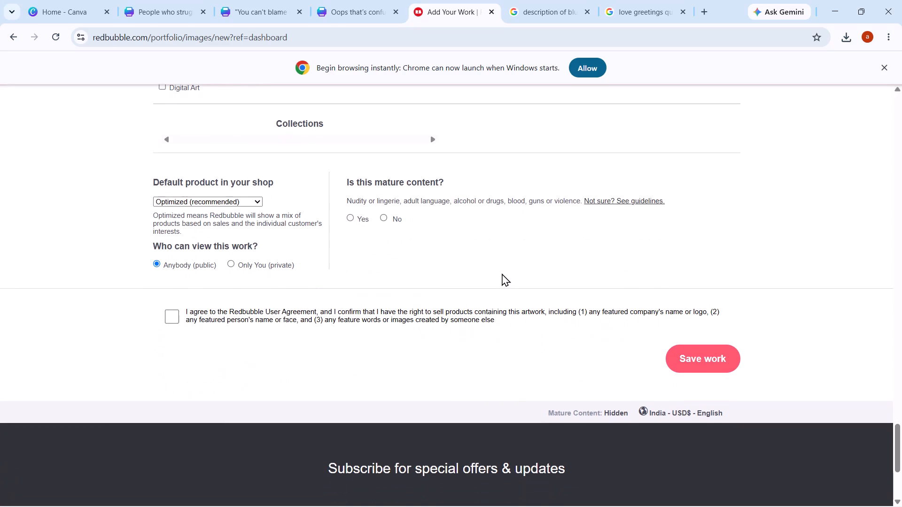
click(380, 215)
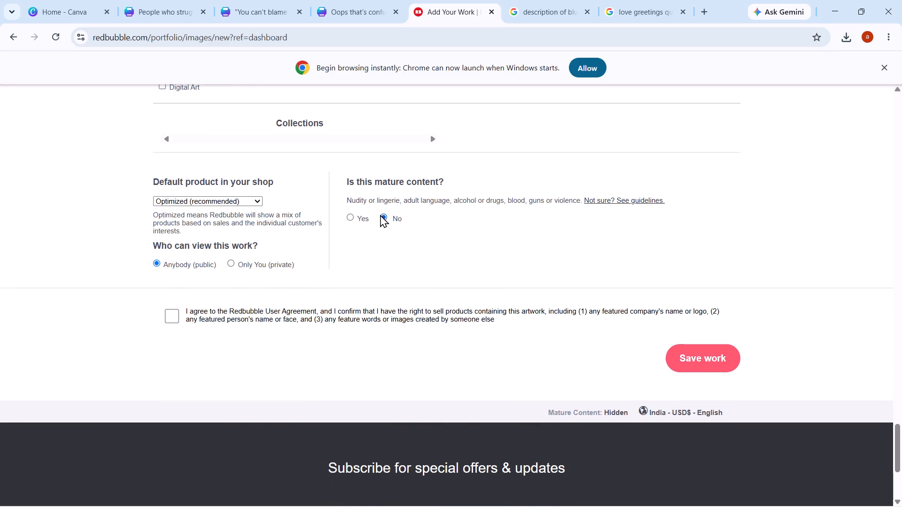
Accept the Redbubble User Agreement and rights confirmation, and save the work to publish it.
click(172, 319)
click(681, 357)
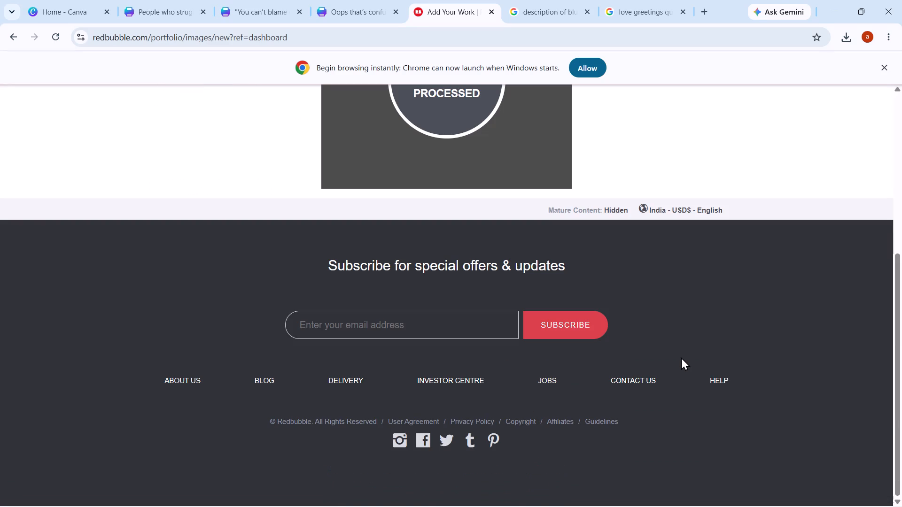
scroll(500, 262, up, 4)
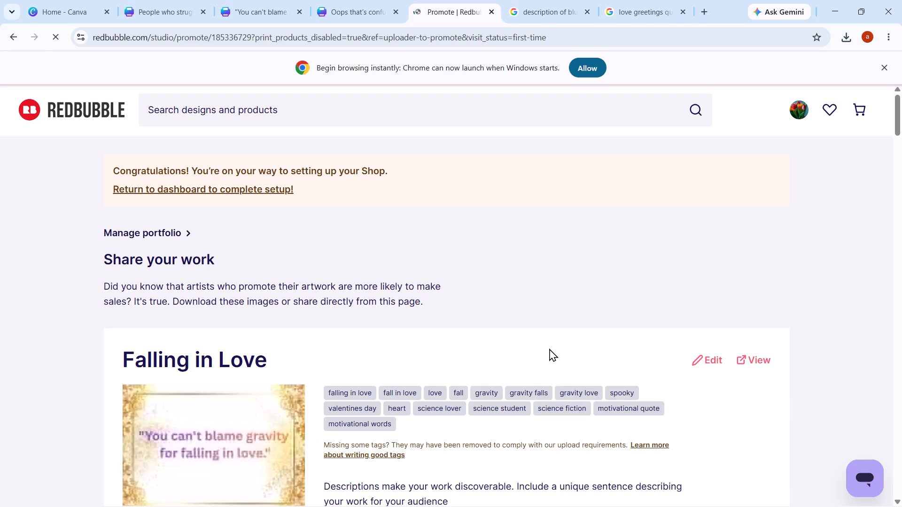
Review the published "Falling in Love" design's promote page, examining its mockups across all the listed products.
scroll(549, 348, down, 10)
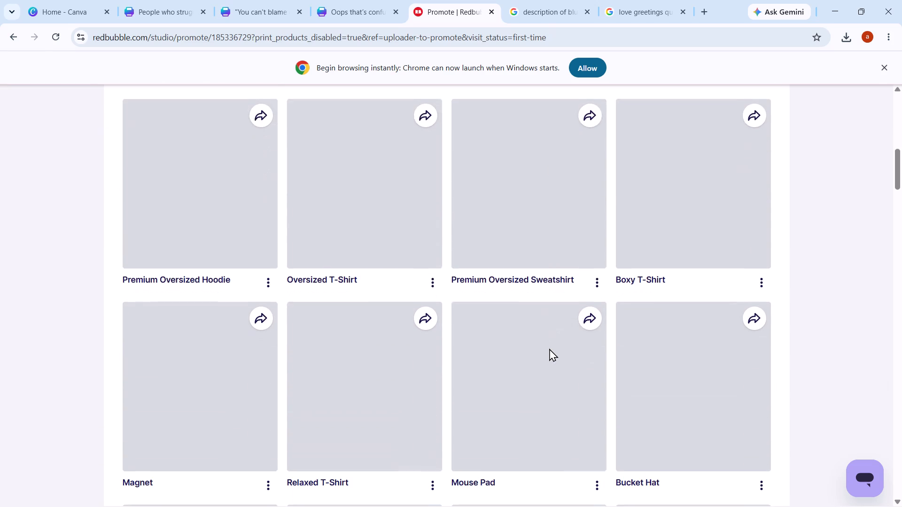
scroll(548, 364, up, 2)
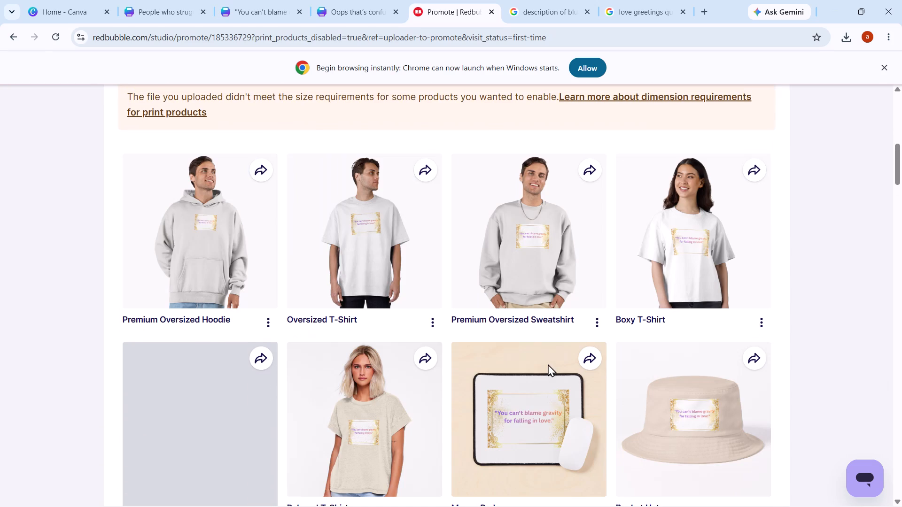
scroll(548, 364, down, 2)
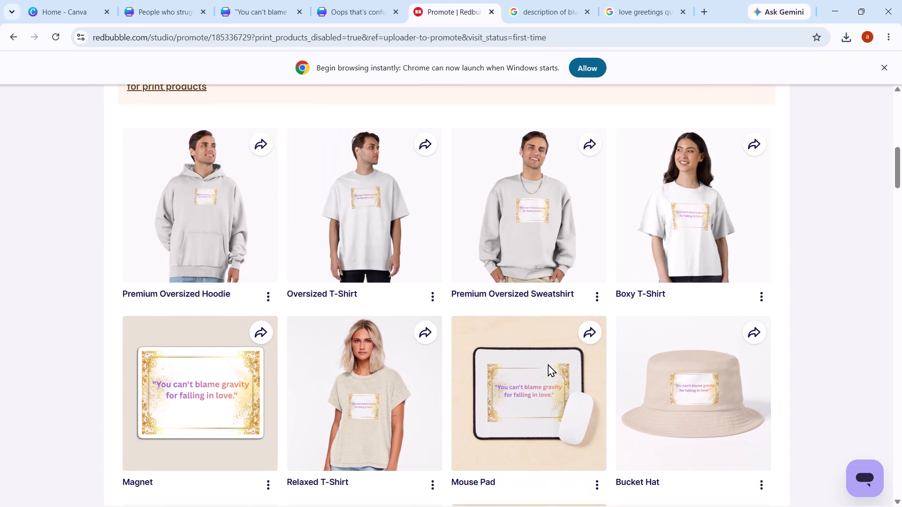
scroll(548, 364, down, 5)
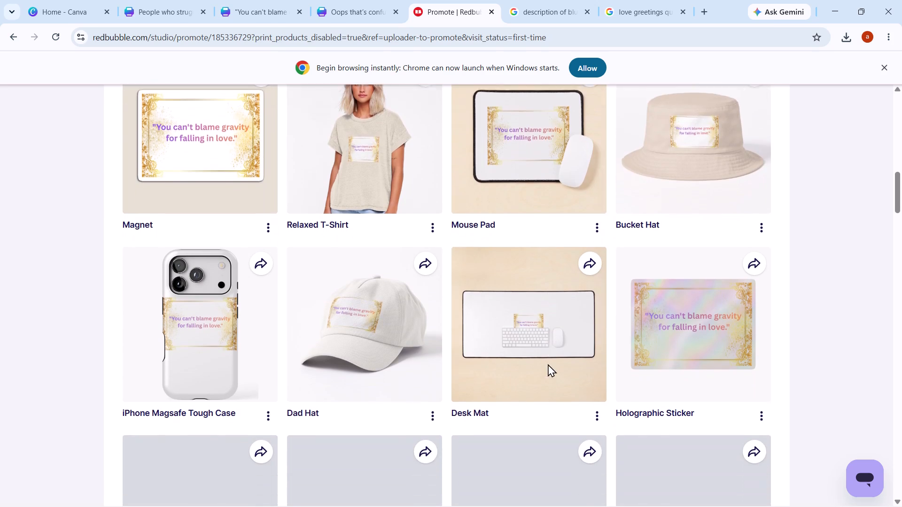
scroll(548, 364, down, 6)
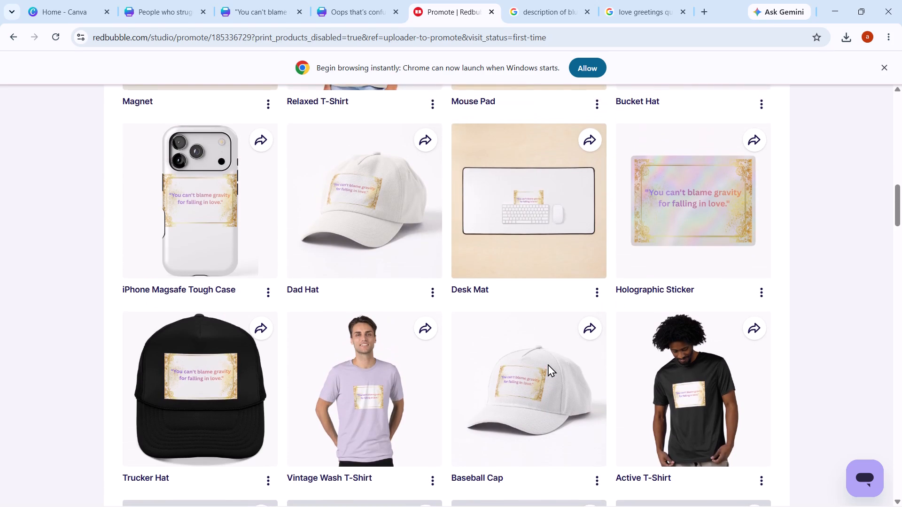
scroll(548, 364, down, 3)
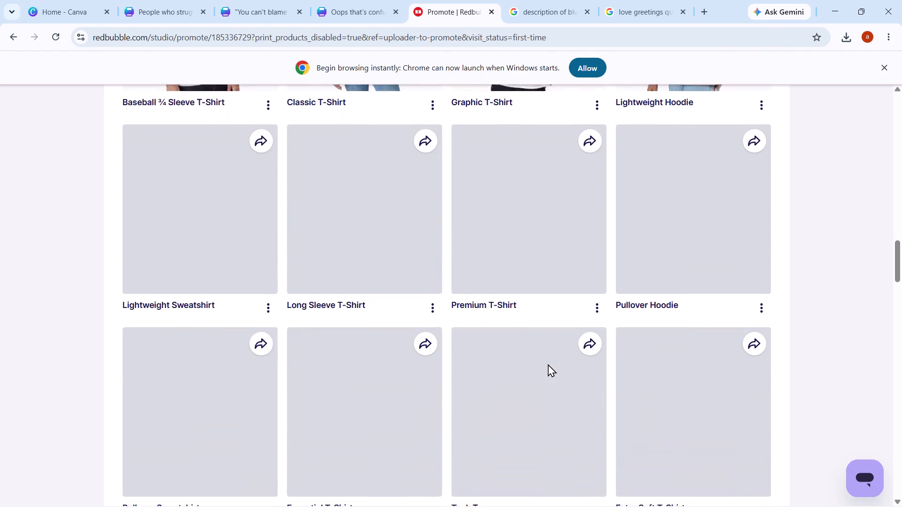
scroll(548, 364, down, 3)
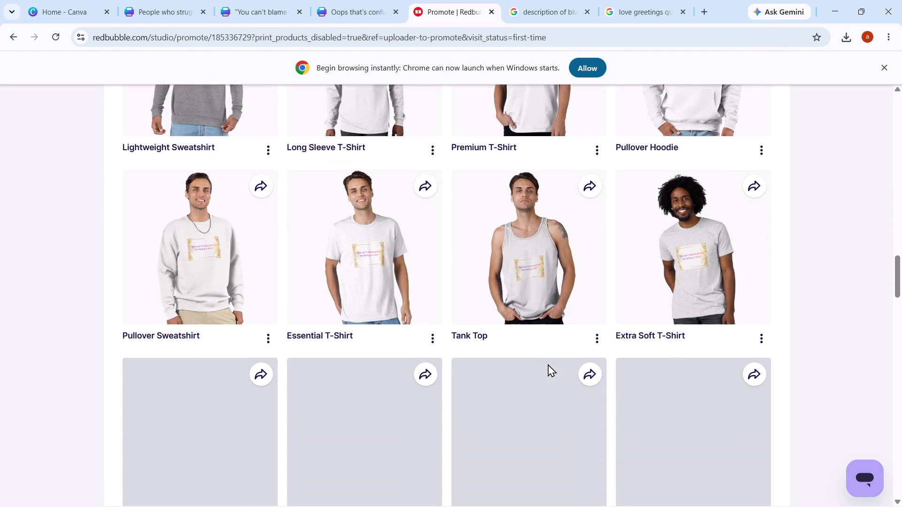
scroll(548, 364, down, 9)
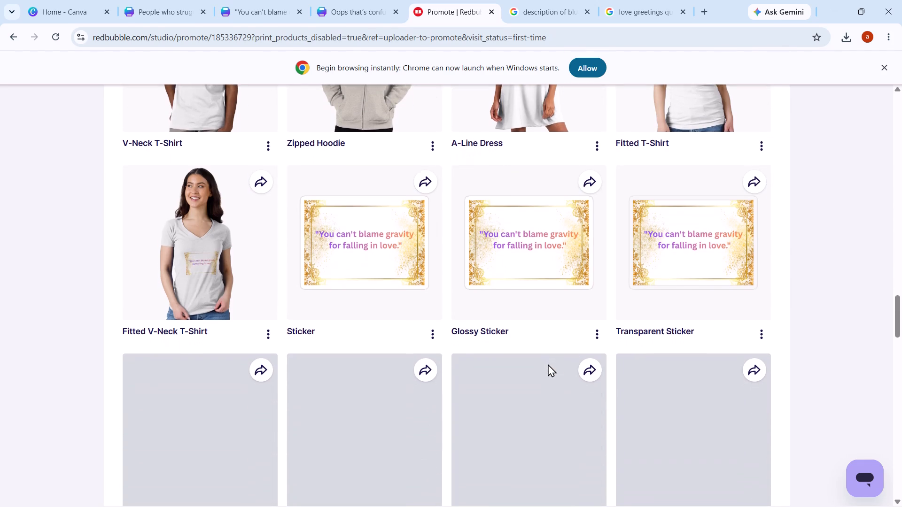
scroll(548, 364, down, 8)
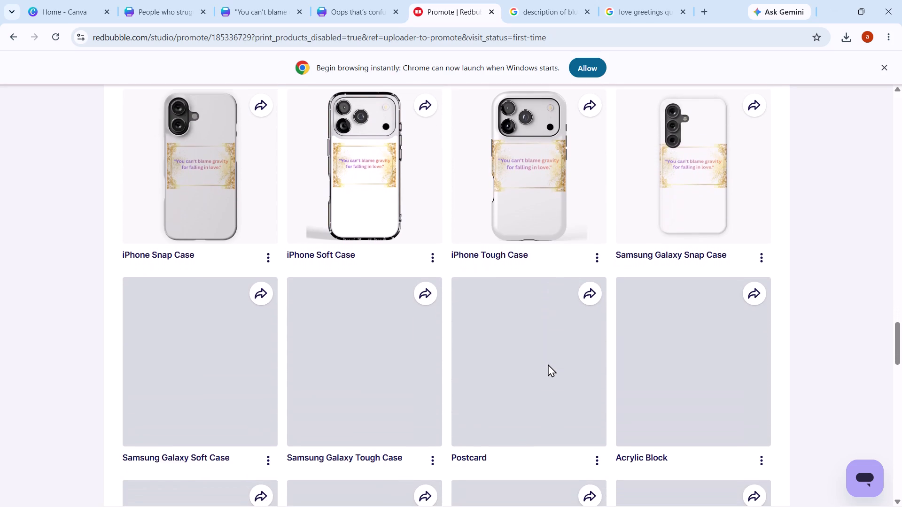
scroll(548, 364, down, 16)
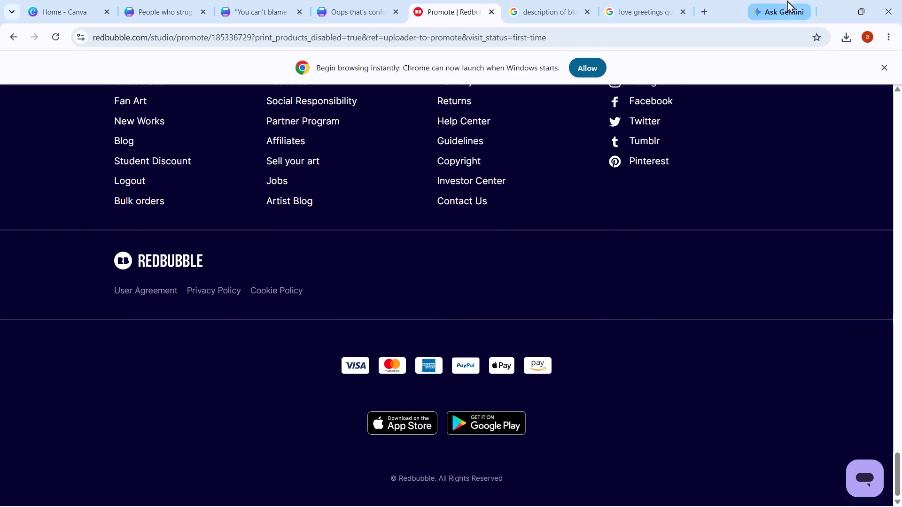
Minimize the browser and launch Kuro from the desktop.
click(837, 1)
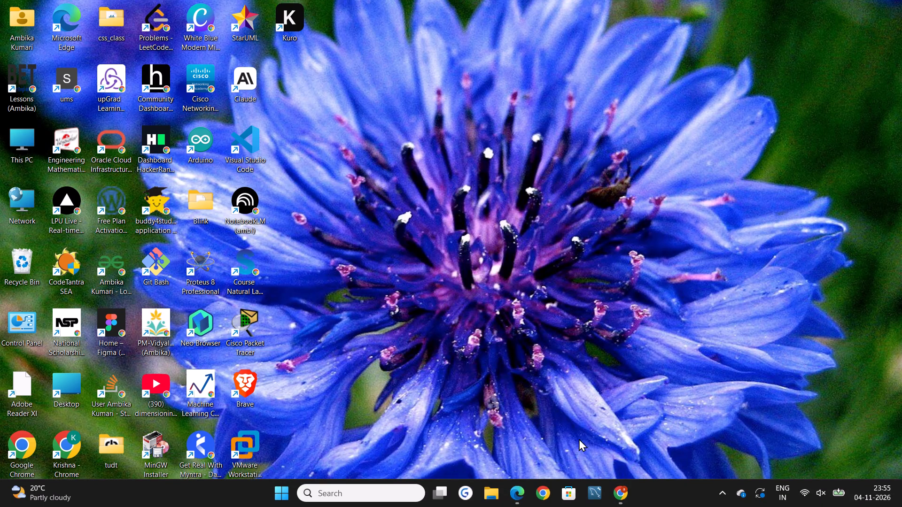
double_click(286, 7)
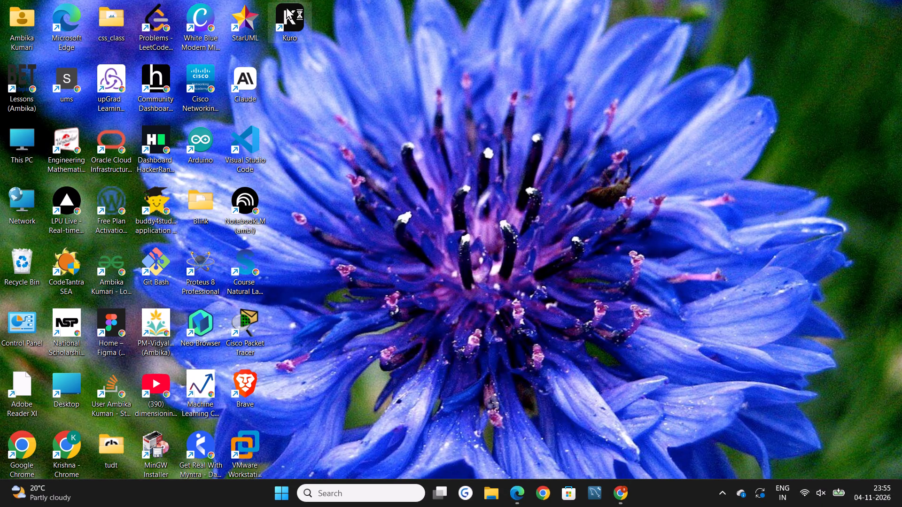
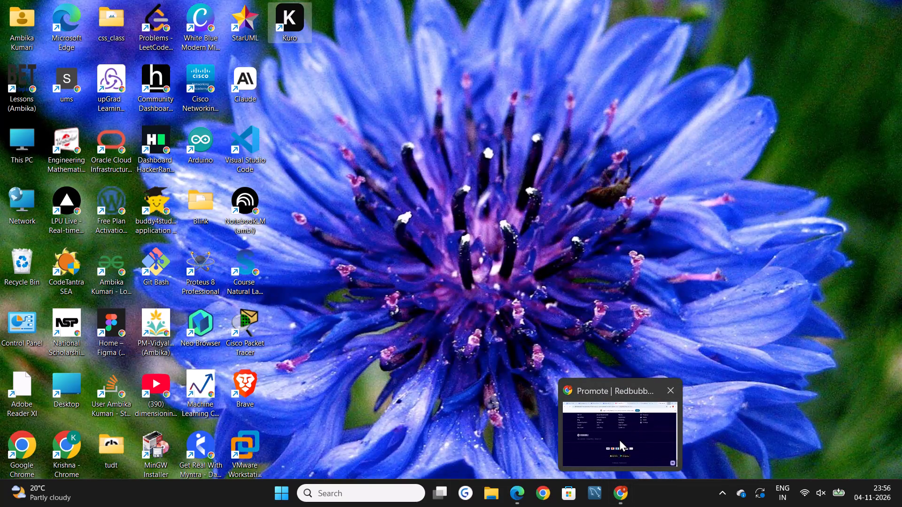
Switch to Chrome and, in Canva, create a new blank Sticker (Circle, 100mm) design.
click(619, 439)
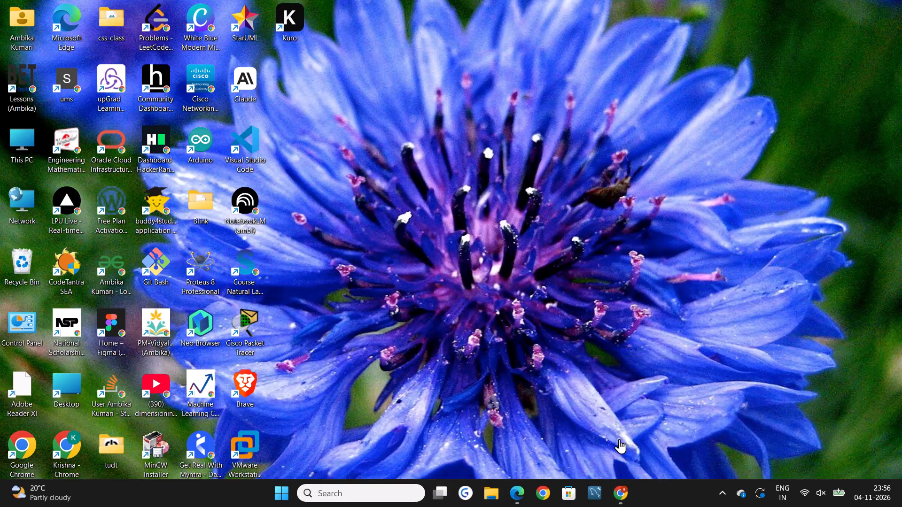
scroll(452, 198, up, 15)
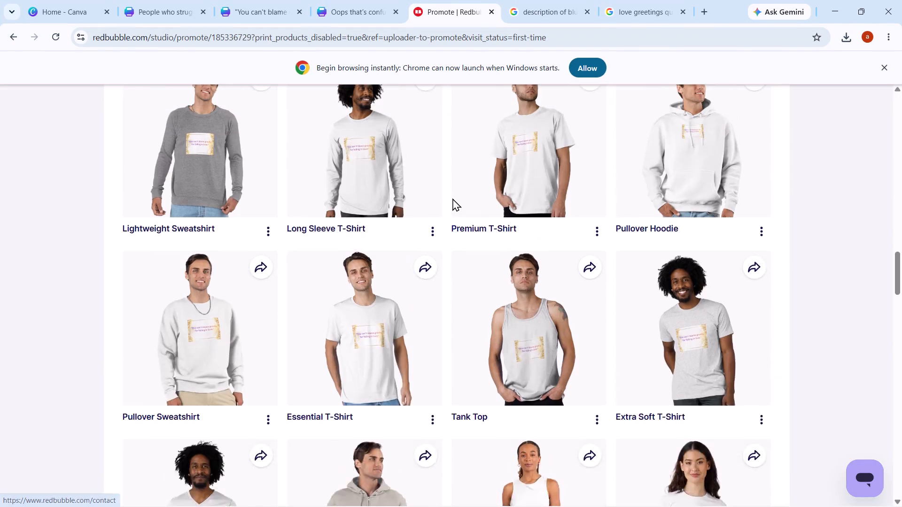
scroll(452, 198, up, 12)
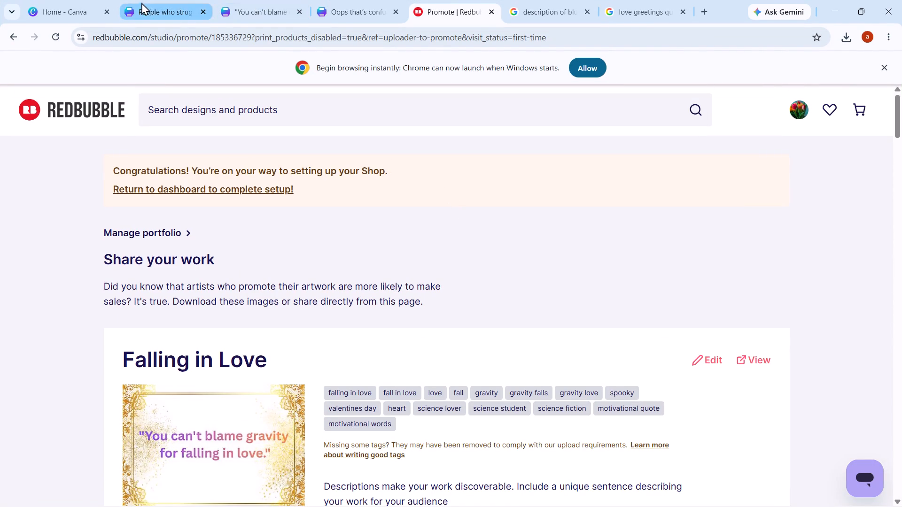
click(148, 5)
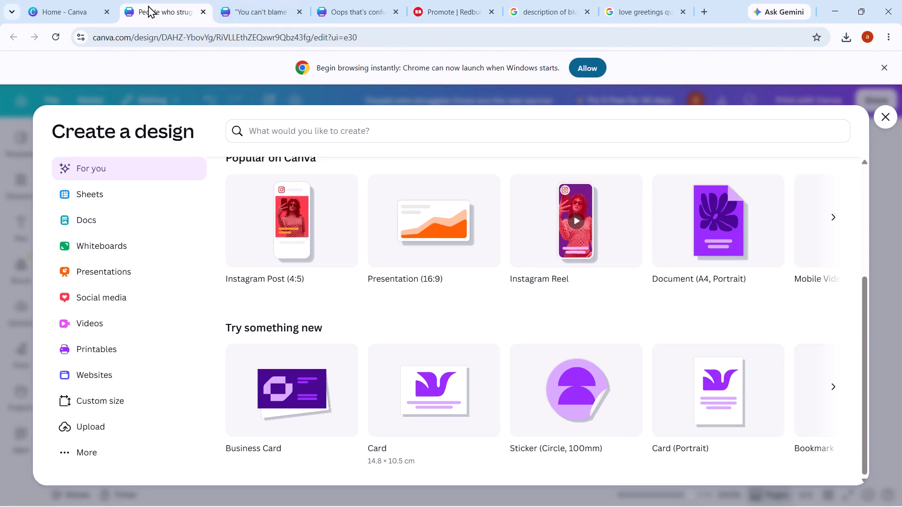
scroll(546, 384, down, 1)
click(546, 384)
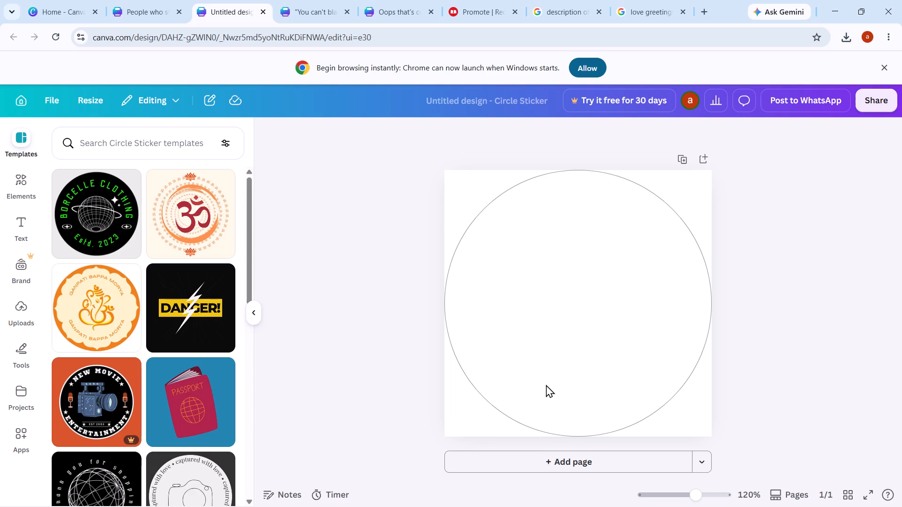
Apply the brown and cream Motorcycle Classic circle sticker template to the blank design.
scroll(119, 385, down, 2)
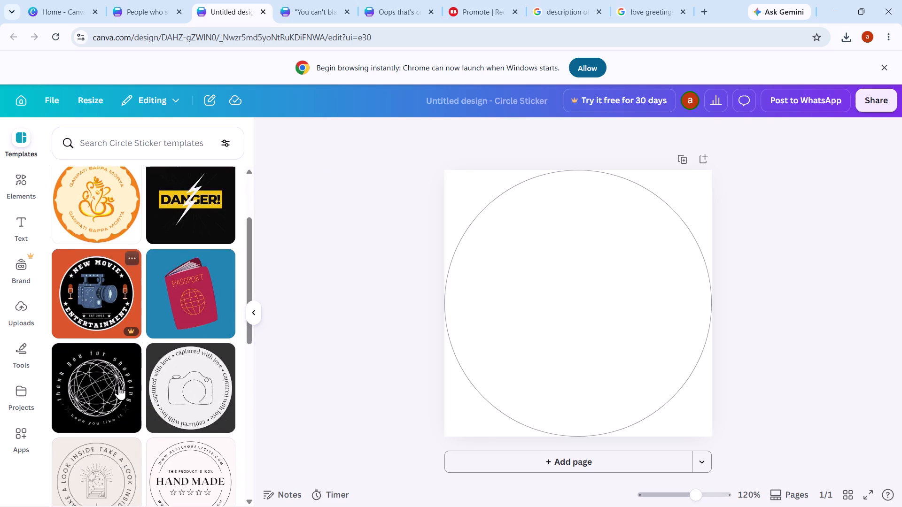
scroll(119, 385, down, 6)
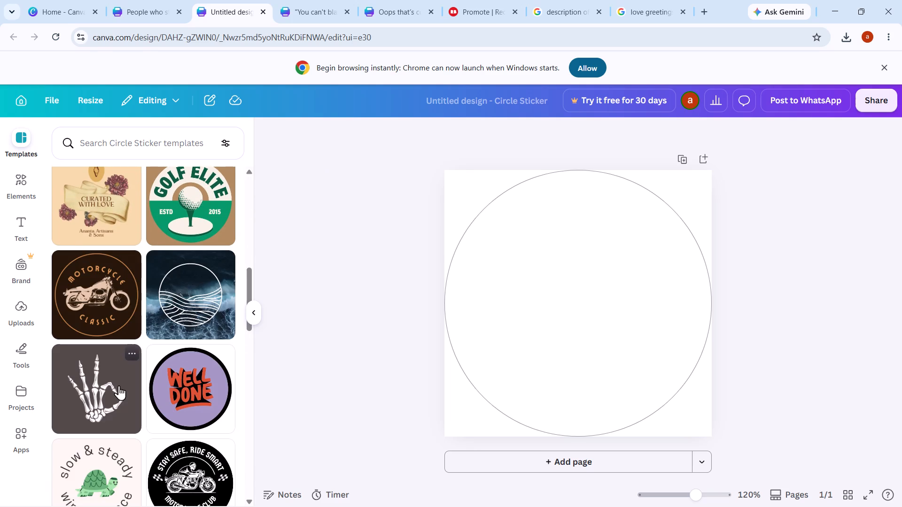
scroll(119, 385, down, 1)
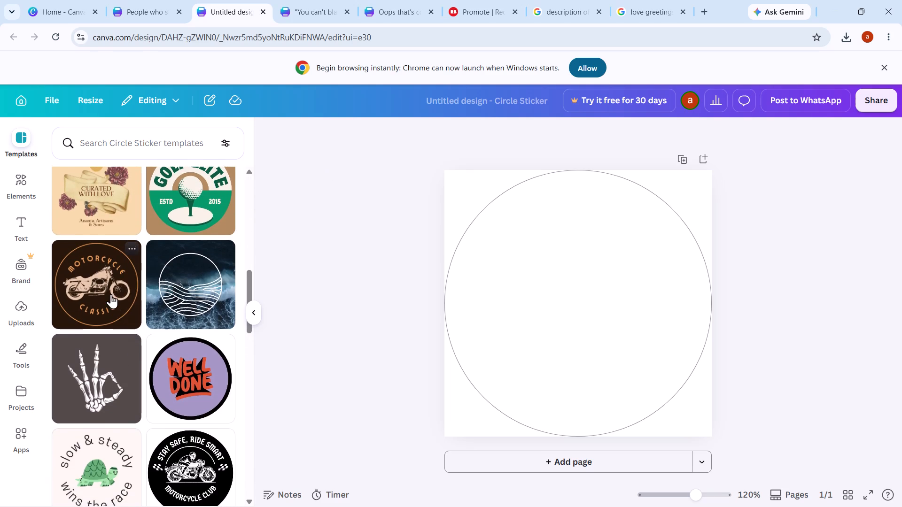
click(111, 294)
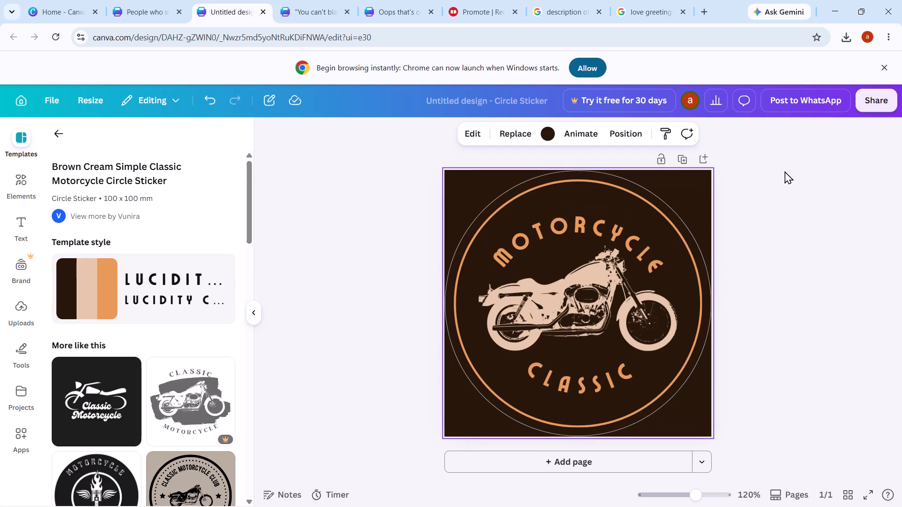
Download the motorcycle sticker design as a PNG and check the file in the Downloads folder.
click(869, 103)
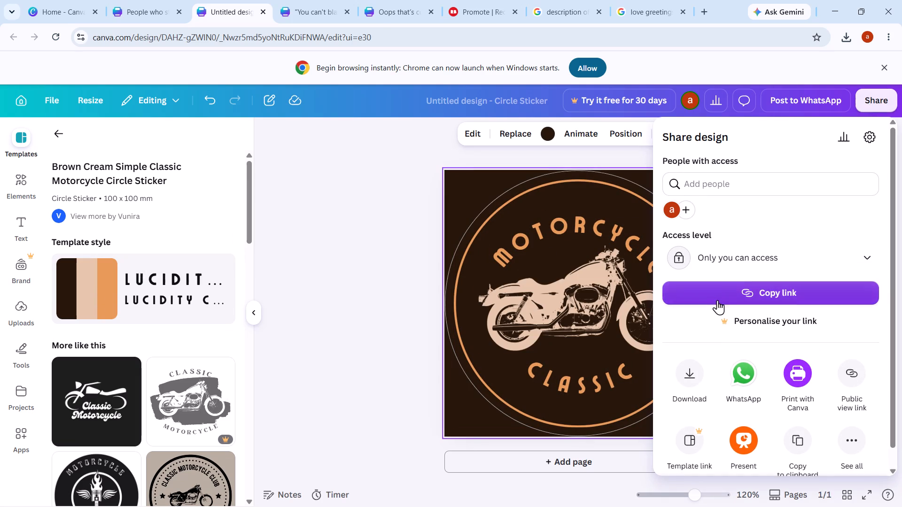
click(691, 375)
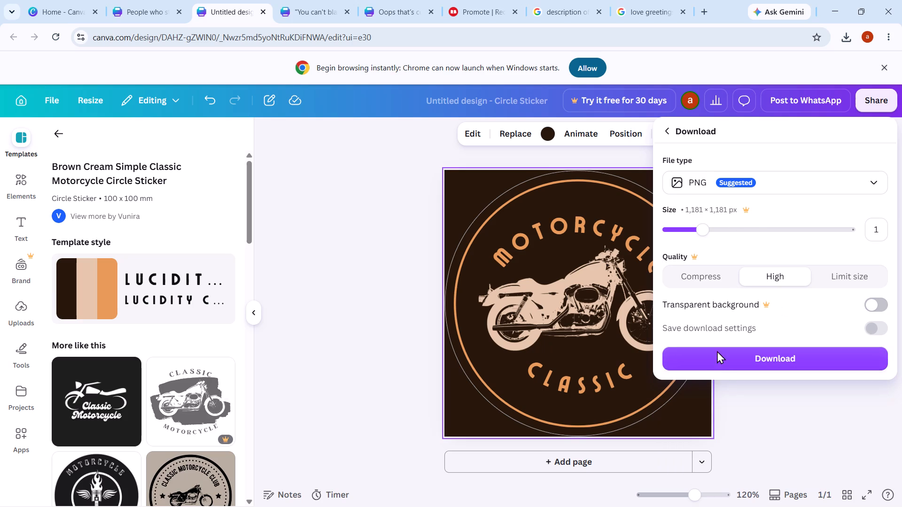
click(723, 364)
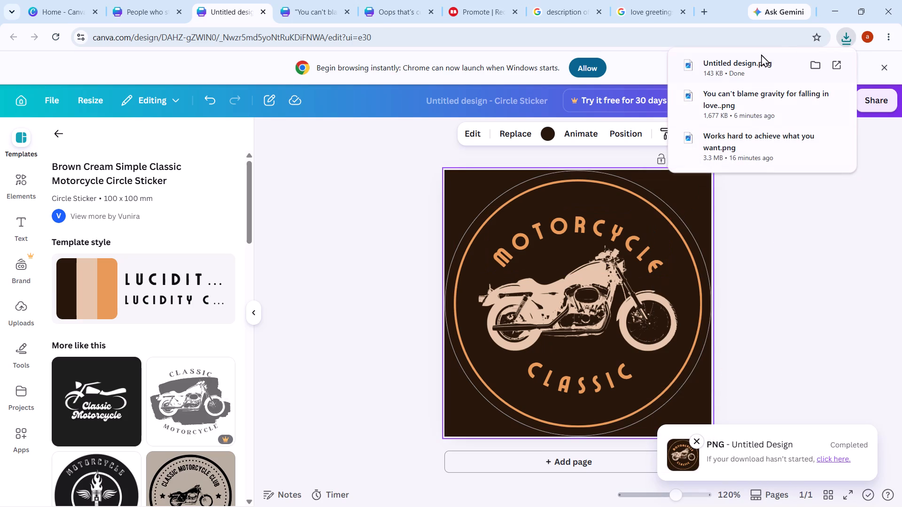
click(812, 62)
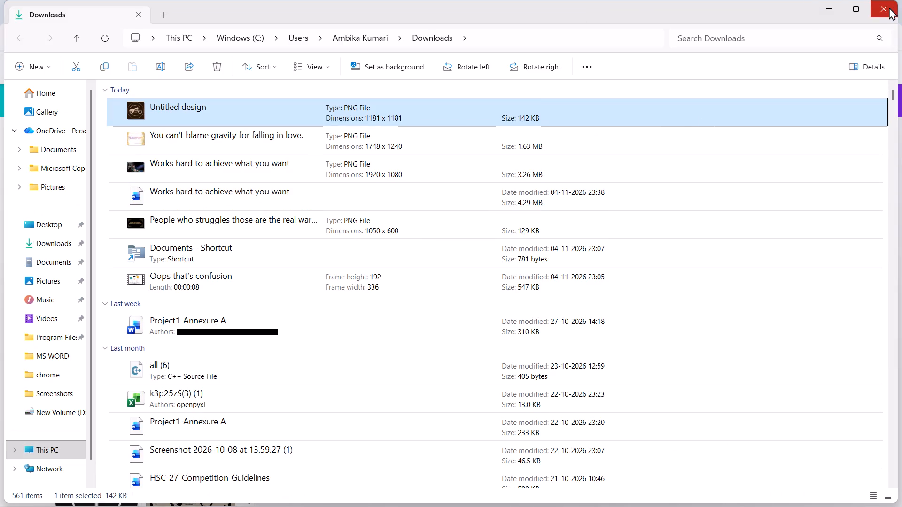
click(889, 7)
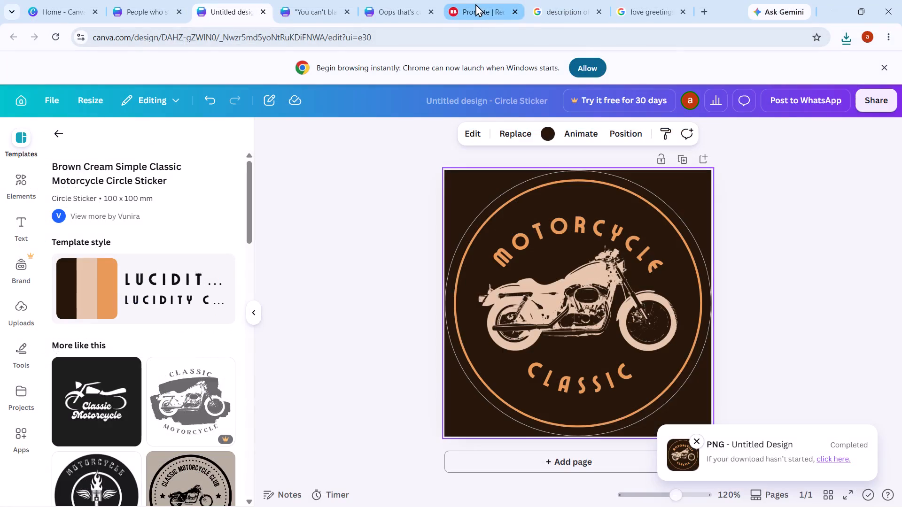
On Redbubble, start adding a new work and upload the Untitled design PNG from Downloads.
click(474, 3)
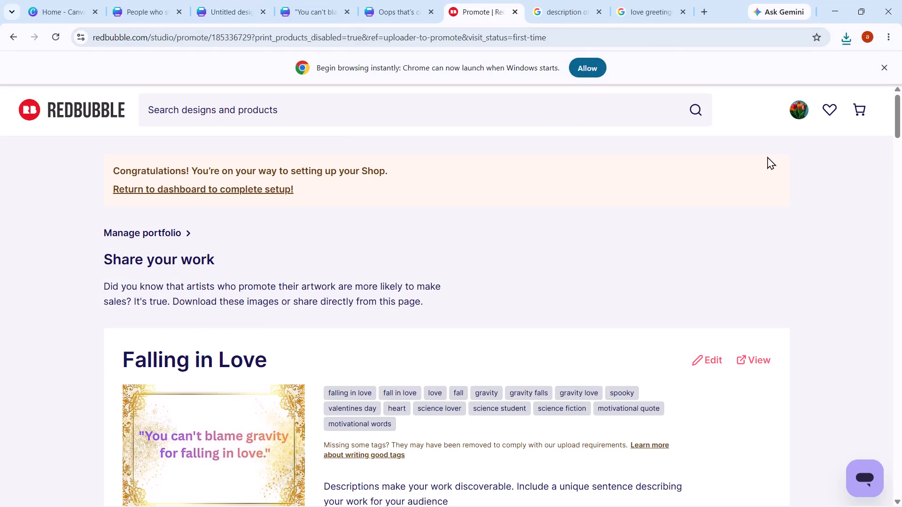
click(801, 104)
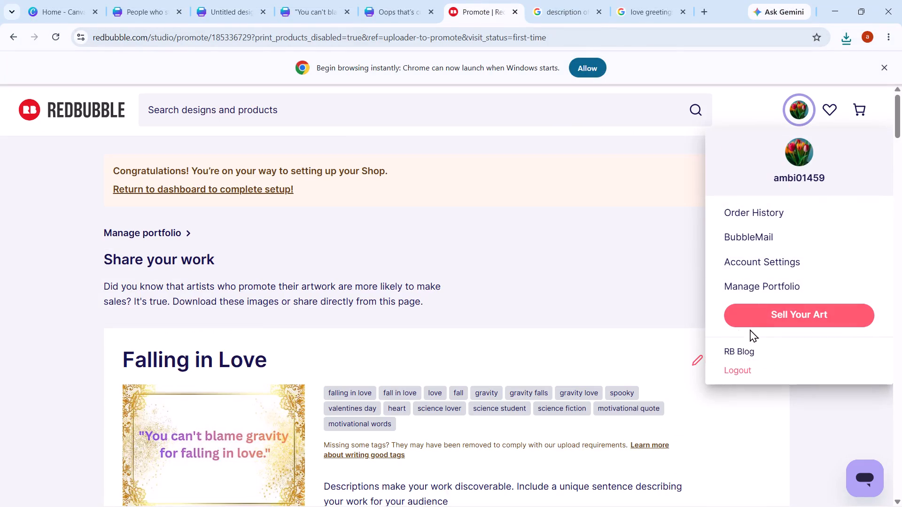
click(758, 319)
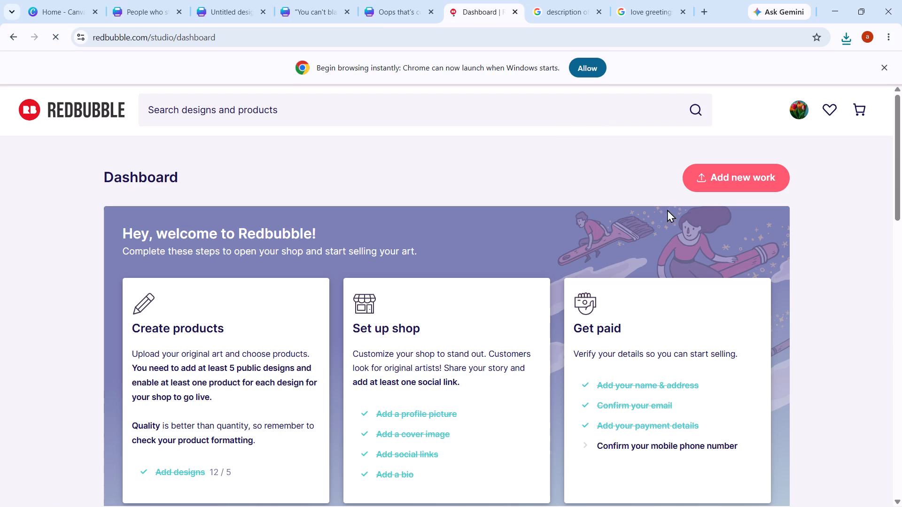
click(729, 184)
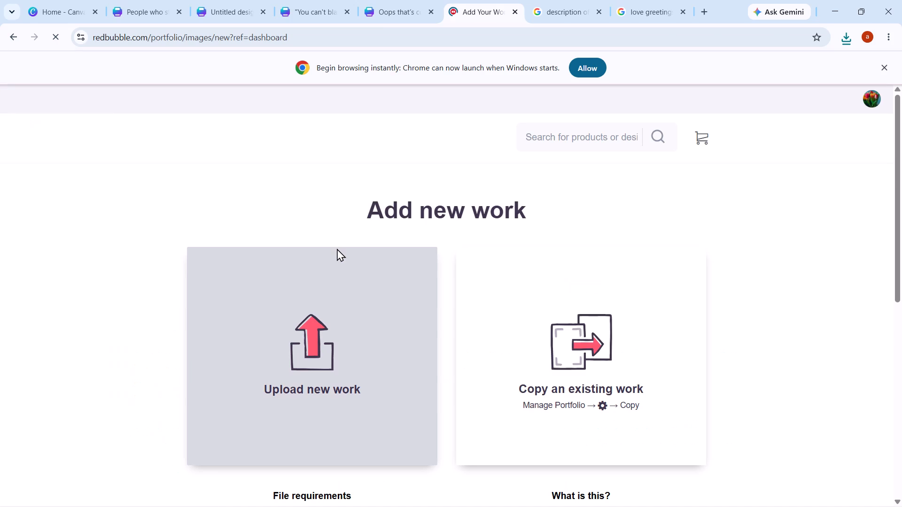
click(300, 324)
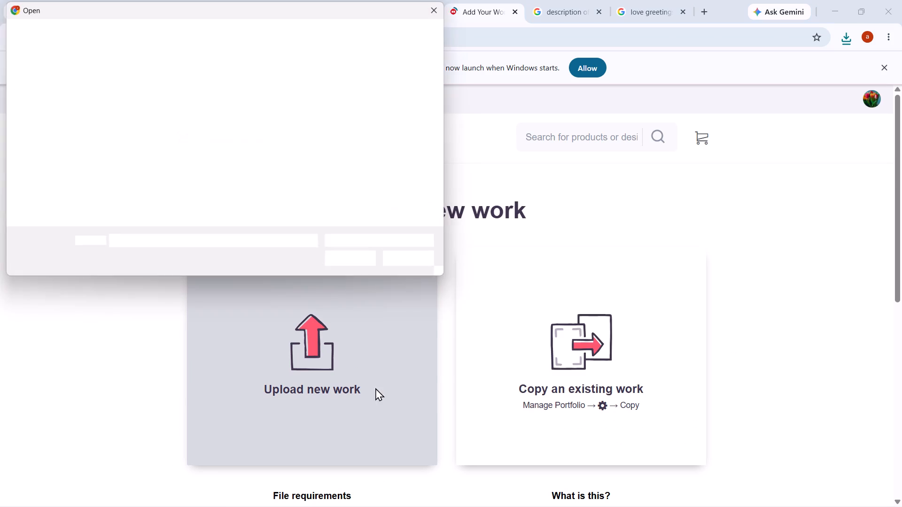
click(173, 99)
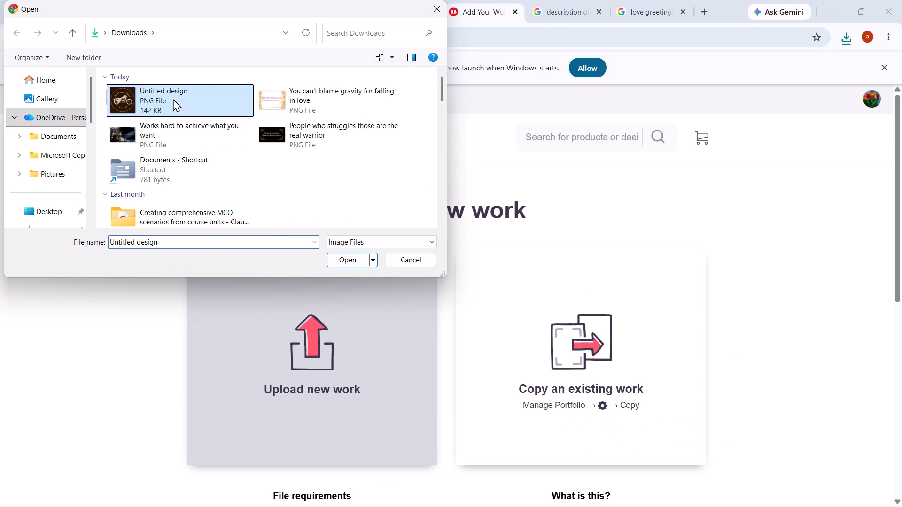
click(352, 265)
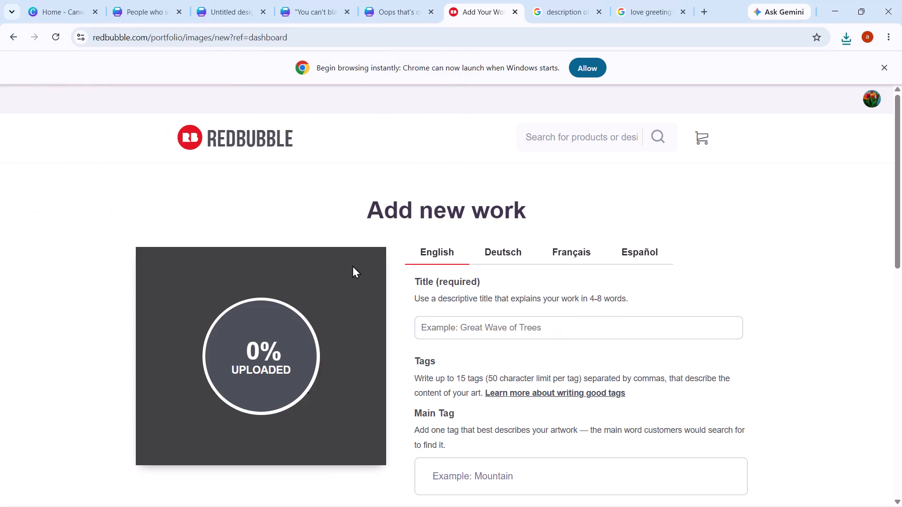
Enable the Graphic T-Shirts and Mouse Pads products for the uploaded motorcycle design.
scroll(466, 311, down, 3)
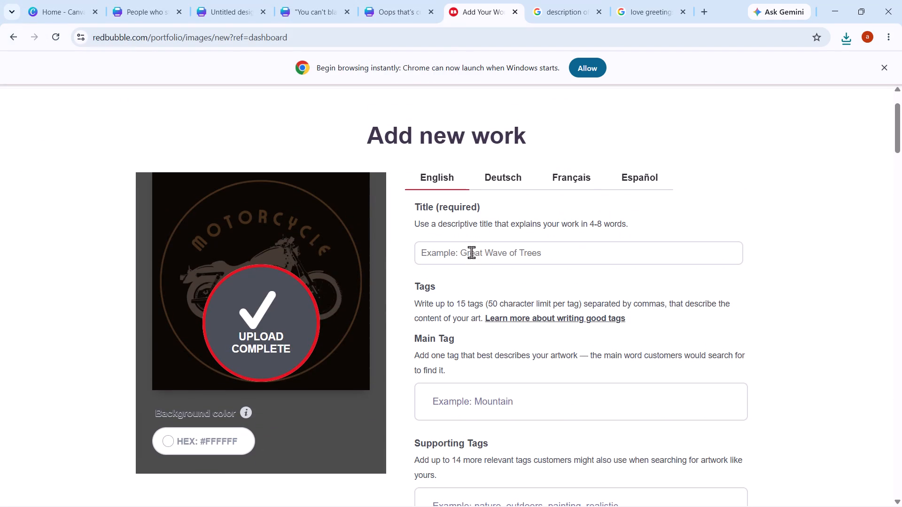
scroll(471, 252, down, 10)
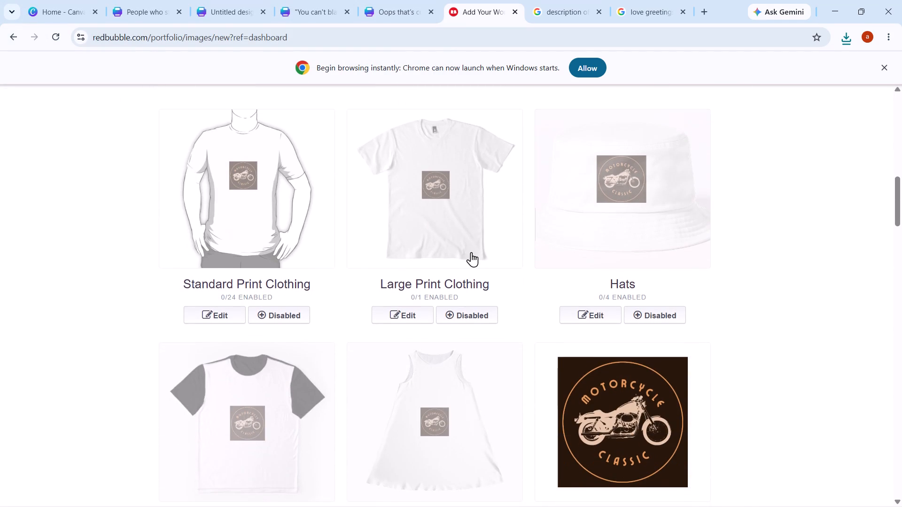
scroll(471, 252, down, 5)
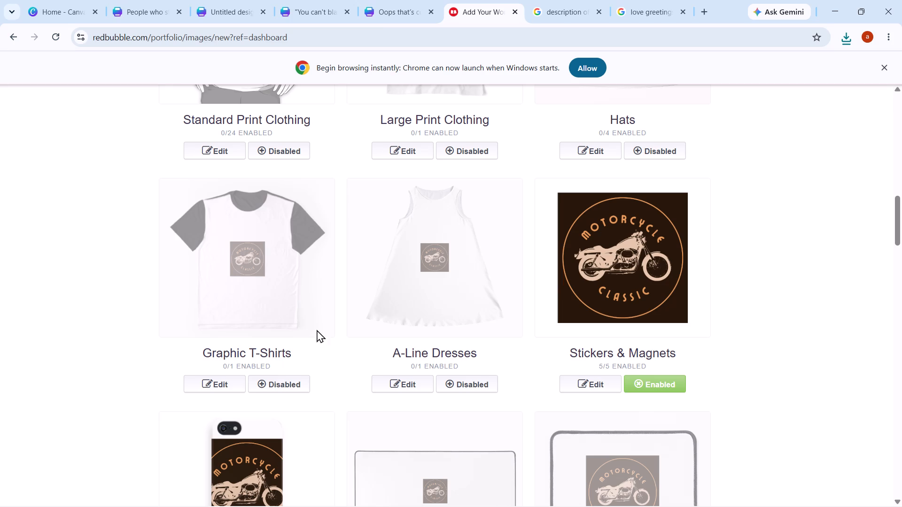
click(274, 386)
scroll(274, 386, down, 2)
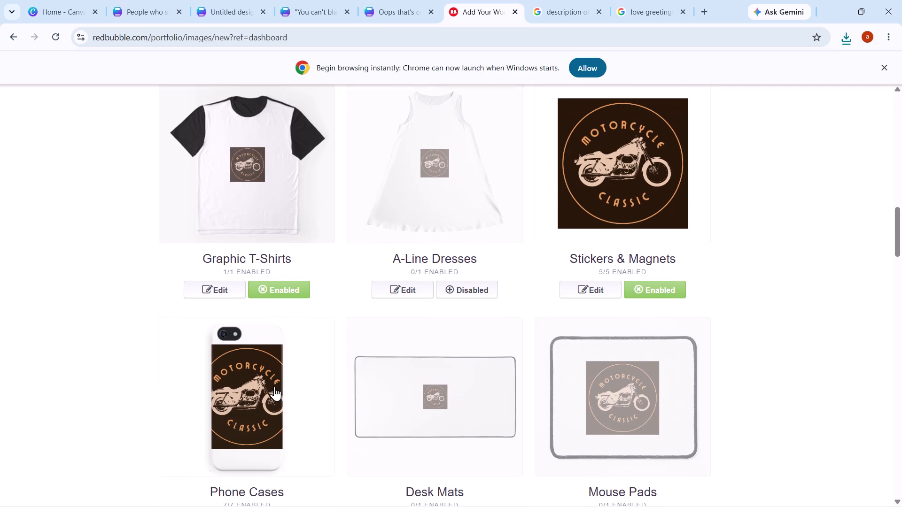
scroll(277, 432, down, 4)
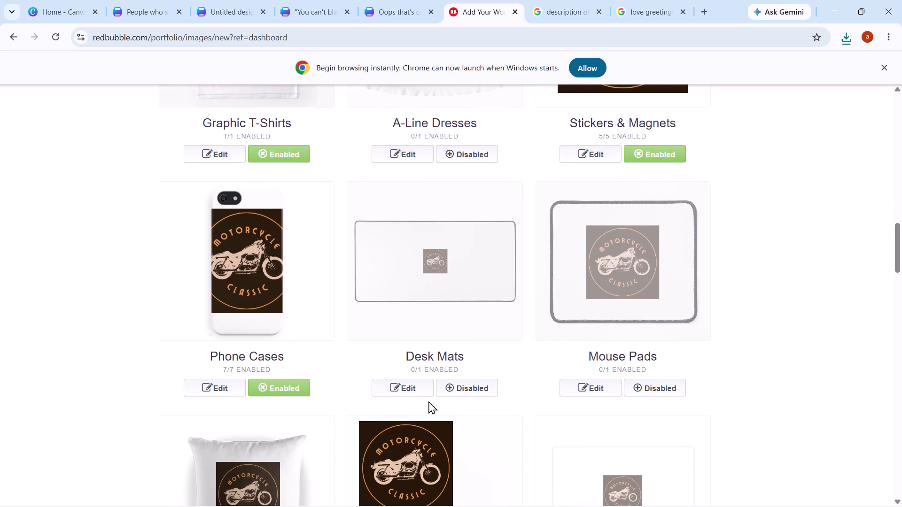
click(669, 378)
click(669, 380)
Scale the motorcycle image on Phone Cases to 66% and apply the changes.
click(246, 238)
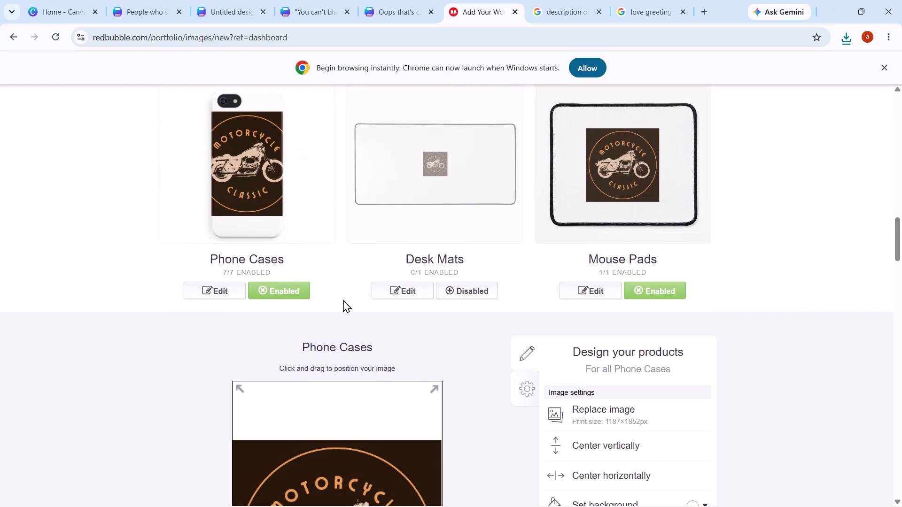
scroll(375, 324, down, 5)
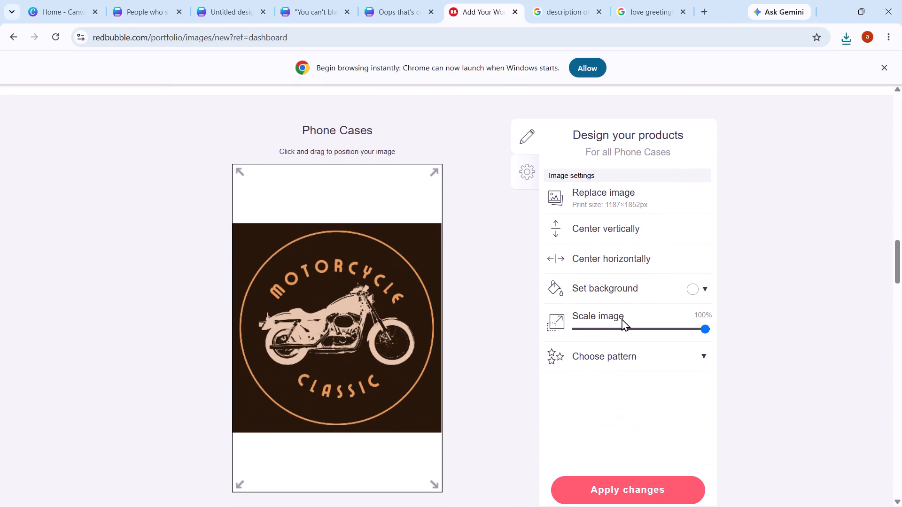
click(661, 326)
scroll(661, 326, up, 3)
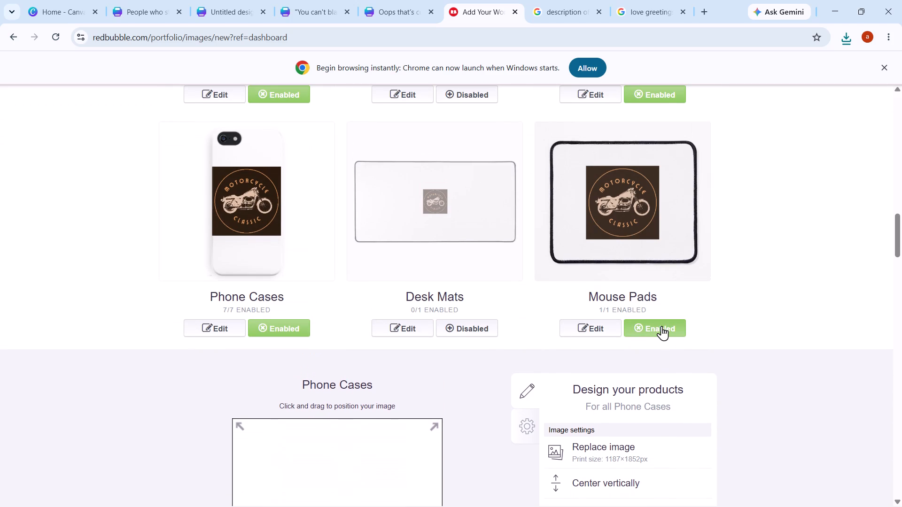
scroll(499, 336, down, 4)
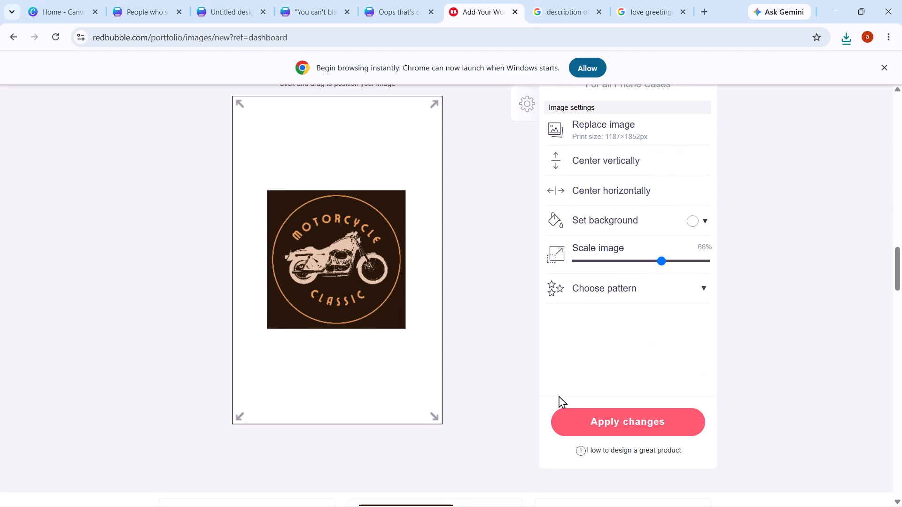
click(595, 427)
scroll(525, 291, up, 3)
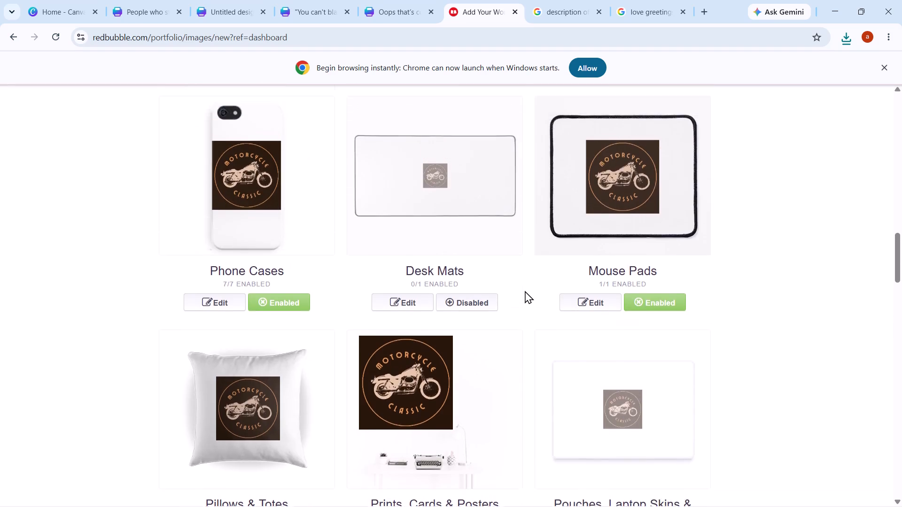
Enable the Mugs product for the motorcycle design.
scroll(525, 291, up, 2)
scroll(525, 291, down, 4)
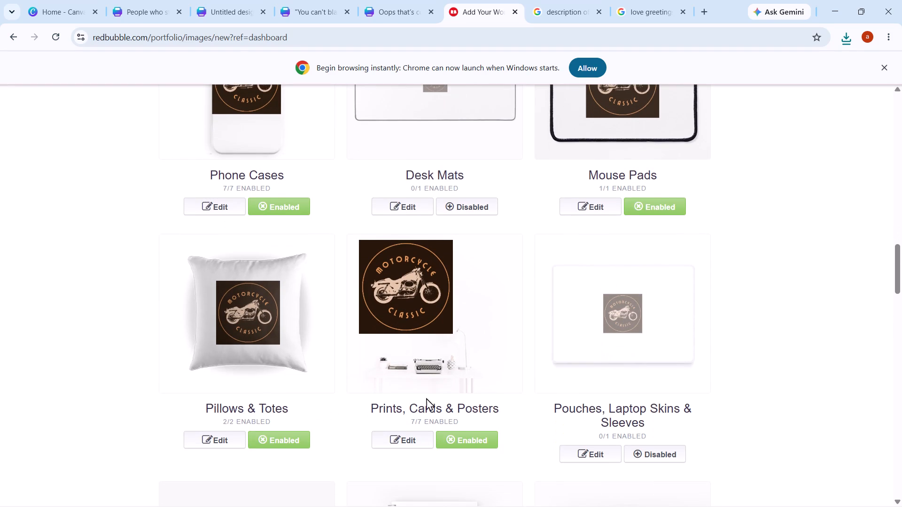
scroll(455, 404, down, 6)
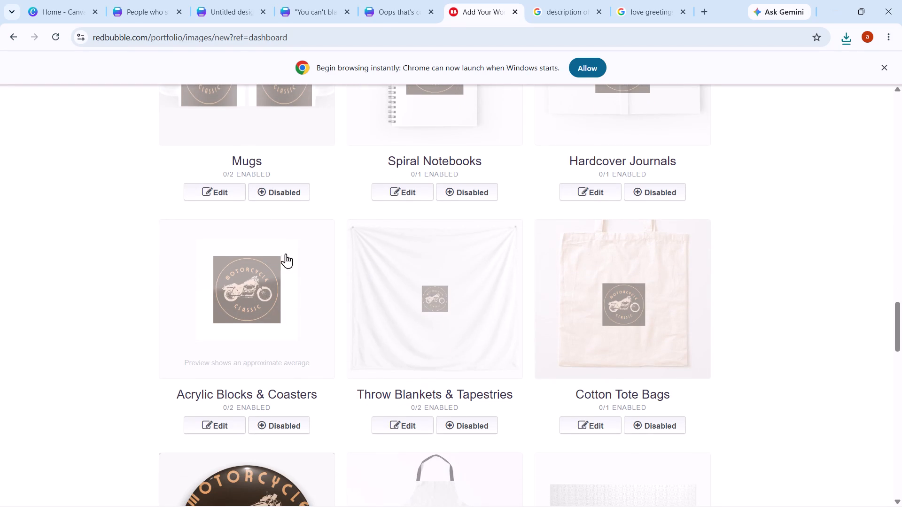
click(286, 198)
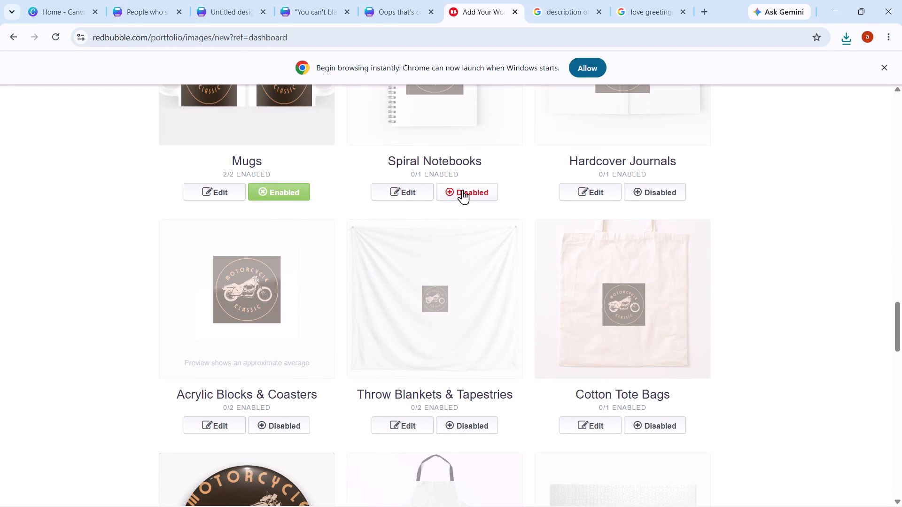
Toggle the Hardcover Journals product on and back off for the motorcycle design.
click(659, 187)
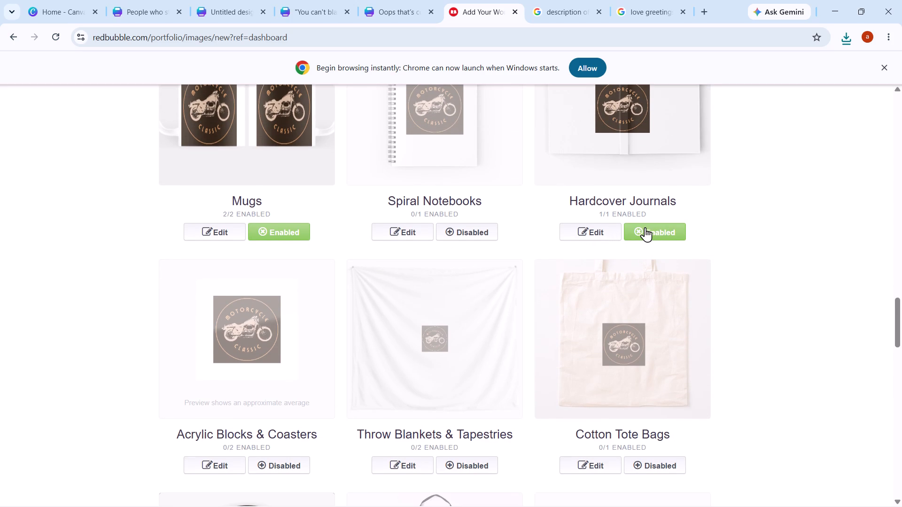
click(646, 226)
Enable the Acrylic Blocks & Coasters, Cotton Tote Bags and Aprons products for the motorcycle design.
scroll(646, 226, down, 3)
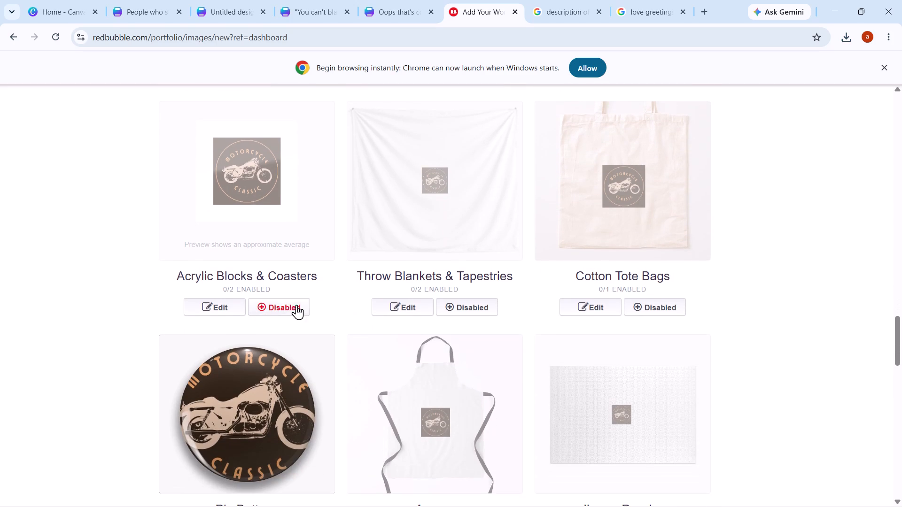
click(286, 305)
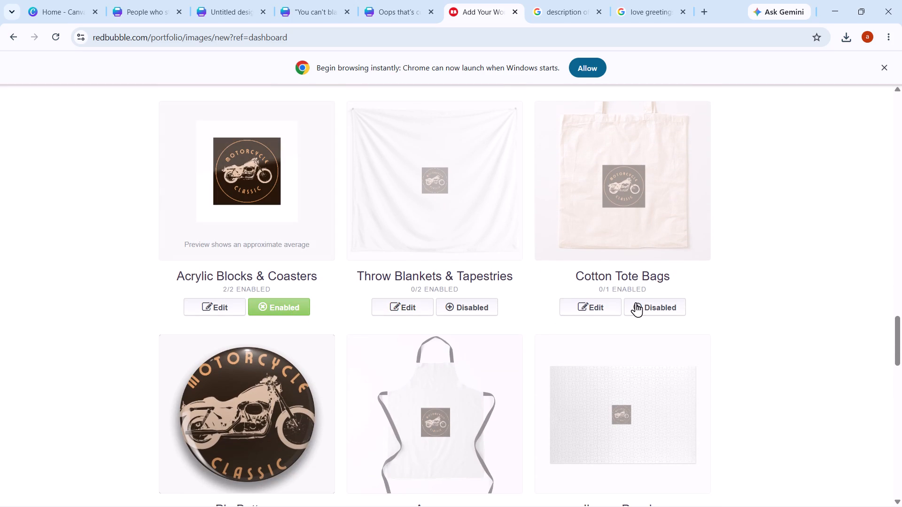
click(636, 302)
scroll(636, 302, down, 4)
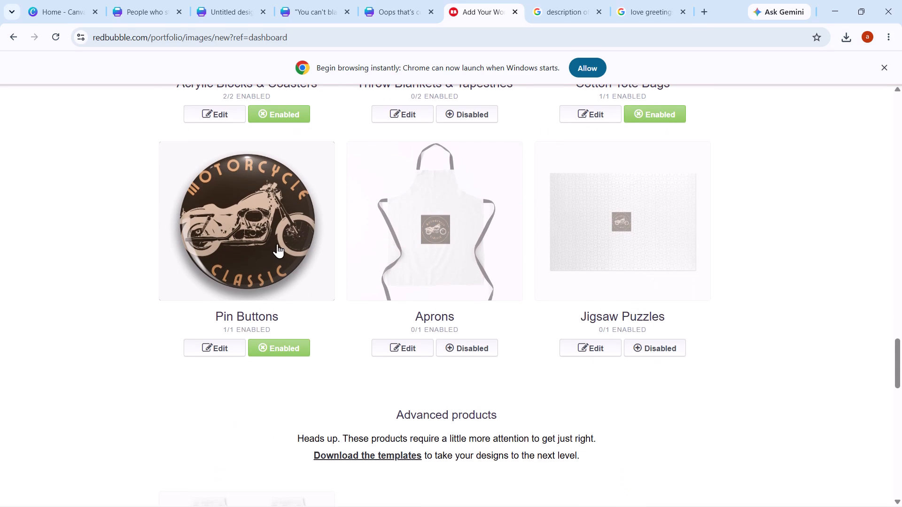
click(474, 342)
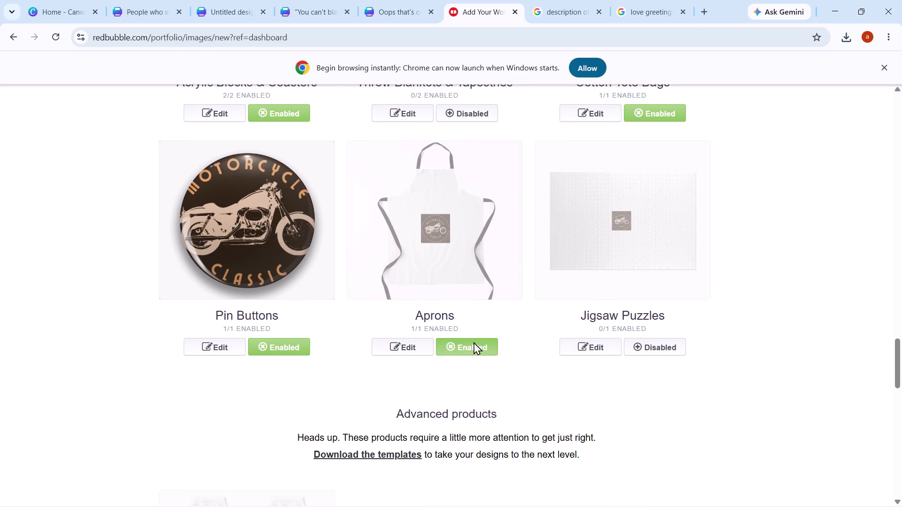
Enable the Hats and Standard Print Clothing products in the Product Previews section.
scroll(474, 342, up, 12)
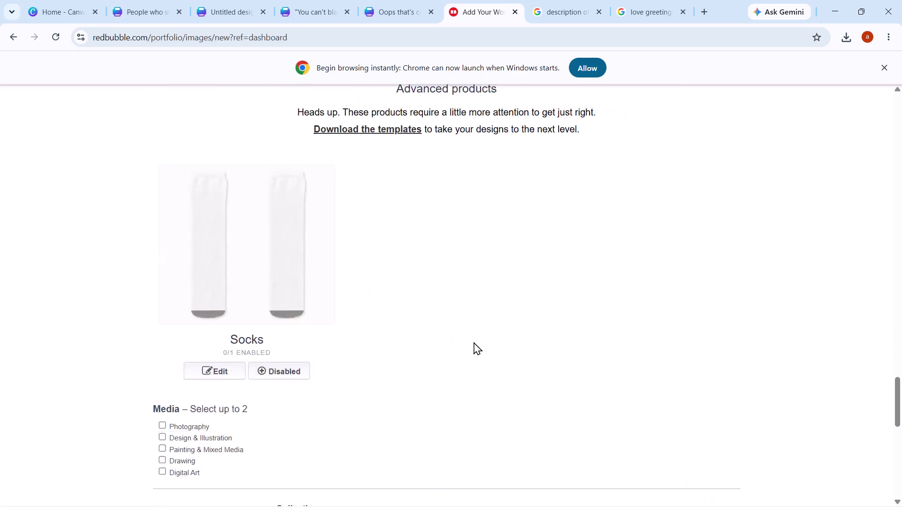
scroll(474, 342, up, 8)
scroll(474, 342, down, 4)
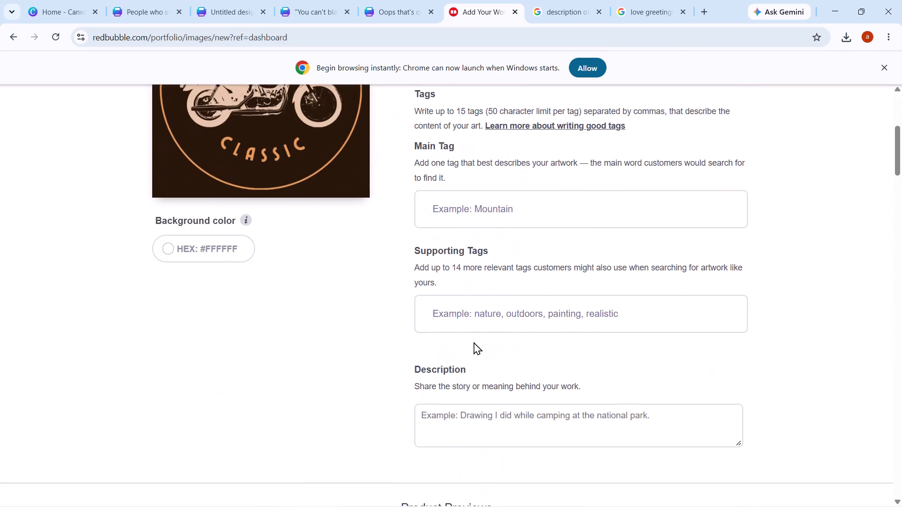
scroll(474, 342, down, 7)
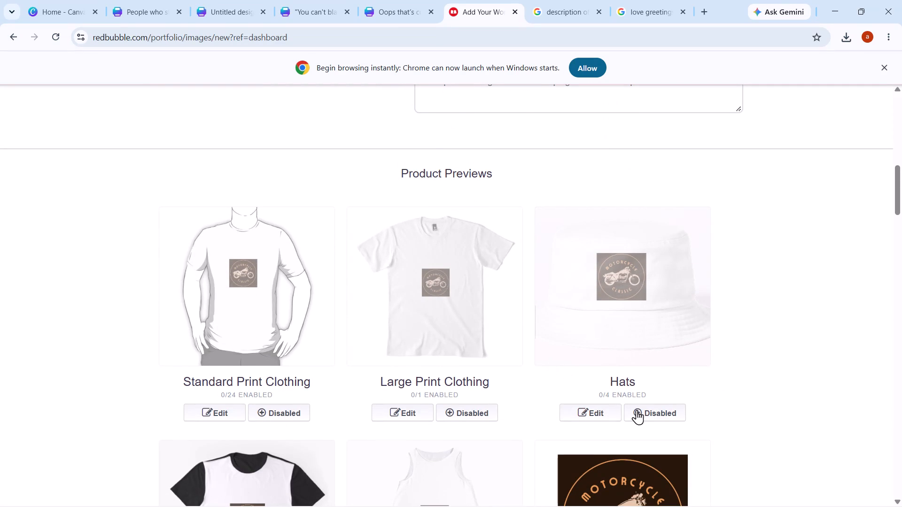
click(637, 410)
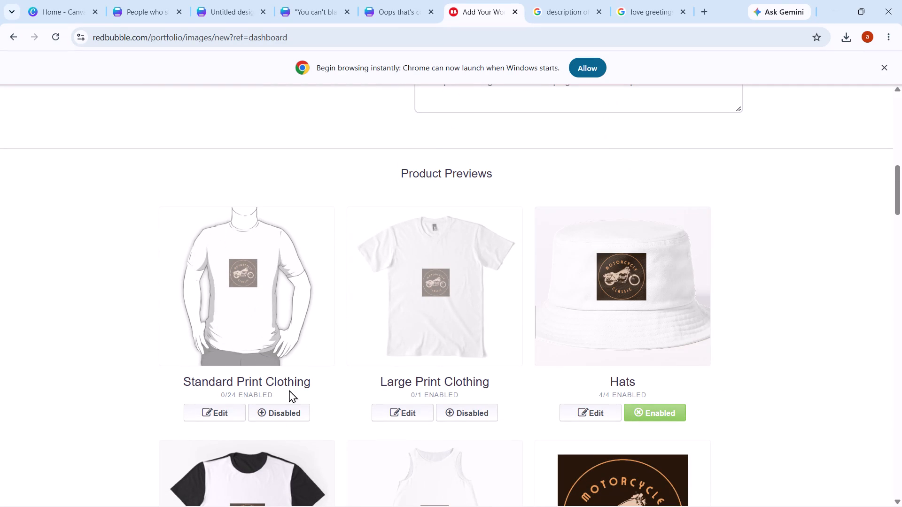
click(292, 408)
Enter "Motorcycle Classic" as the English title of the new work.
scroll(292, 408, down, 3)
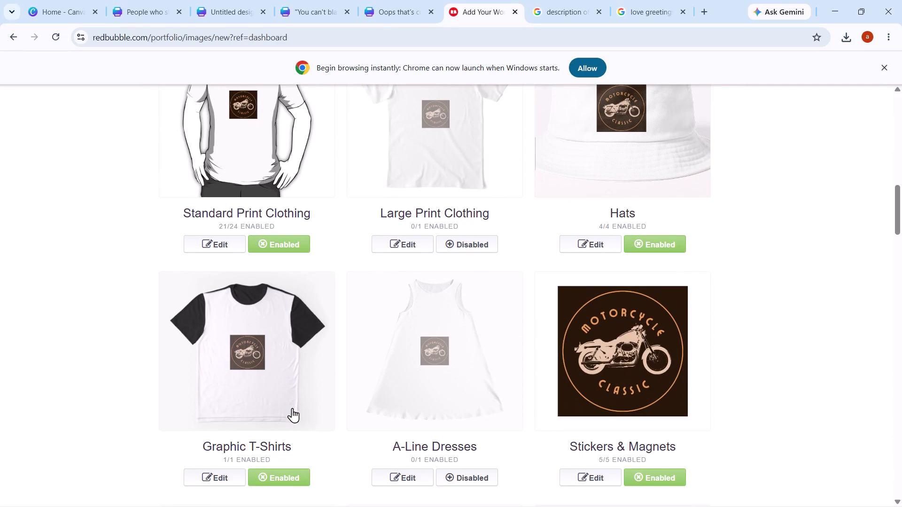
scroll(413, 408, down, 1)
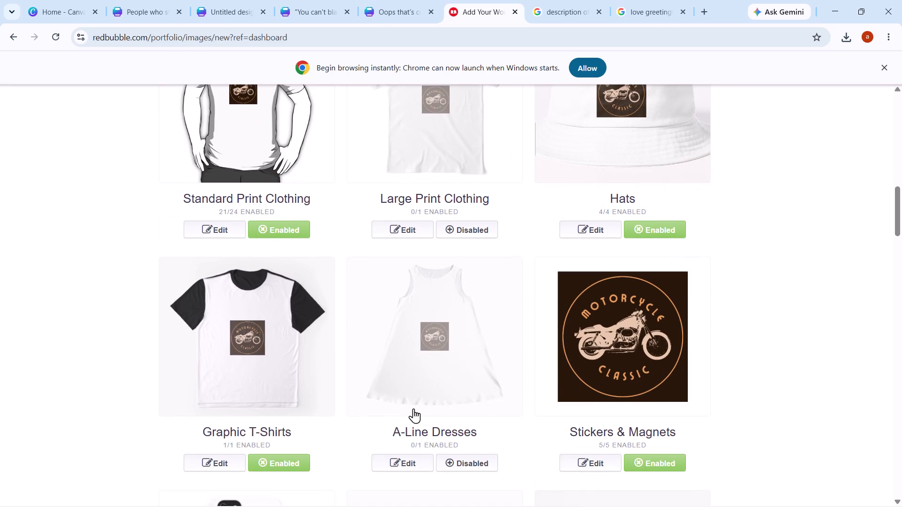
scroll(413, 408, down, 3)
scroll(518, 418, down, 4)
scroll(518, 418, right, 1)
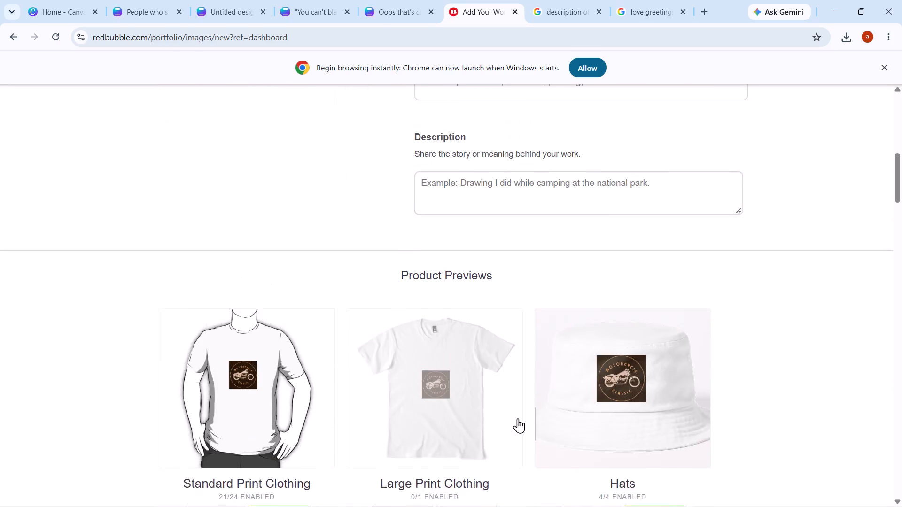
scroll(518, 418, up, 4)
click(542, 241)
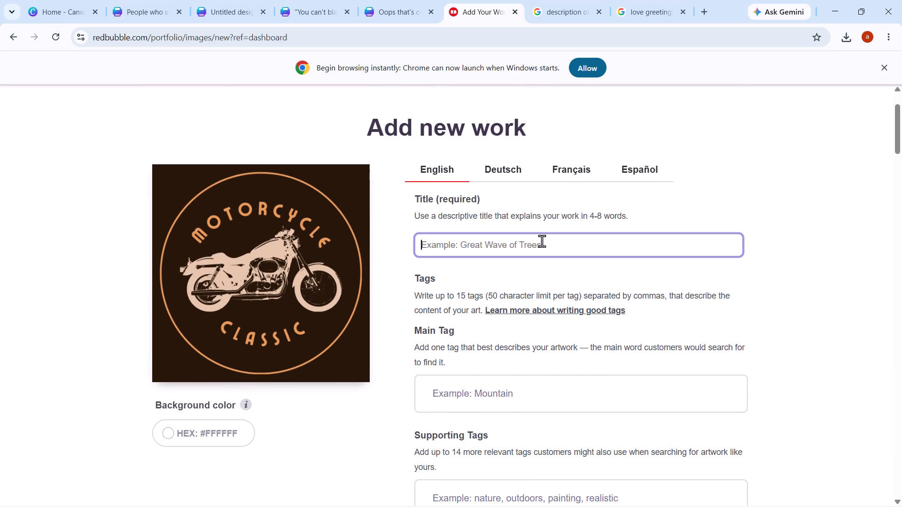
text(Motor)
key(v)
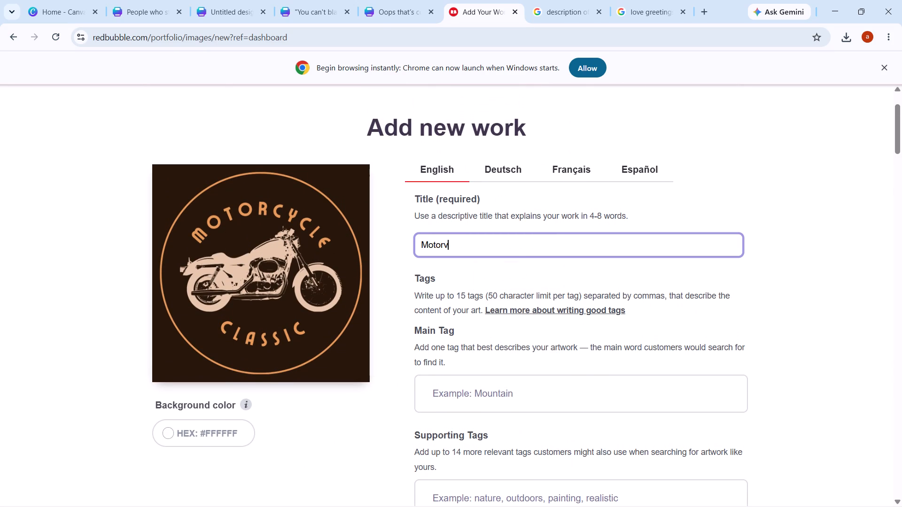
key(BackSpace)
key(x)
key(BackSpace)
key(c)
text(yclle)
key(BackSpace)
key(BackSpace)
key(e)
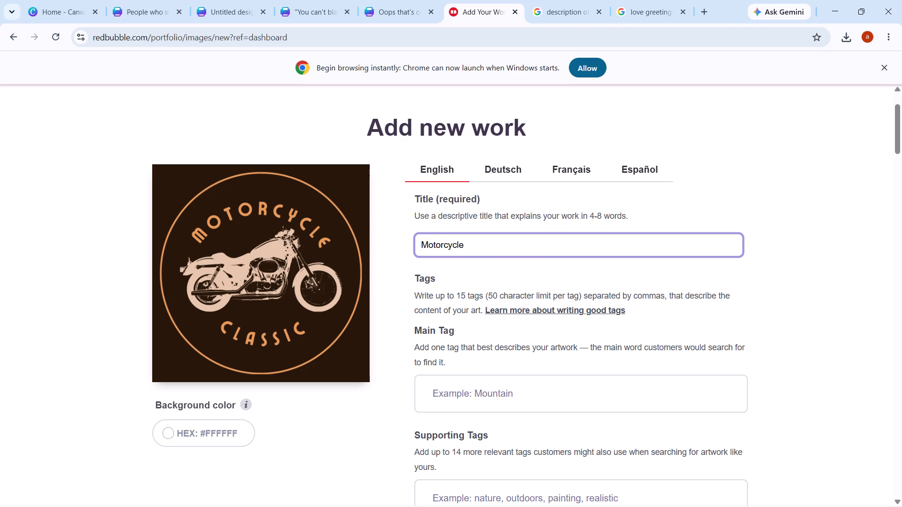
key(space)
text(dl)
key(BackSpace)
key(BackSpace)
text(Classic)
Set the work's main tag to the suggested tag "motorcycle".
click(482, 393)
text(Motor)
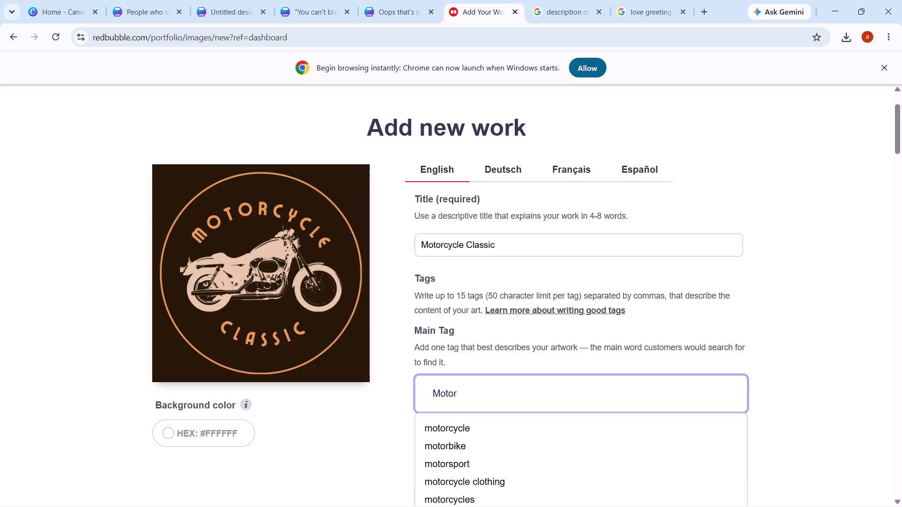
click(461, 428)
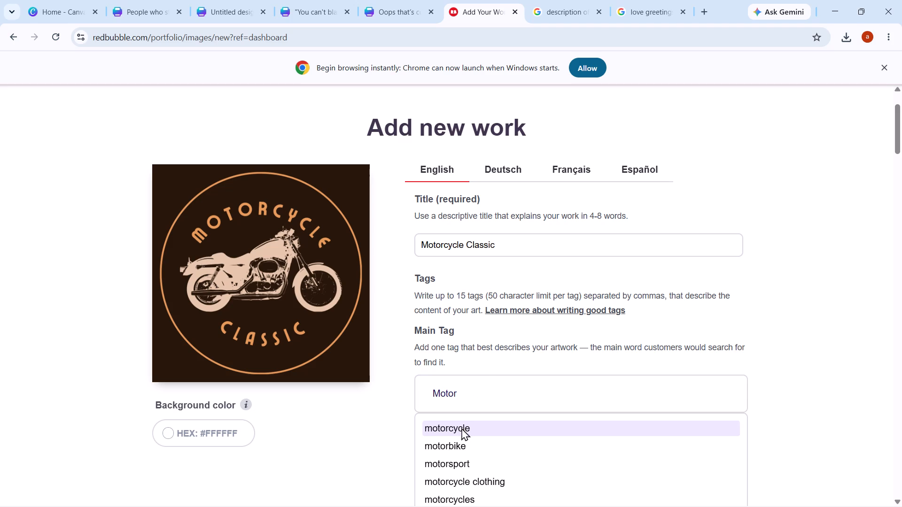
Add the suggested supporting tags "motorbike", "motorsport", "motorcycle clothing" and "biker clothing", also trying "motorcycle".
scroll(461, 428, down, 4)
double_click(514, 282)
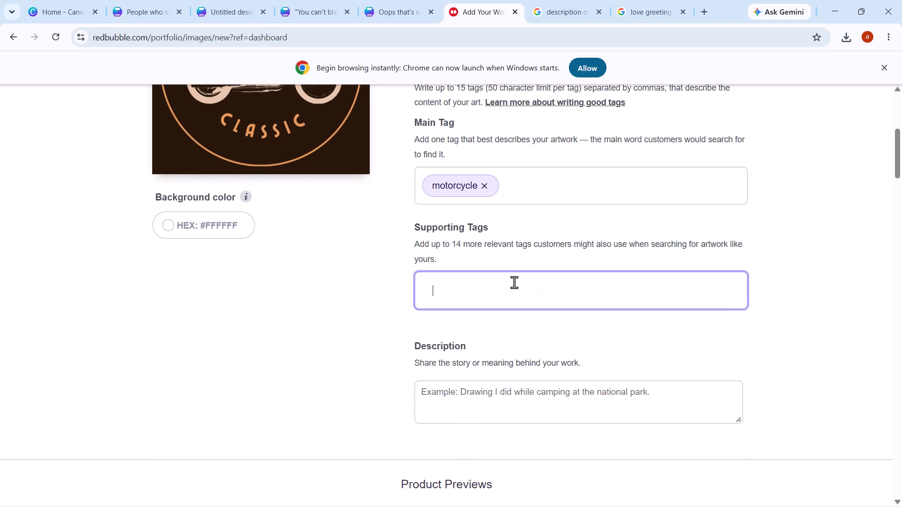
text(motor)
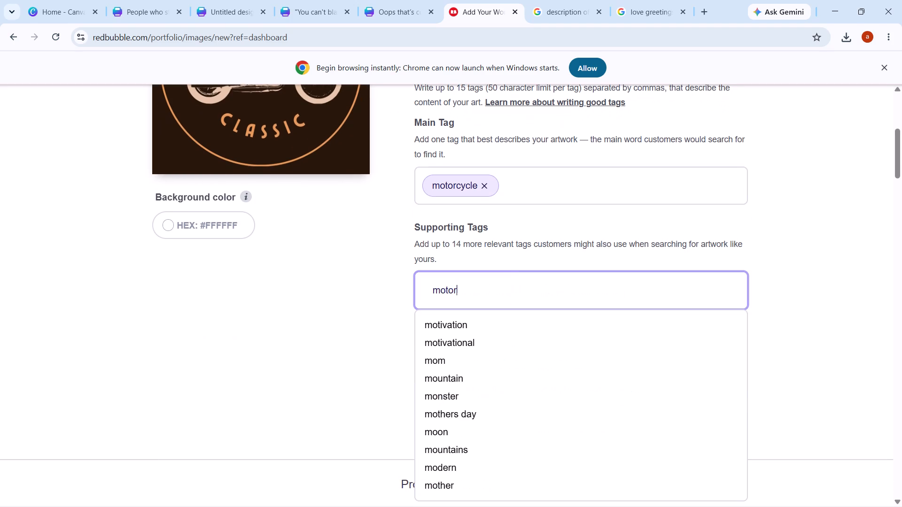
click(468, 339)
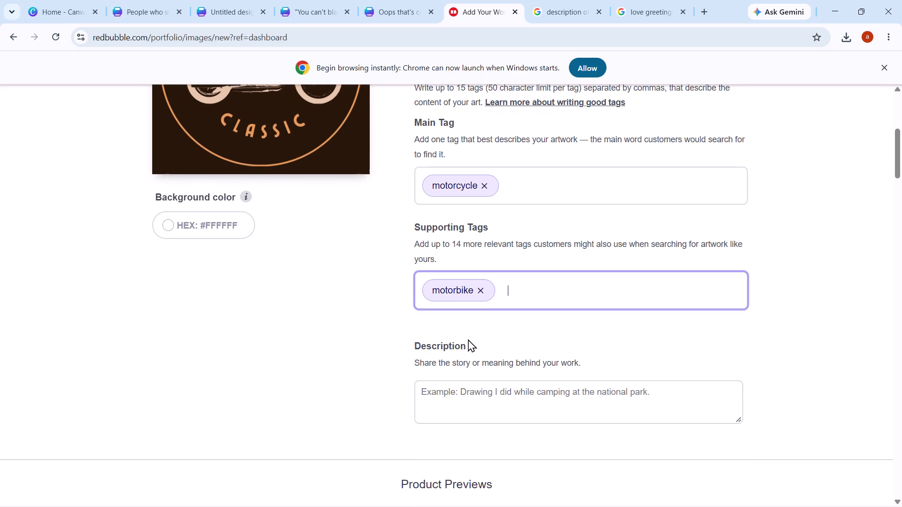
text(moto)
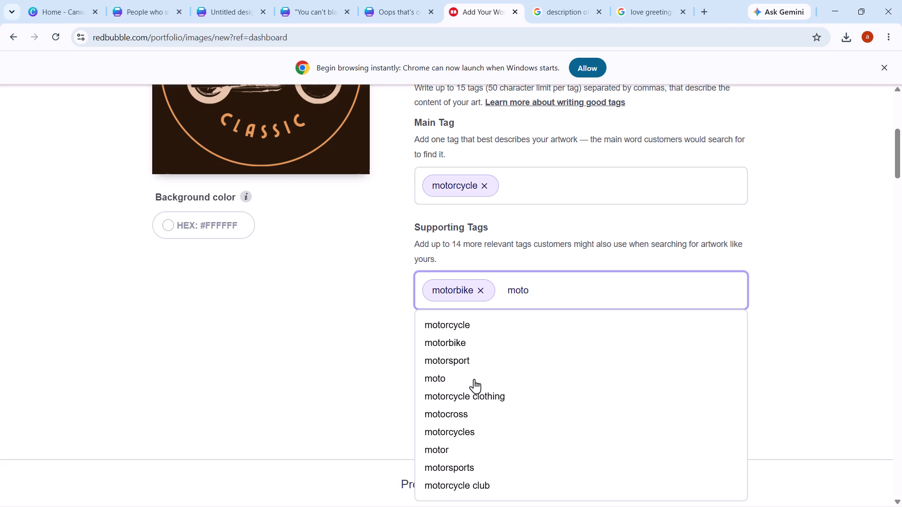
click(476, 355)
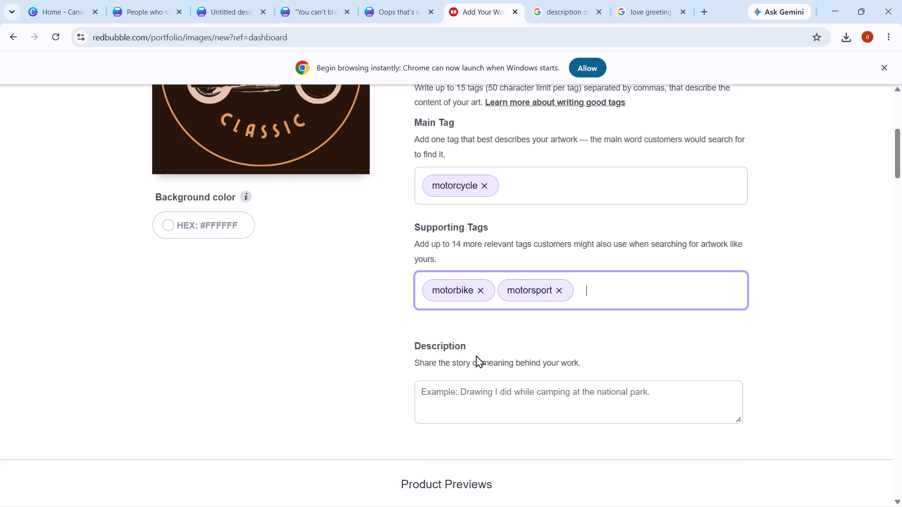
text(moto)
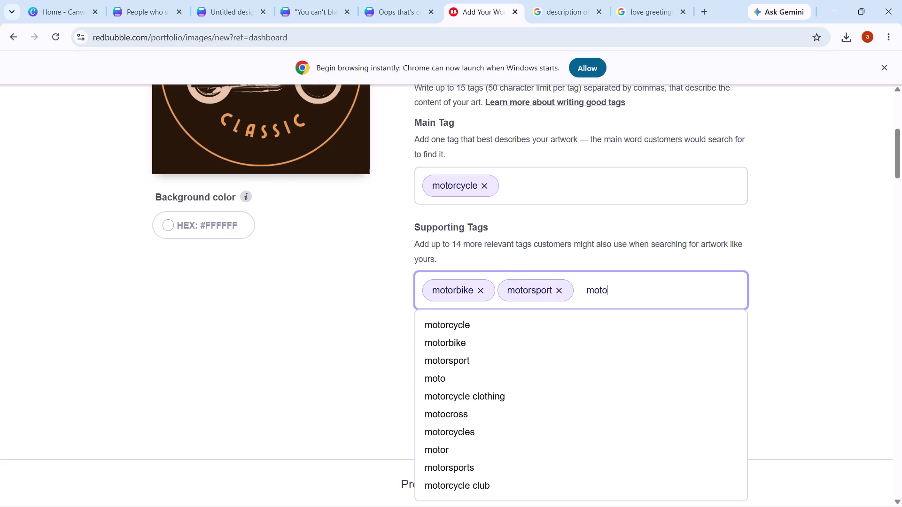
click(482, 400)
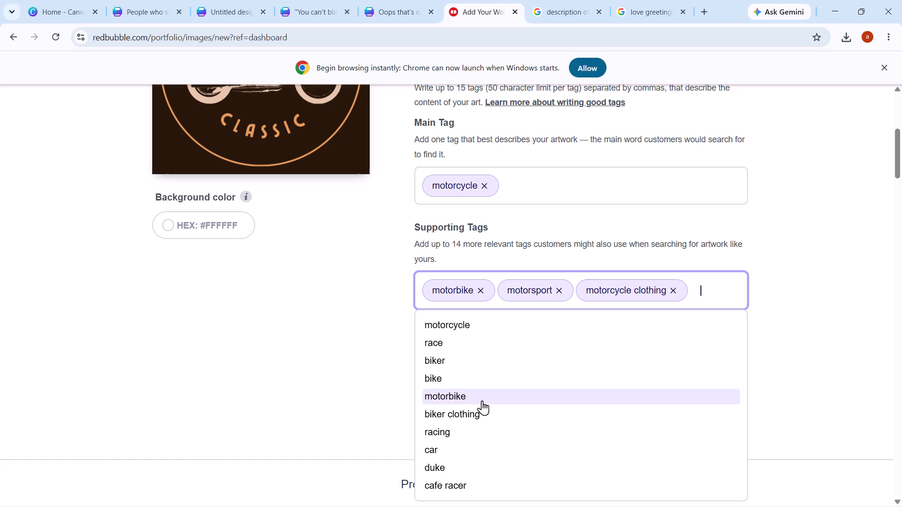
text(moto)
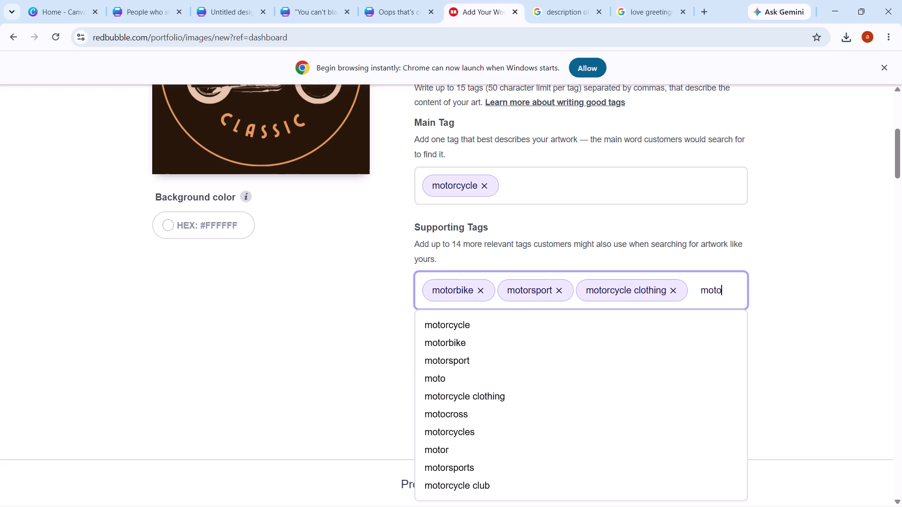
click(474, 326)
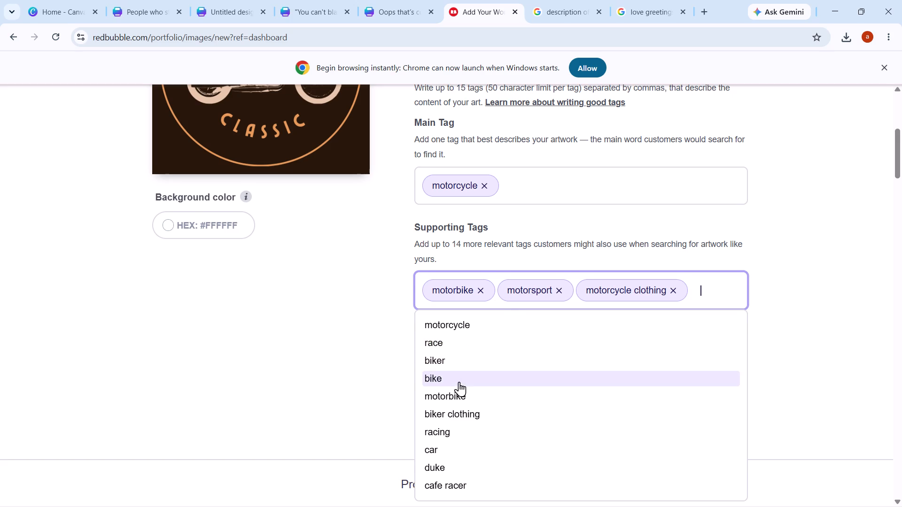
scroll(459, 382, down, 2)
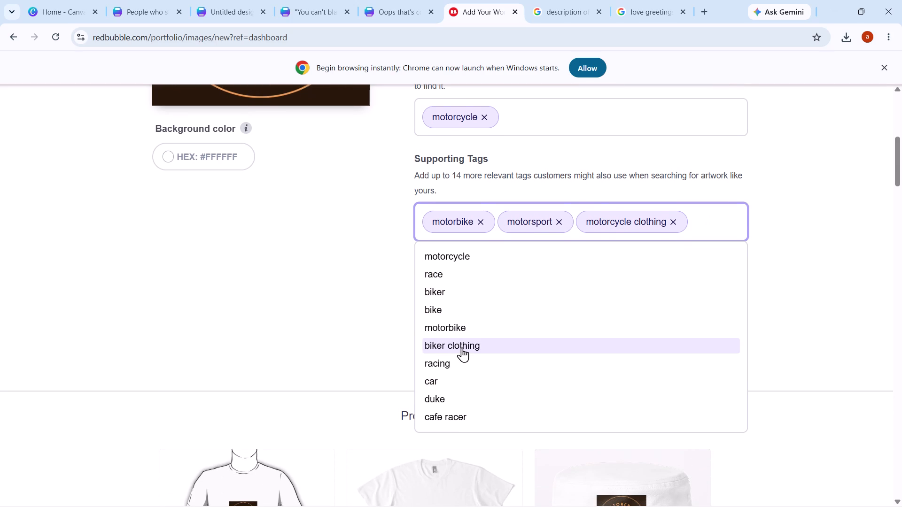
click(462, 347)
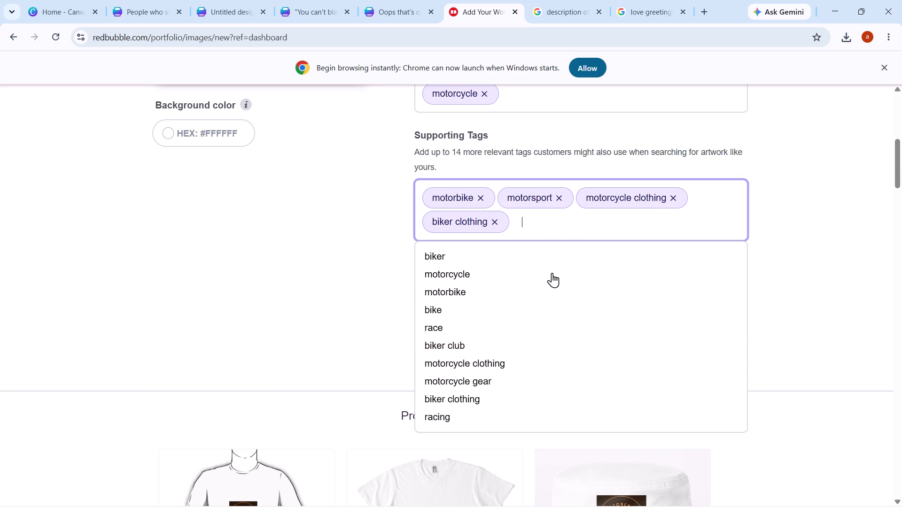
Add the suggested supporting tag "royal enfield".
text(rou)
key(BackSpace)
text(yal)
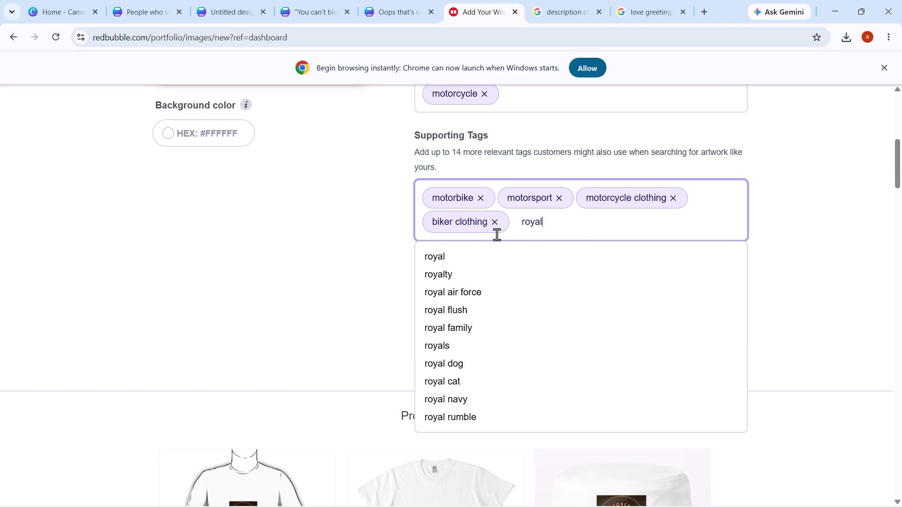
key(space)
text(enfi)
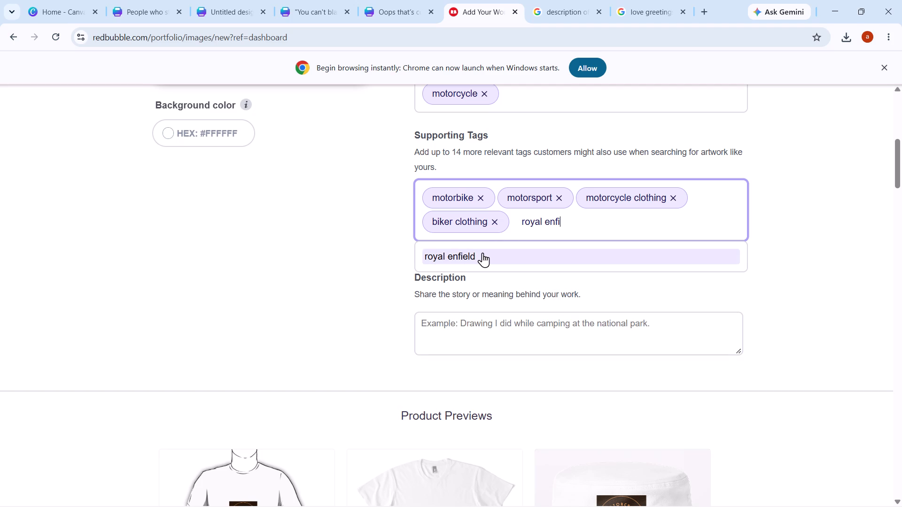
click(482, 253)
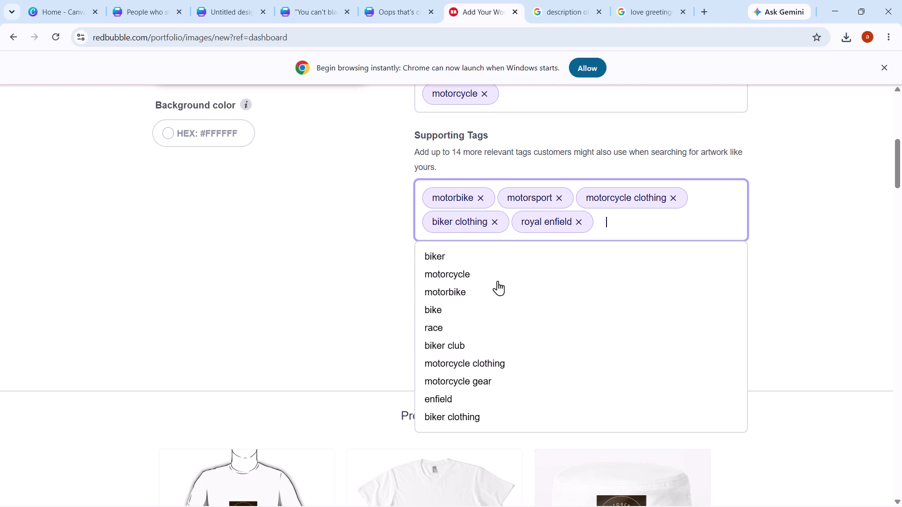
Add the suggested supporting tags "bike", "bicycle", "motorcycle gear", "race", "biker club", "biker" and "biking", also trying "biker clothing".
click(455, 310)
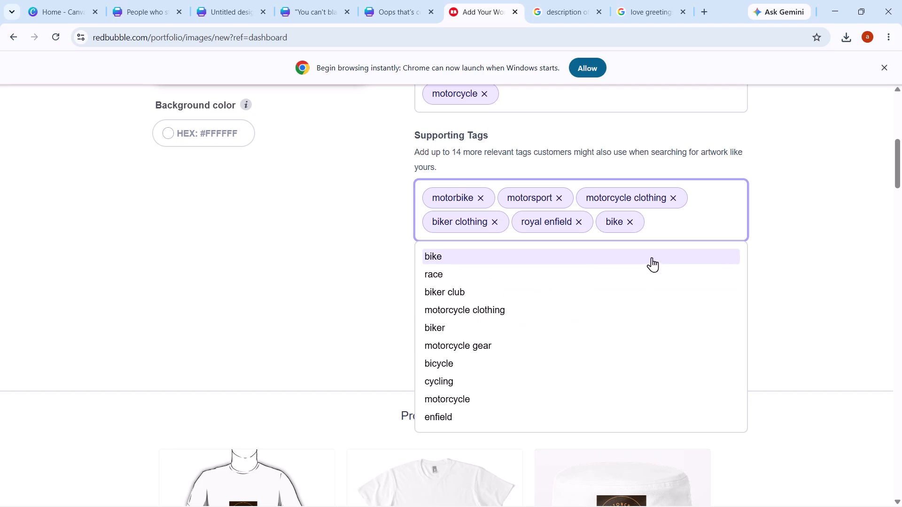
click(456, 369)
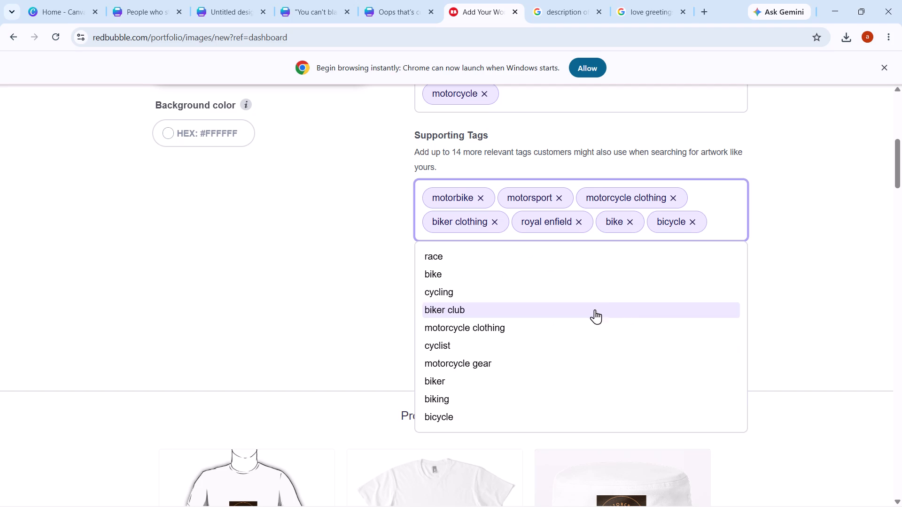
click(484, 363)
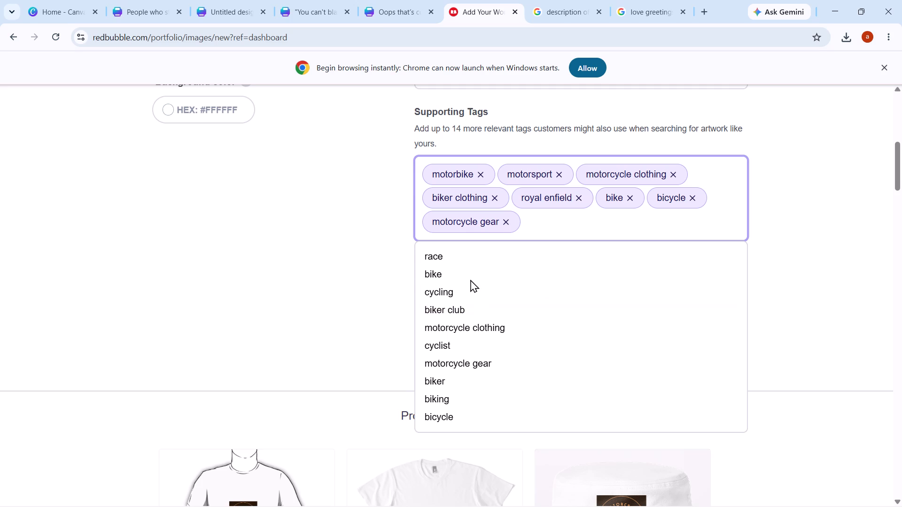
click(458, 248)
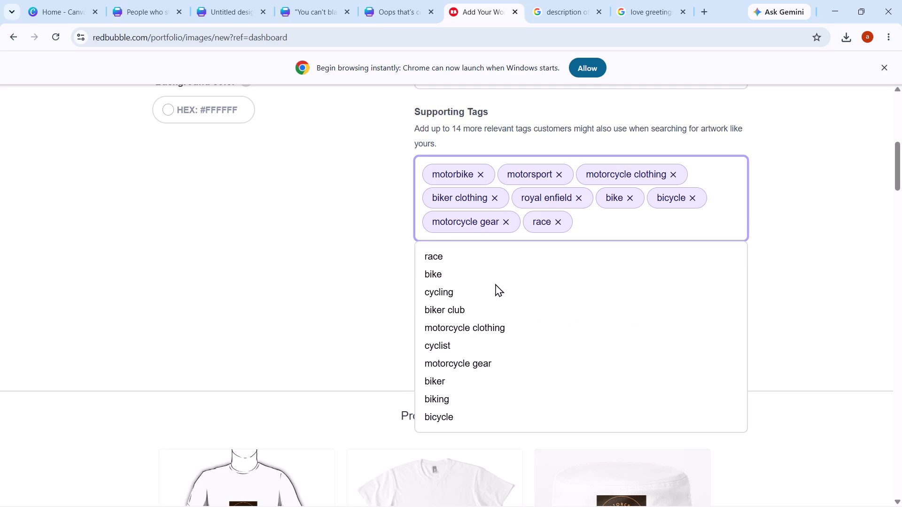
click(473, 311)
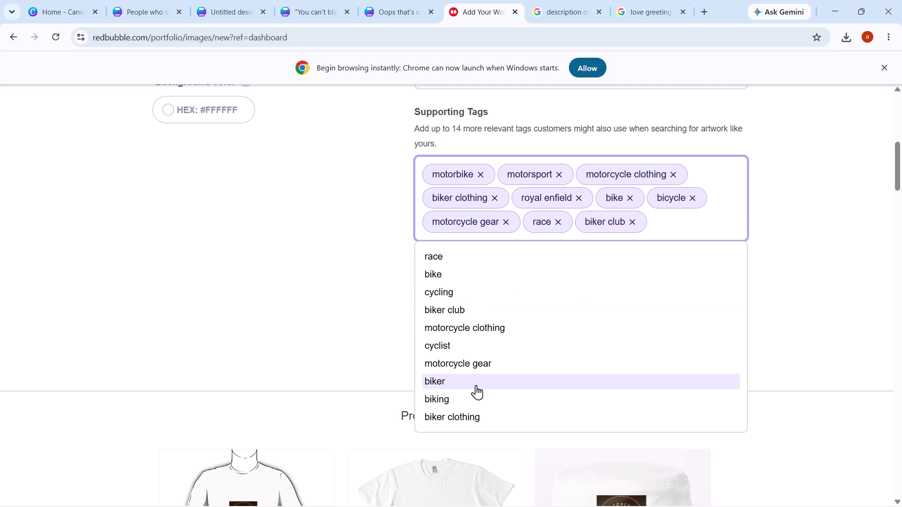
click(475, 385)
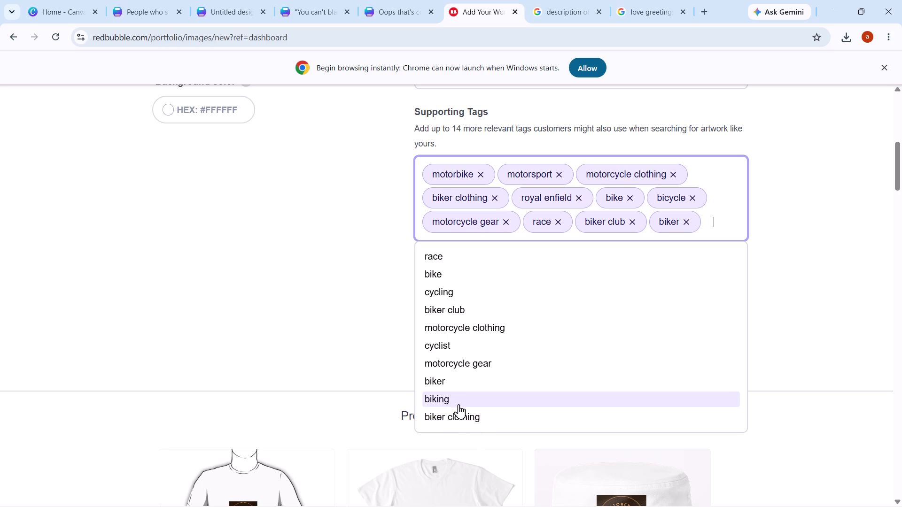
click(456, 401)
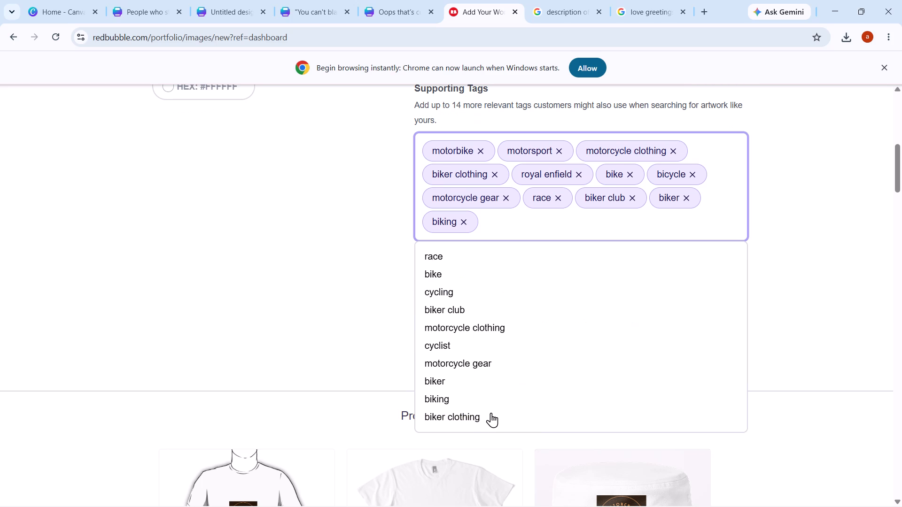
click(485, 419)
click(364, 332)
Mark the work as not mature content and accept the Redbubble User Agreement.
scroll(364, 332, down, 18)
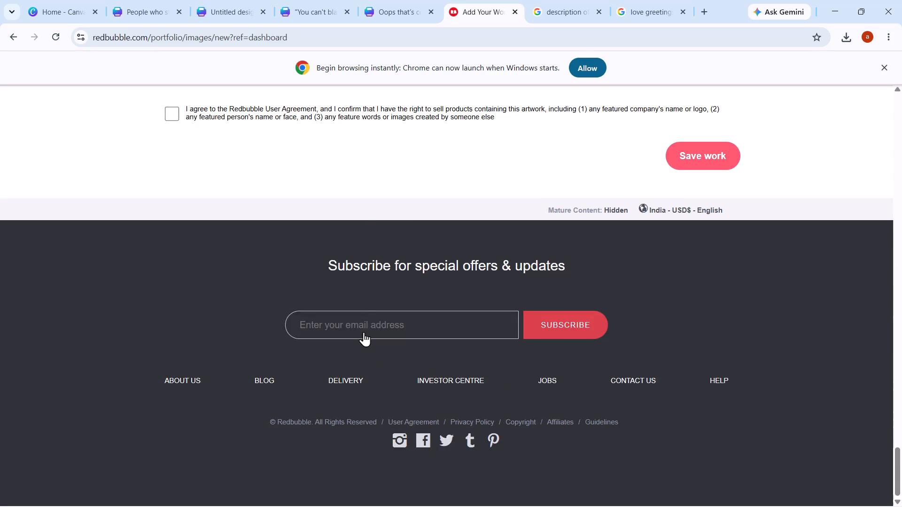
scroll(364, 332, up, 5)
click(384, 383)
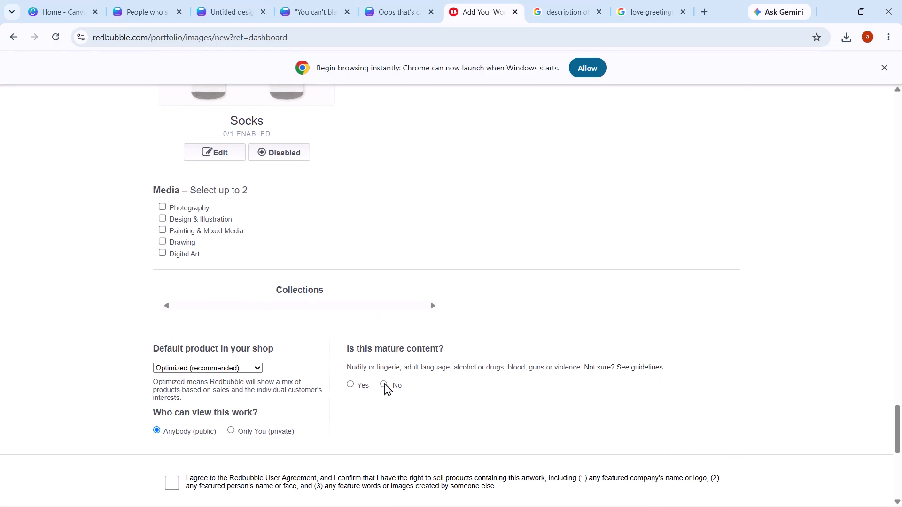
click(178, 483)
Save the new "Motorcycle Classic" work to the Redbubble portfolio.
scroll(369, 447, down, 7)
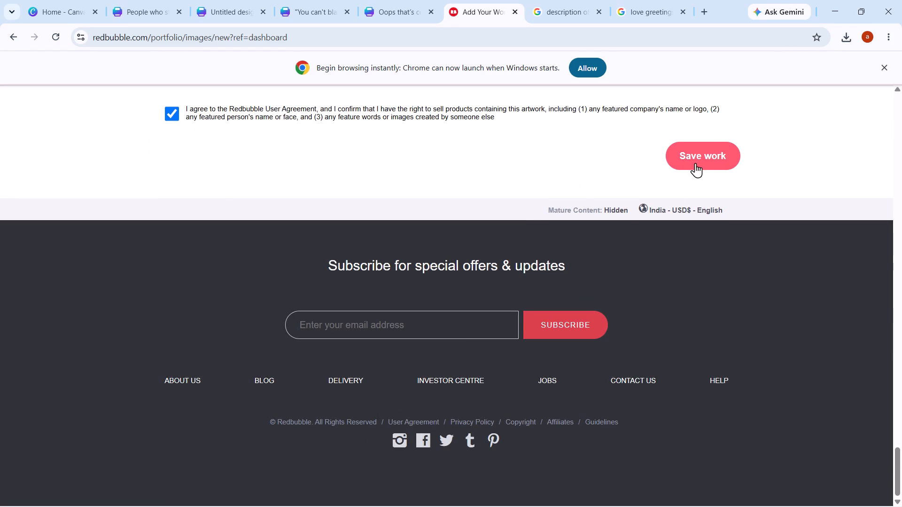
click(695, 163)
scroll(621, 135, up, 3)
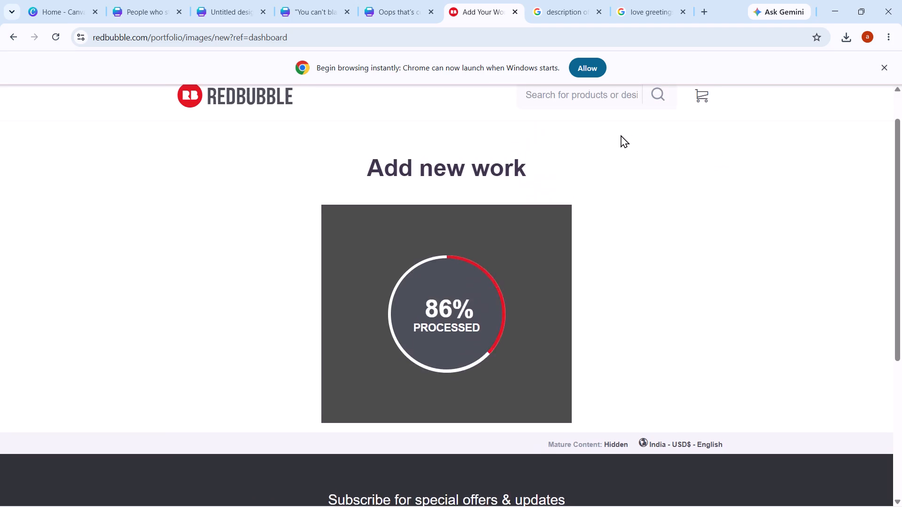
scroll(621, 135, up, 4)
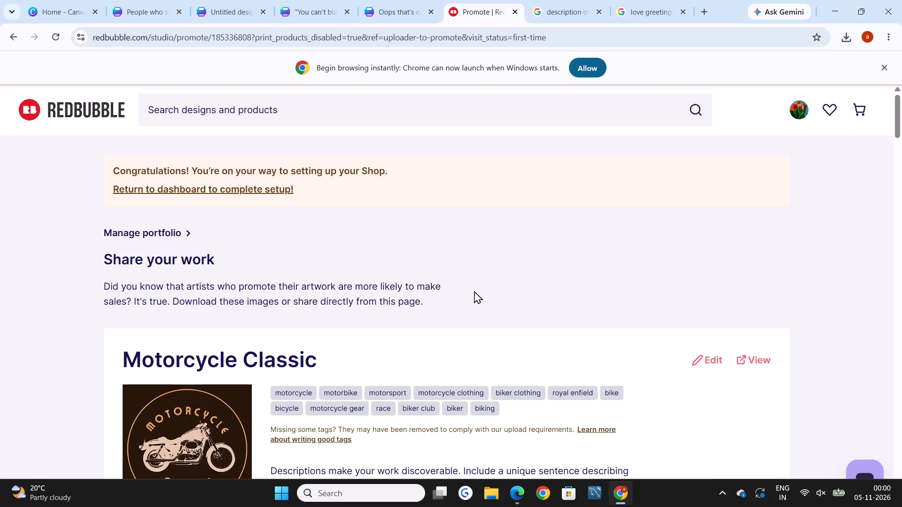
Examine the product previews on the share page of the "Motorcycle Classic" work.
scroll(474, 291, down, 8)
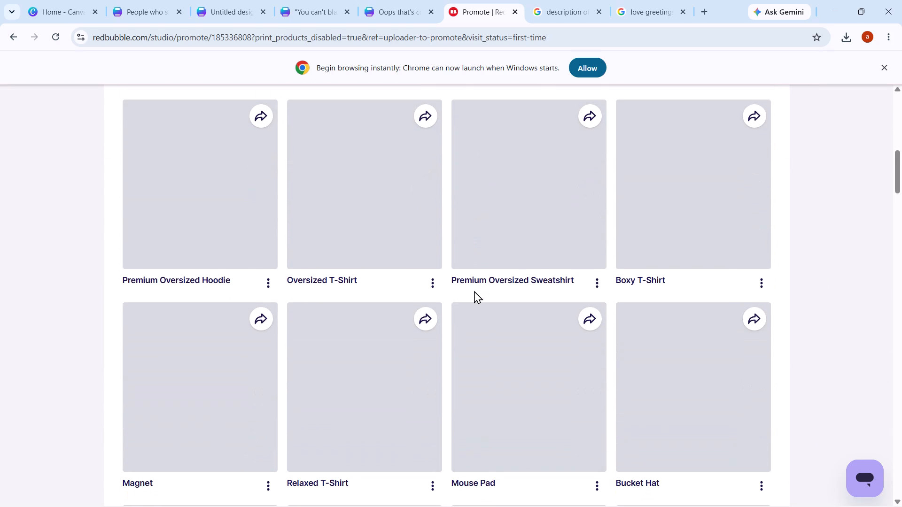
scroll(474, 291, down, 7)
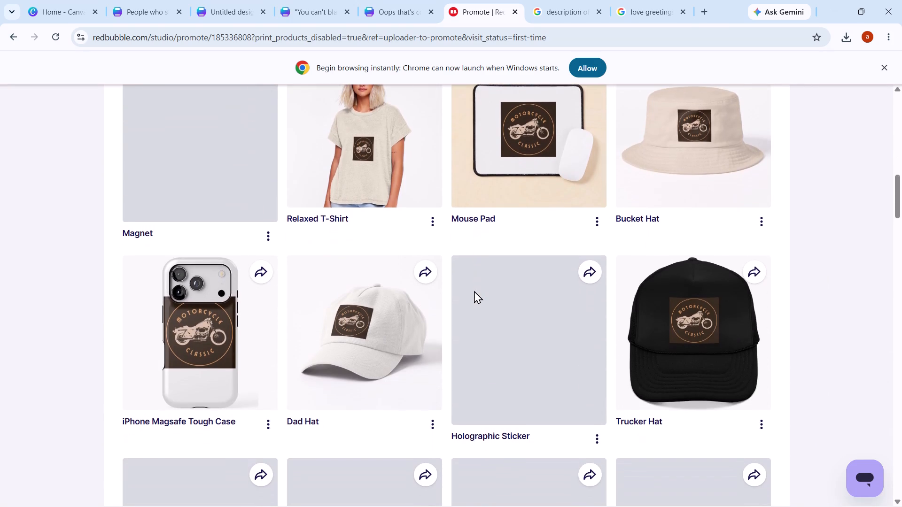
scroll(474, 291, right, 1)
scroll(474, 291, down, 4)
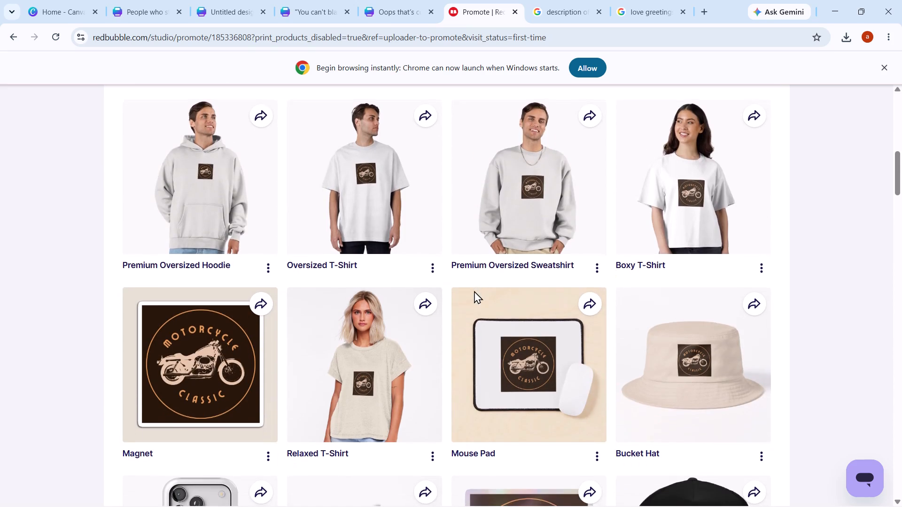
scroll(474, 291, down, 9)
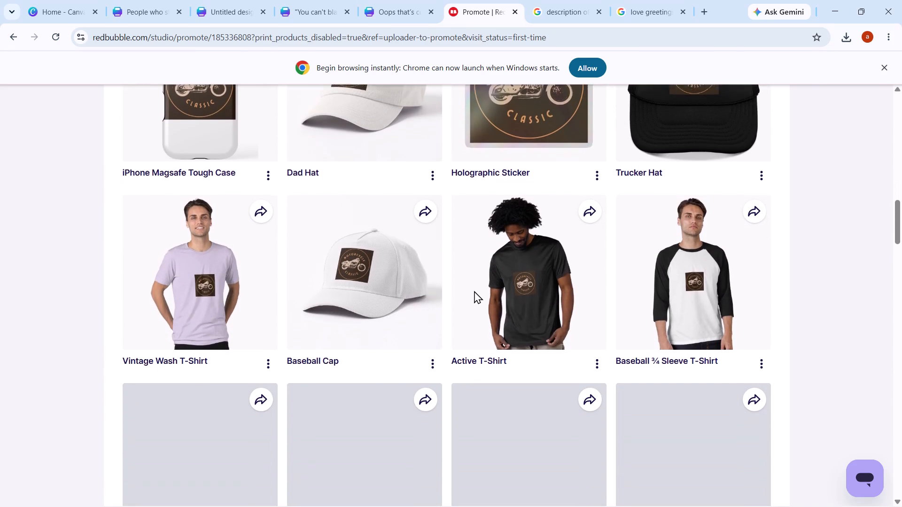
scroll(474, 291, down, 12)
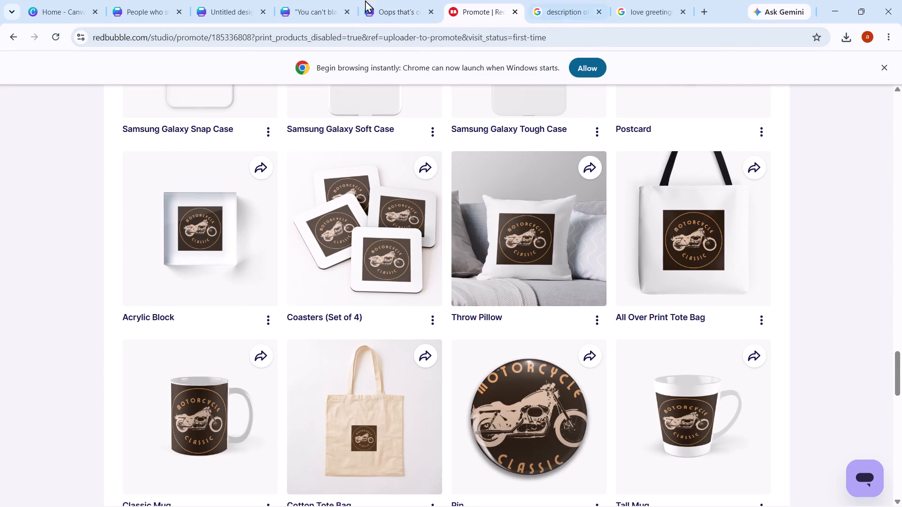
Switch back to the untitled motorcycle circle sticker design in Canva.
click(139, 15)
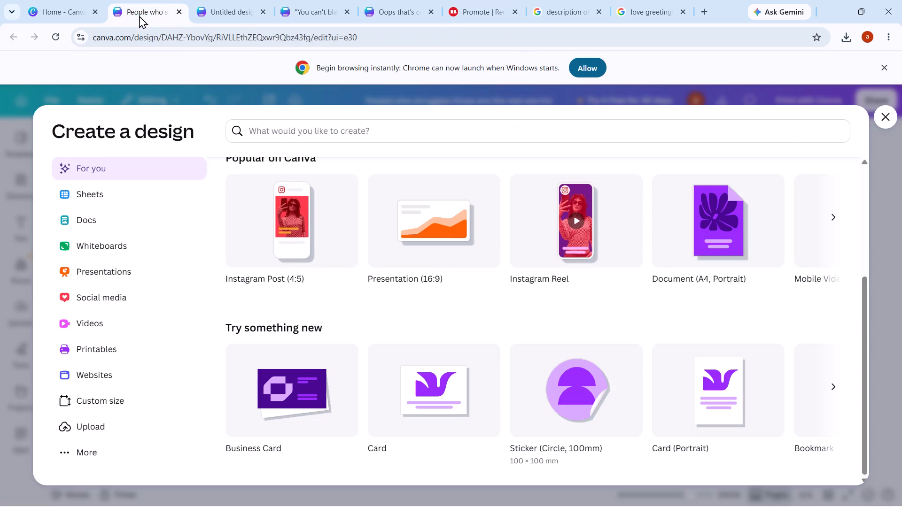
click(219, 15)
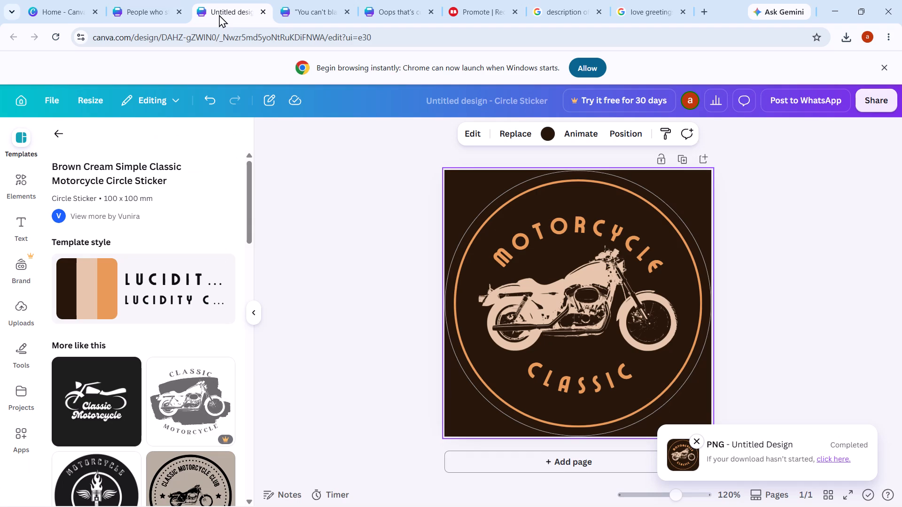
click(322, 14)
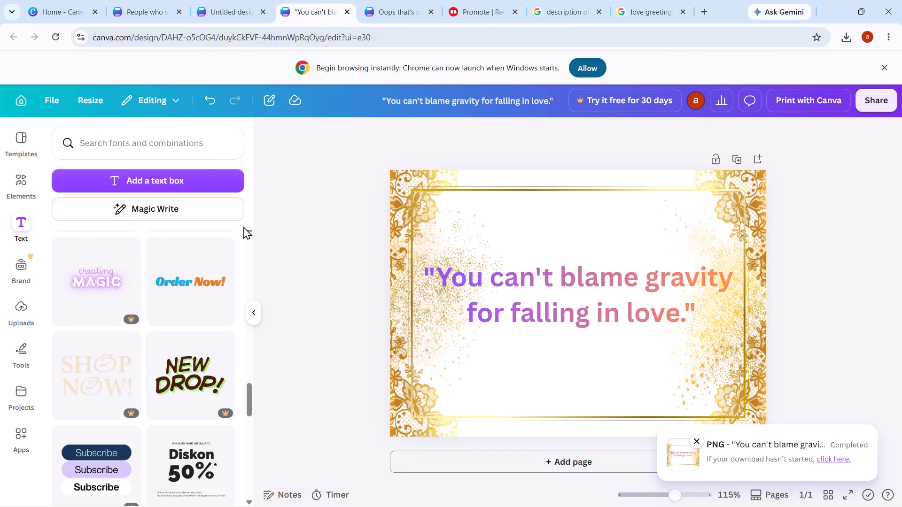
click(216, 3)
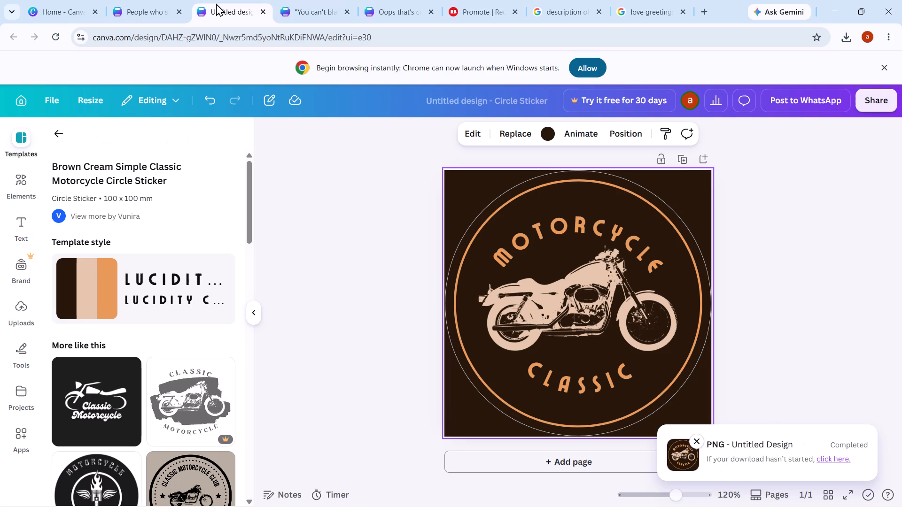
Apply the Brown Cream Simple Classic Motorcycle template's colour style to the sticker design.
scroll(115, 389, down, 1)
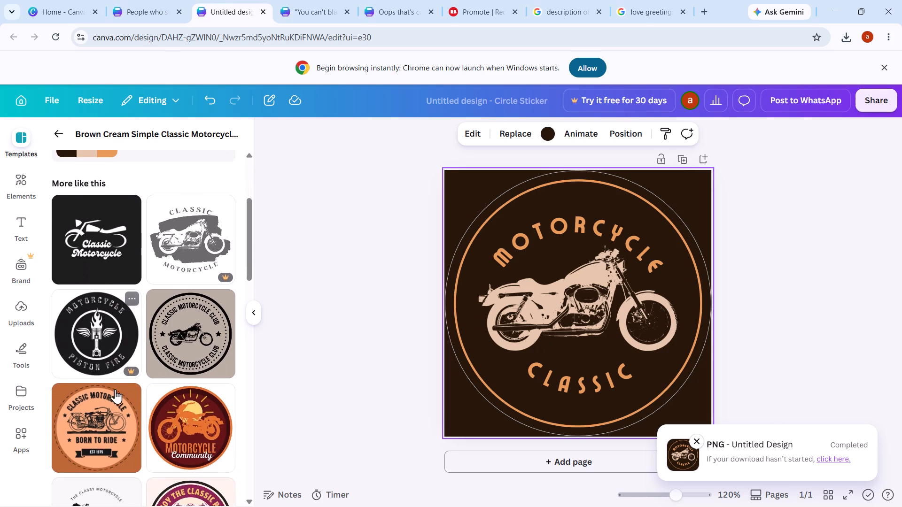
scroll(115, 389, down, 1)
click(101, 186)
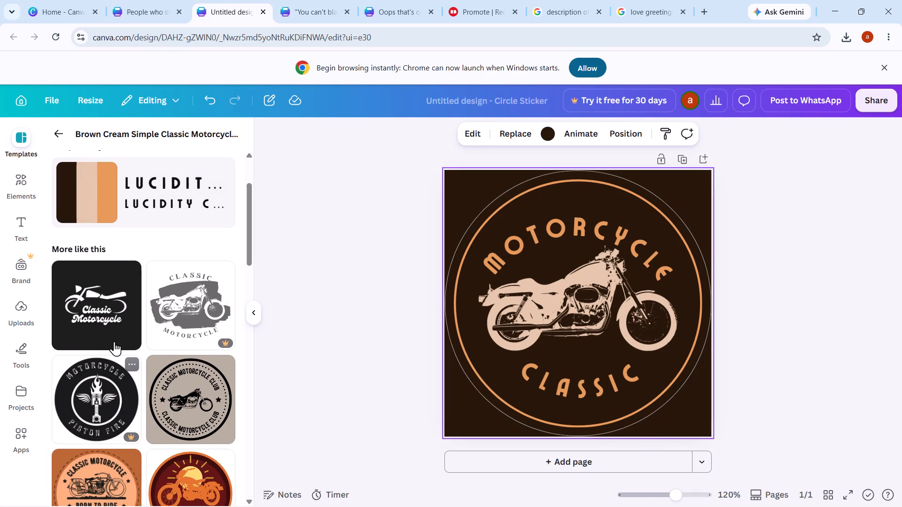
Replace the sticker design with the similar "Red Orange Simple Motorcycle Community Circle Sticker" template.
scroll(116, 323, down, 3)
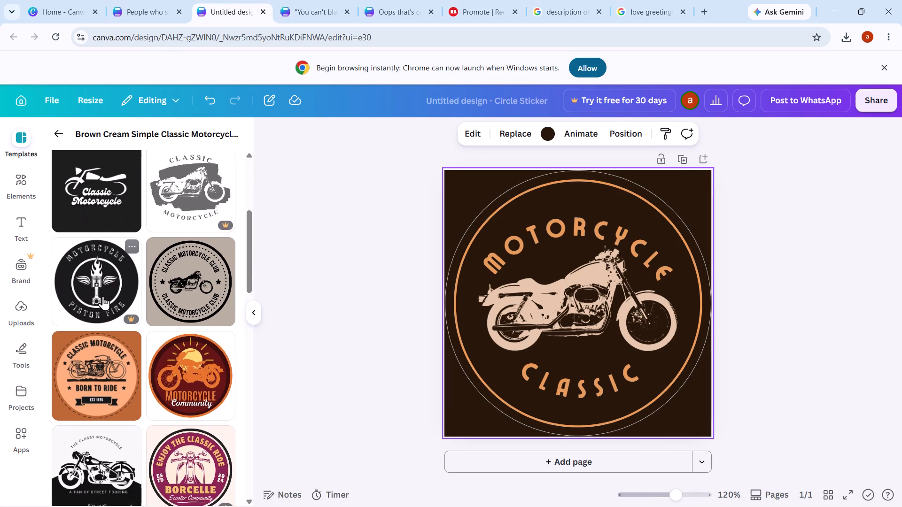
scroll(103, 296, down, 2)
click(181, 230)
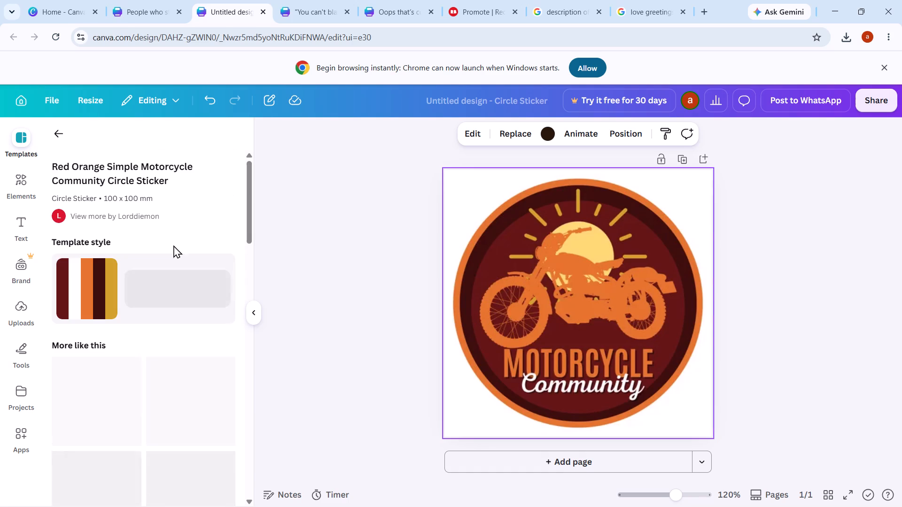
Replace the sticker design with the "Black and White Illustrative Paper Texture Grunge Motorcycle Circle Sticker" template showing a helmeted bear.
scroll(163, 407, down, 3)
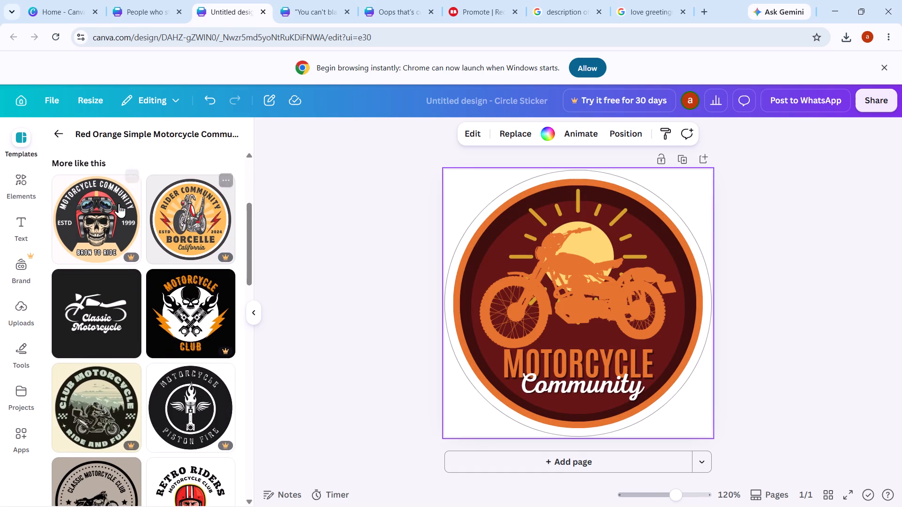
scroll(176, 384, down, 4)
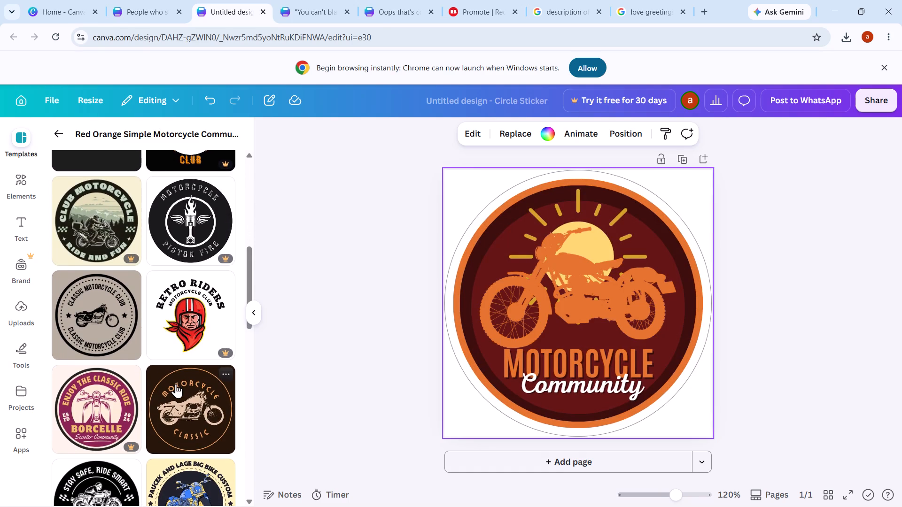
scroll(134, 433, down, 3)
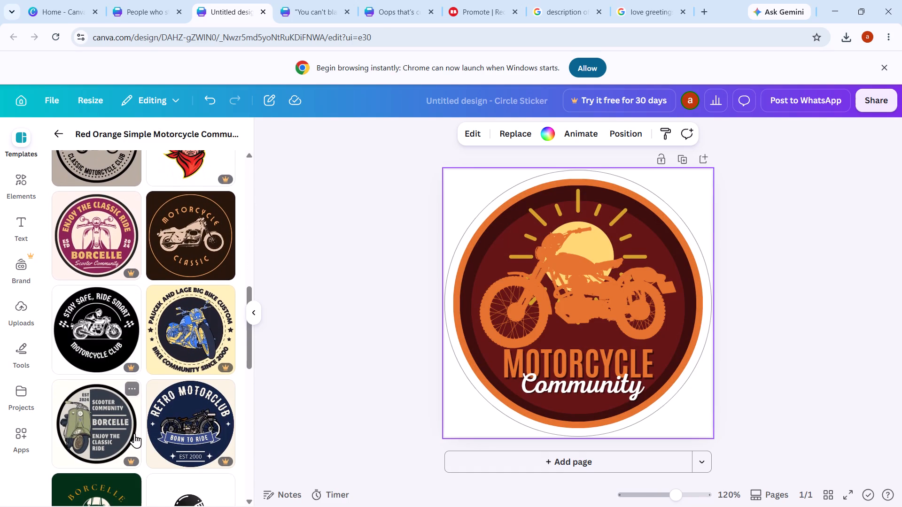
scroll(134, 433, down, 6)
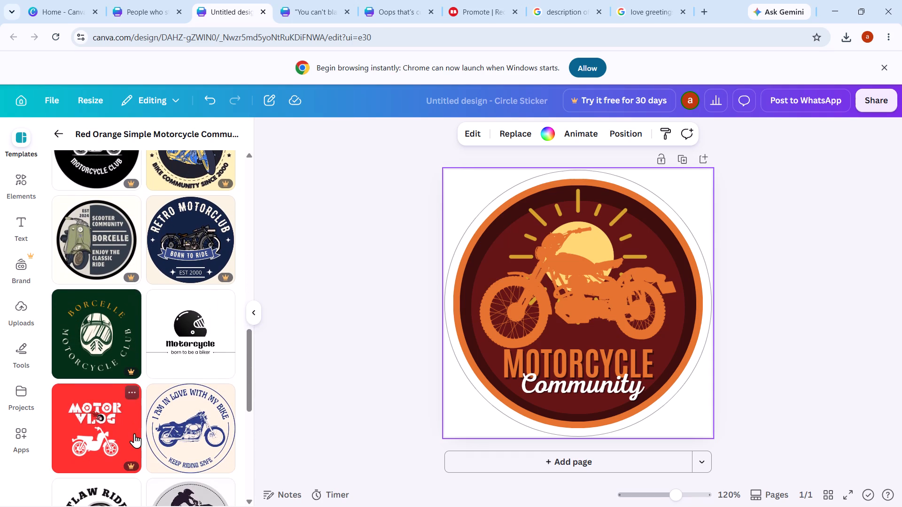
scroll(134, 433, down, 8)
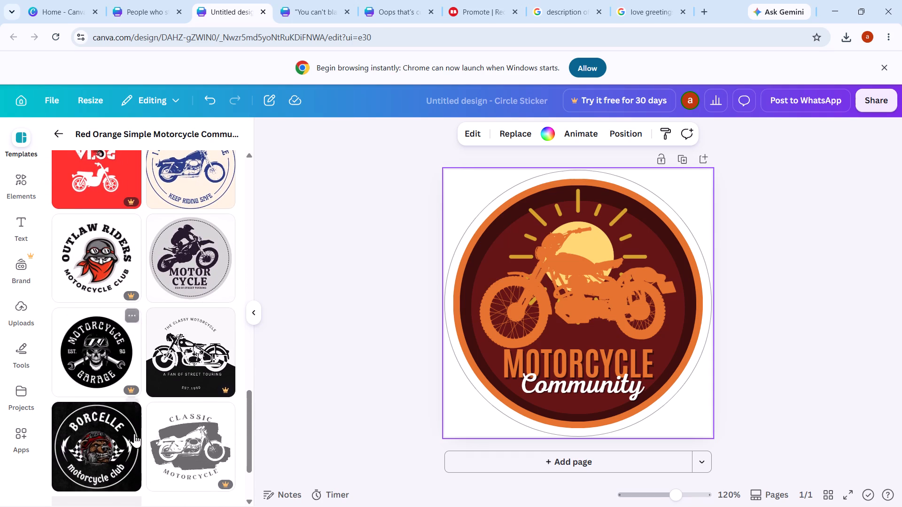
scroll(86, 411, down, 1)
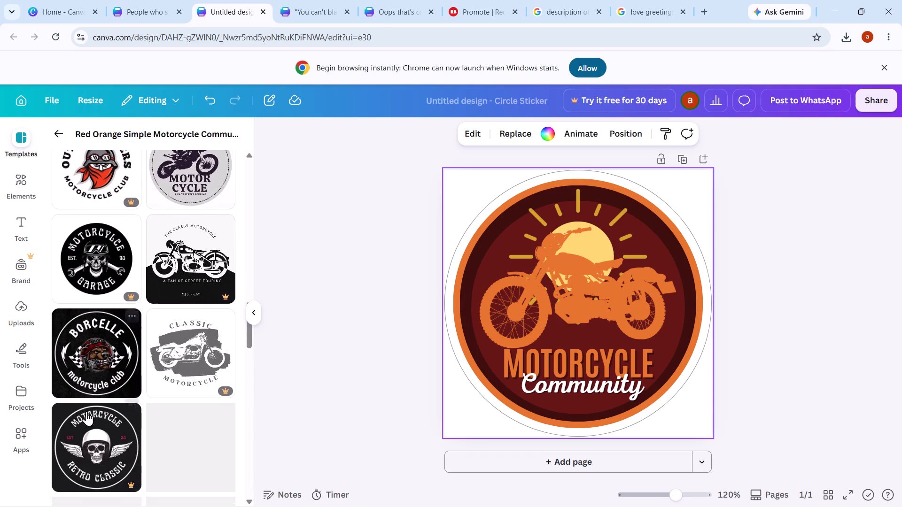
scroll(86, 411, down, 1)
click(105, 356)
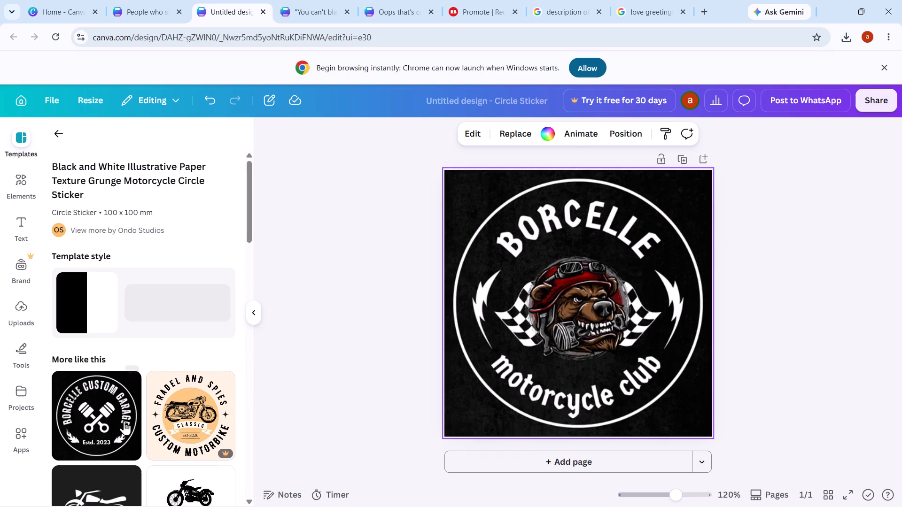
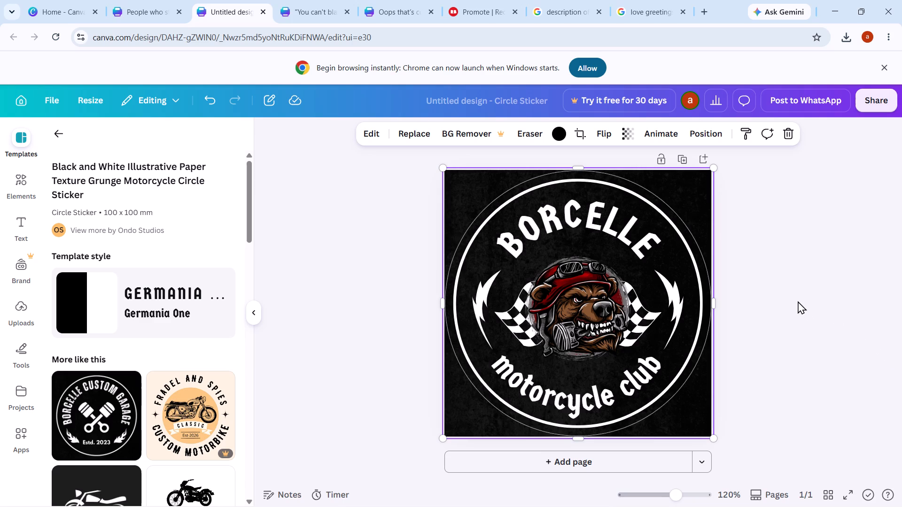
Minimise the browser window and open the Kuro application from the desktop.
click(825, 7)
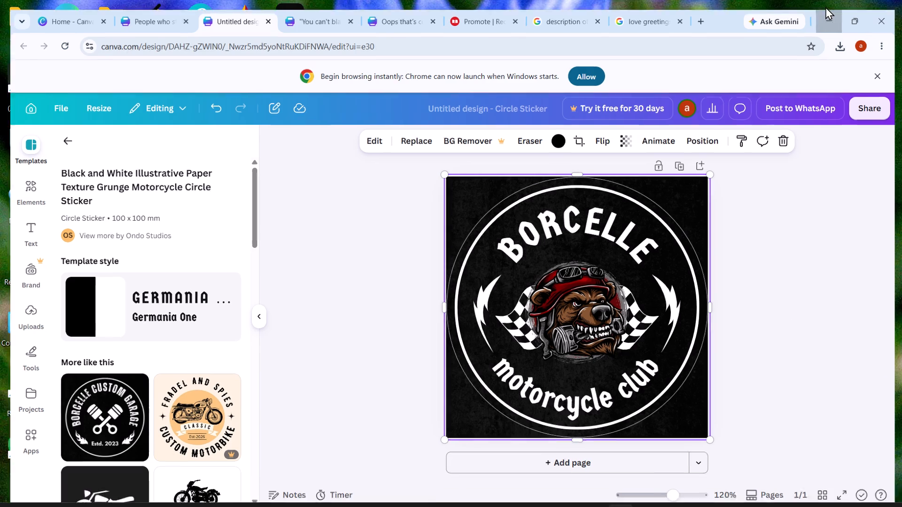
double_click(282, 12)
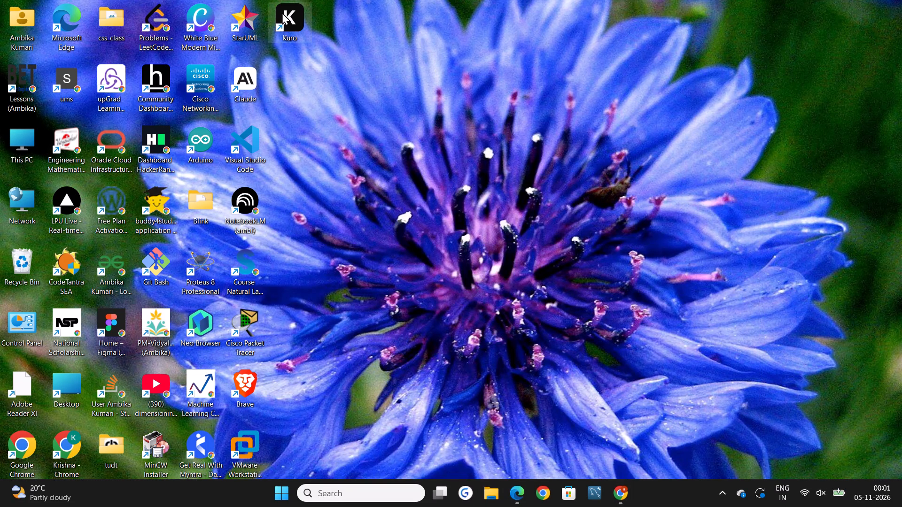
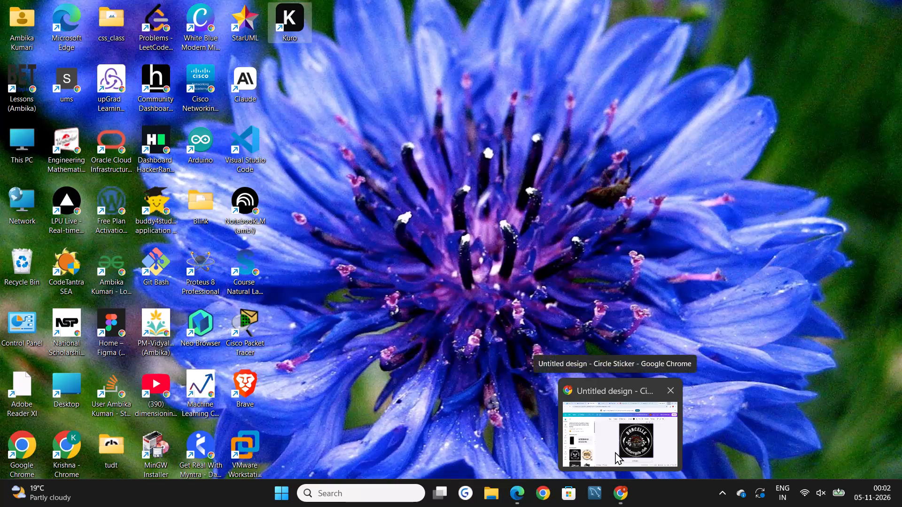
Switch back to the Chrome window containing the untitled Circle Sticker design.
click(615, 452)
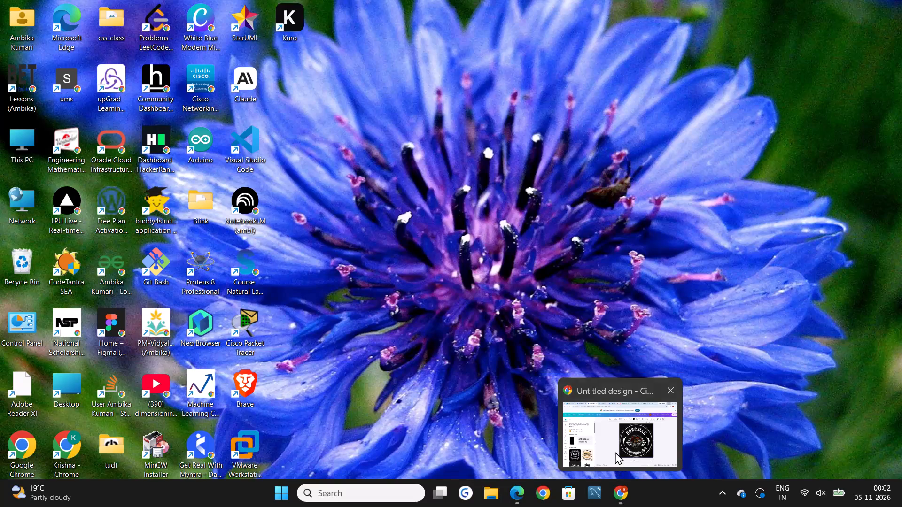
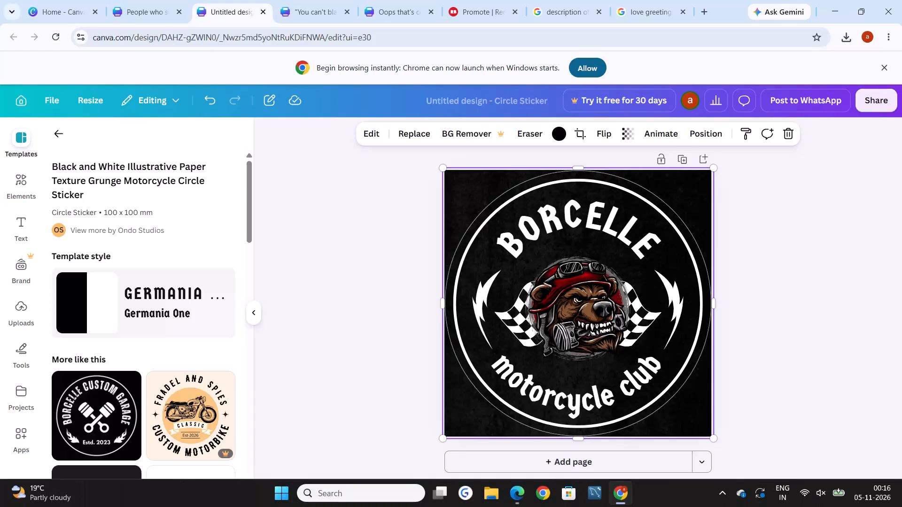
Minimize the Chrome window with the Circle Sticker design and launch Kuro from the desktop.
click(838, 9)
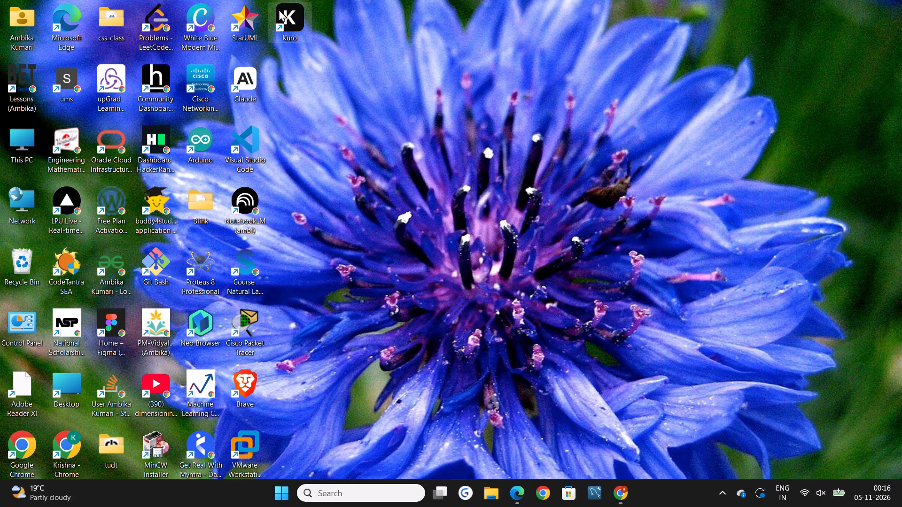
double_click(279, 8)
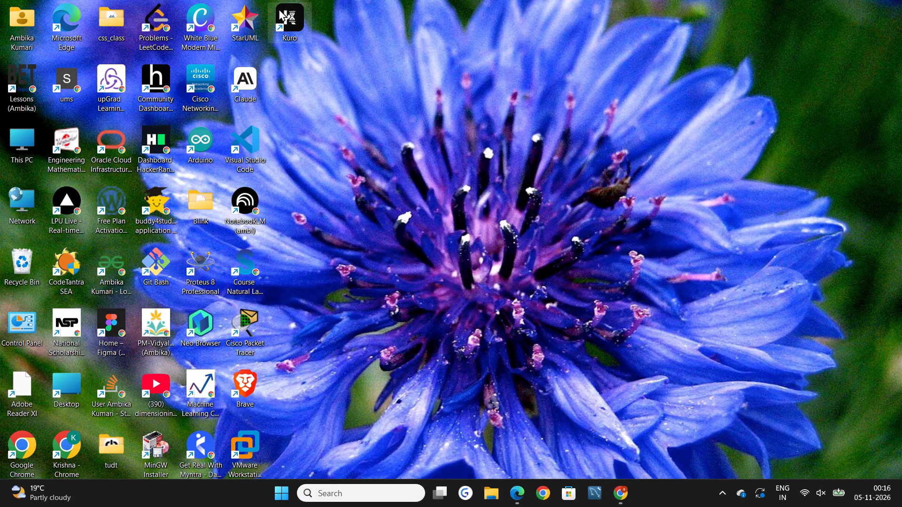